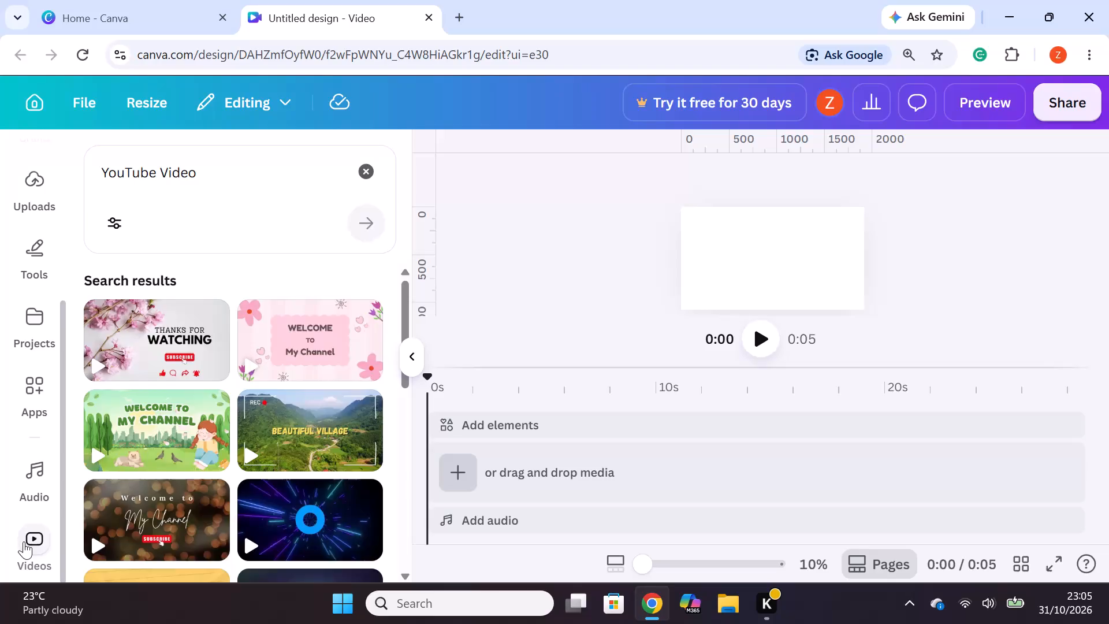
Search the stock videos for "Nature background city".
left_click(24, 541)
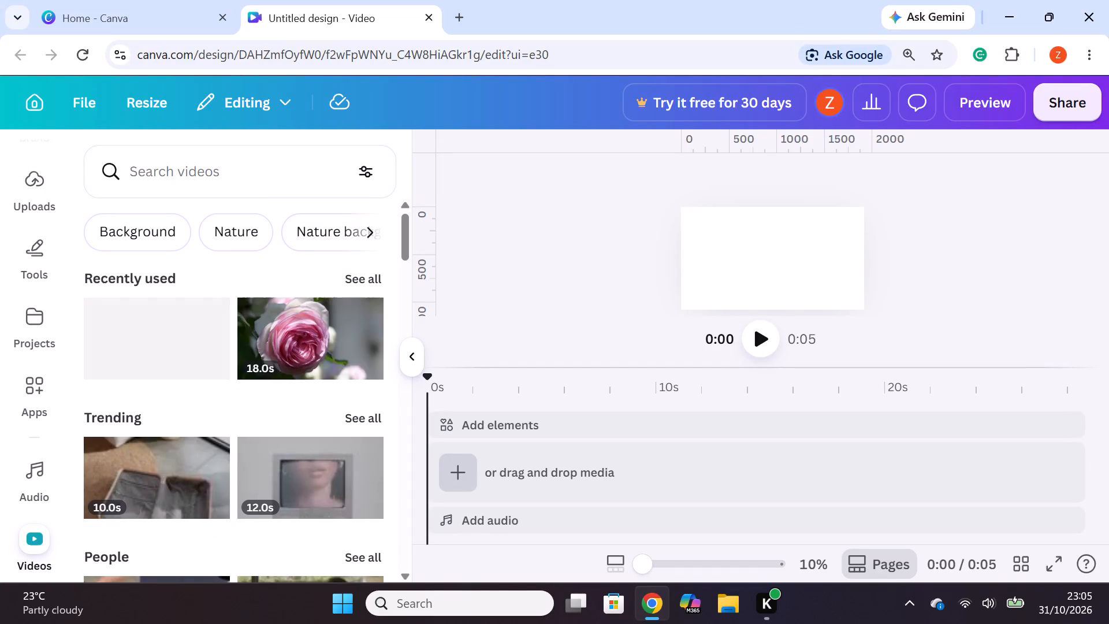
left_click(276, 187)
left_click(229, 344)
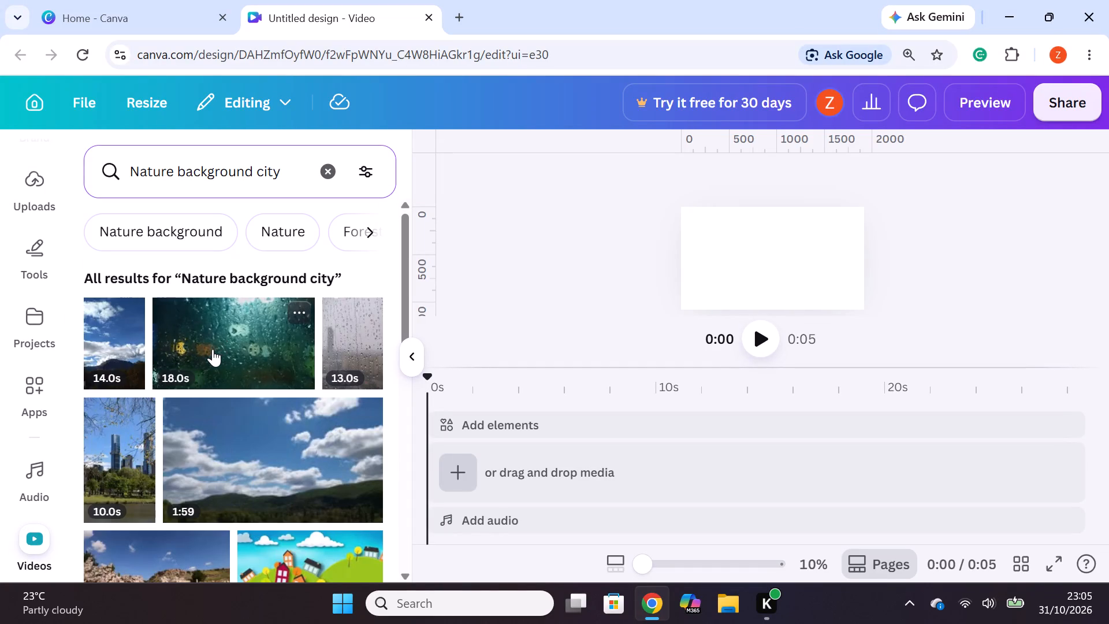
Add the 18-second rainy window clip to the timeline's elements track, starting at 0 seconds.
left_click_drag(213, 349, 522, 417)
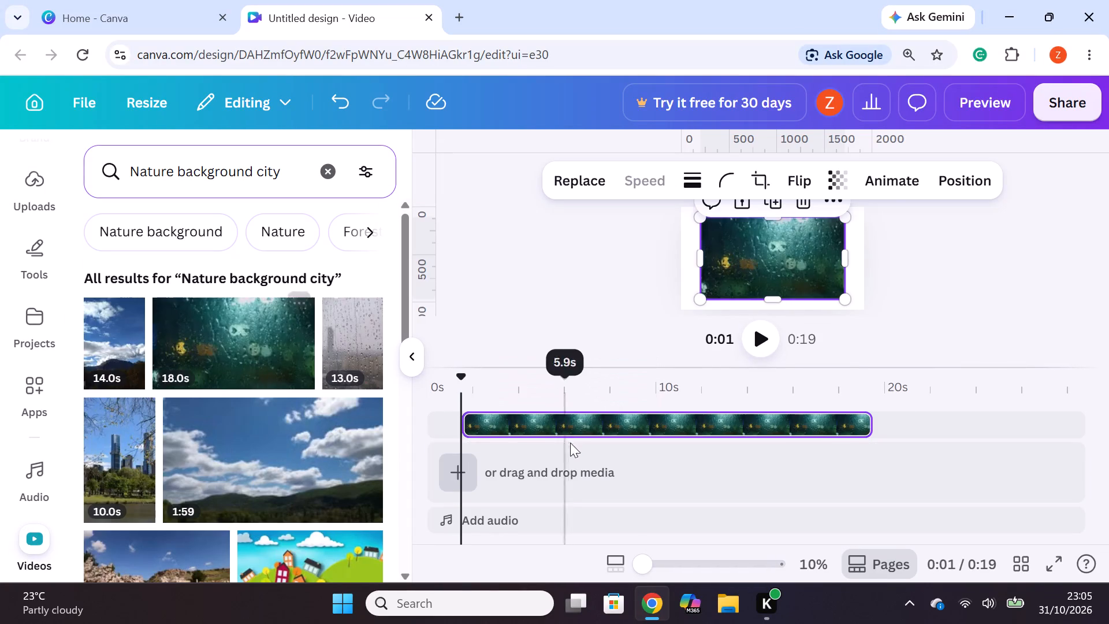
left_click_drag(582, 421, 553, 418)
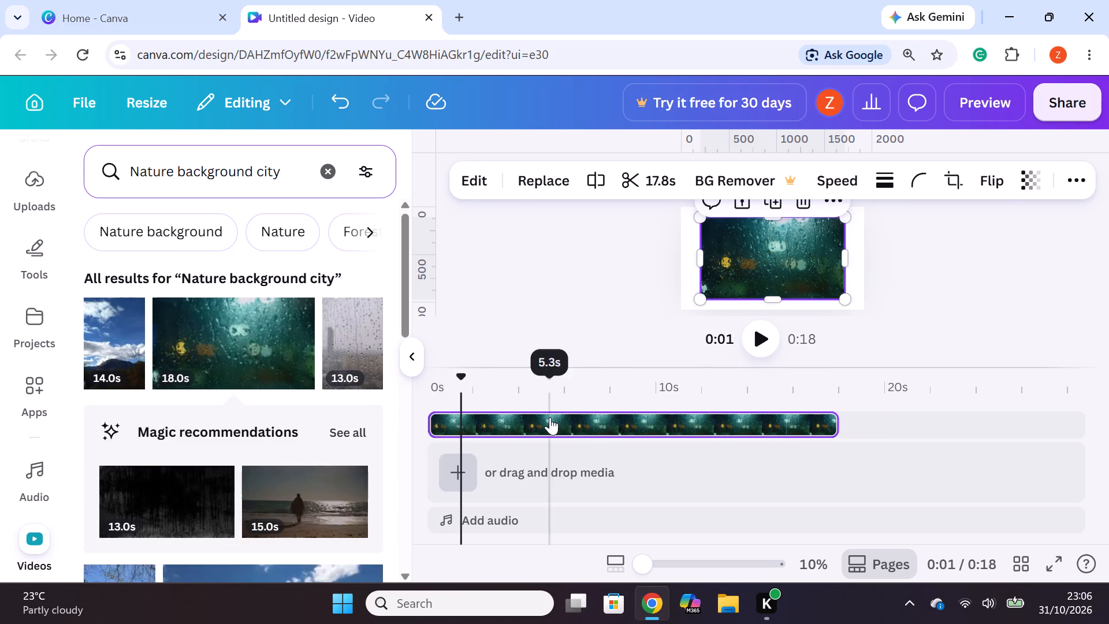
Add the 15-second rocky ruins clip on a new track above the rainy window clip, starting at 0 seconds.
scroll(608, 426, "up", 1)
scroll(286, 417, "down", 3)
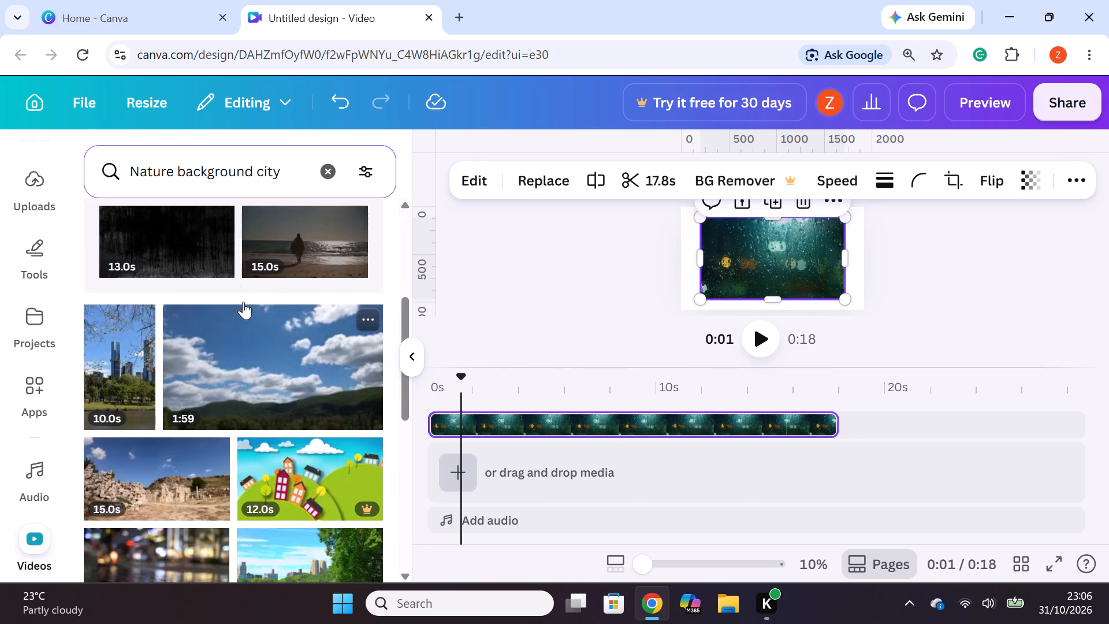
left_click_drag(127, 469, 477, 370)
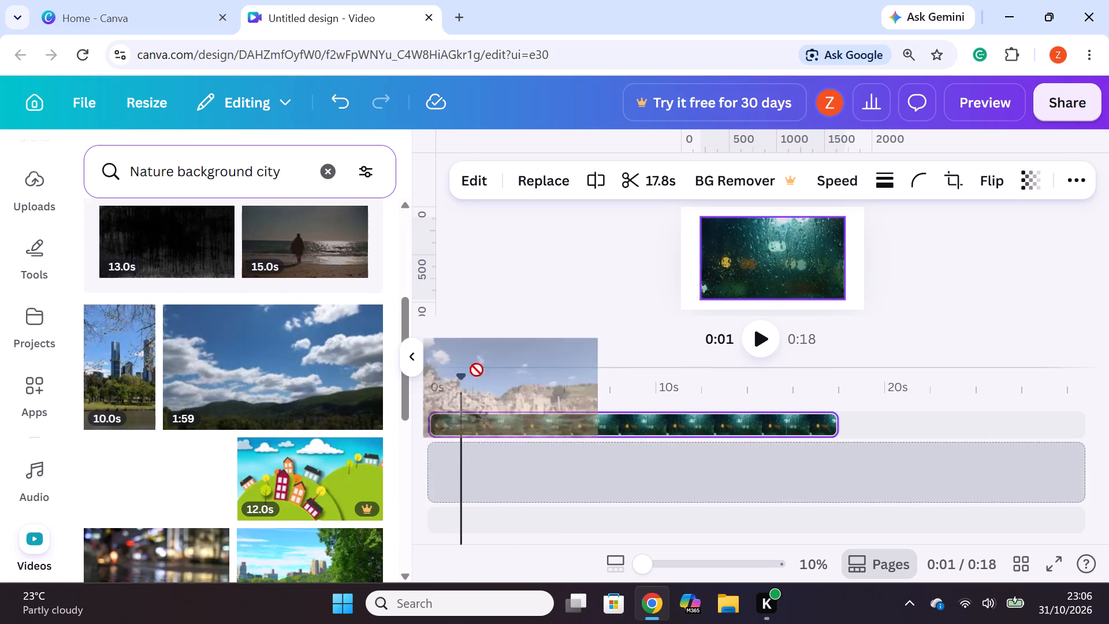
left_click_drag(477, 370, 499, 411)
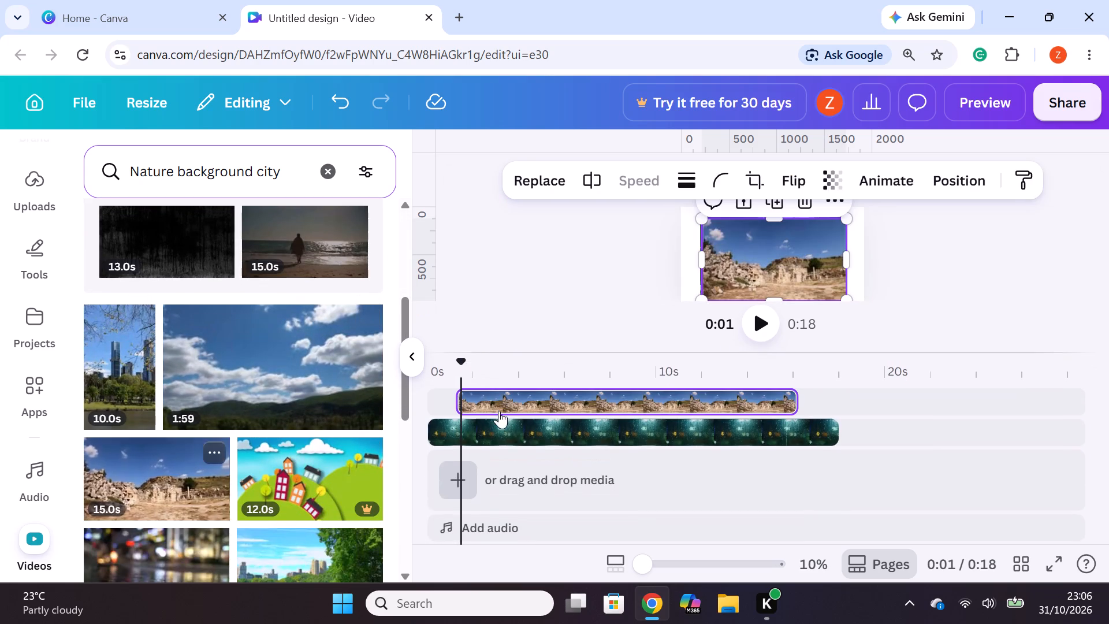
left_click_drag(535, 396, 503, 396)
Replace the rocky ruins clip on the timeline with the 14-second orange sunset city clip.
scroll(172, 322, "down", 2)
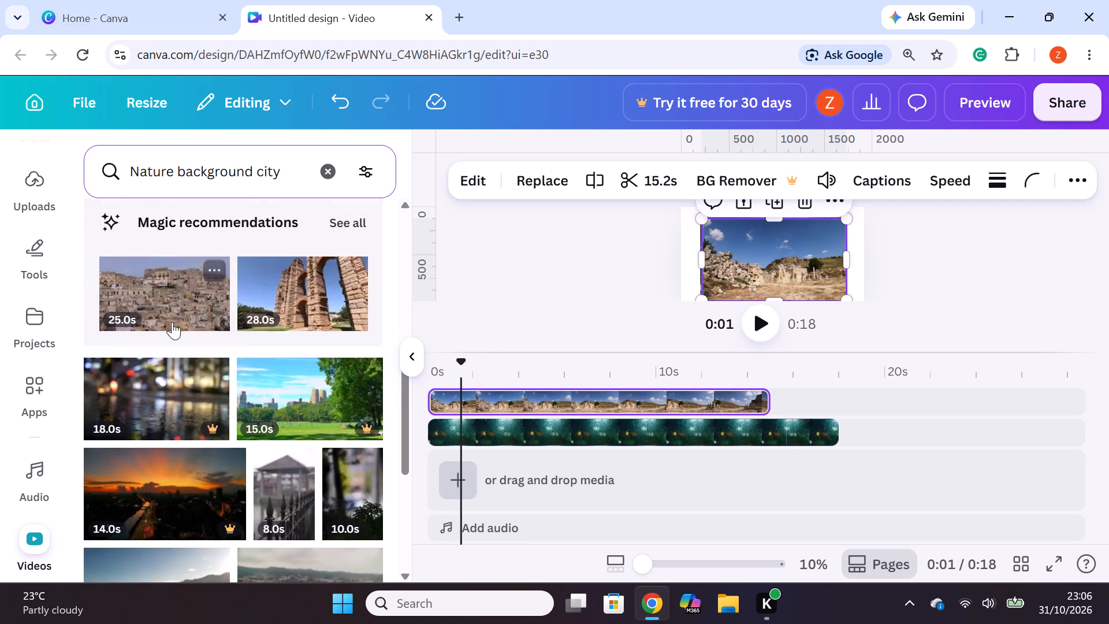
scroll(172, 322, "down", 2)
left_click_drag(166, 346, 543, 401)
left_click(543, 401)
scroll(249, 467, "down", 2)
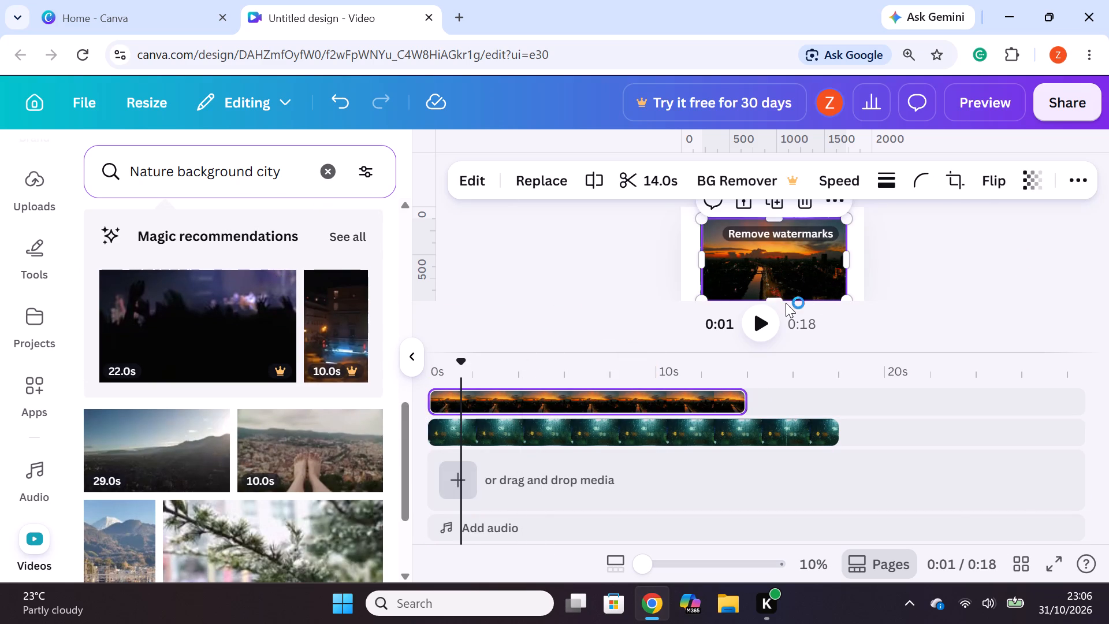
Crop the sunset clip from its bottom and right sides and place it in the canvas's bottom-left corner.
left_click_drag(776, 298, 787, 269)
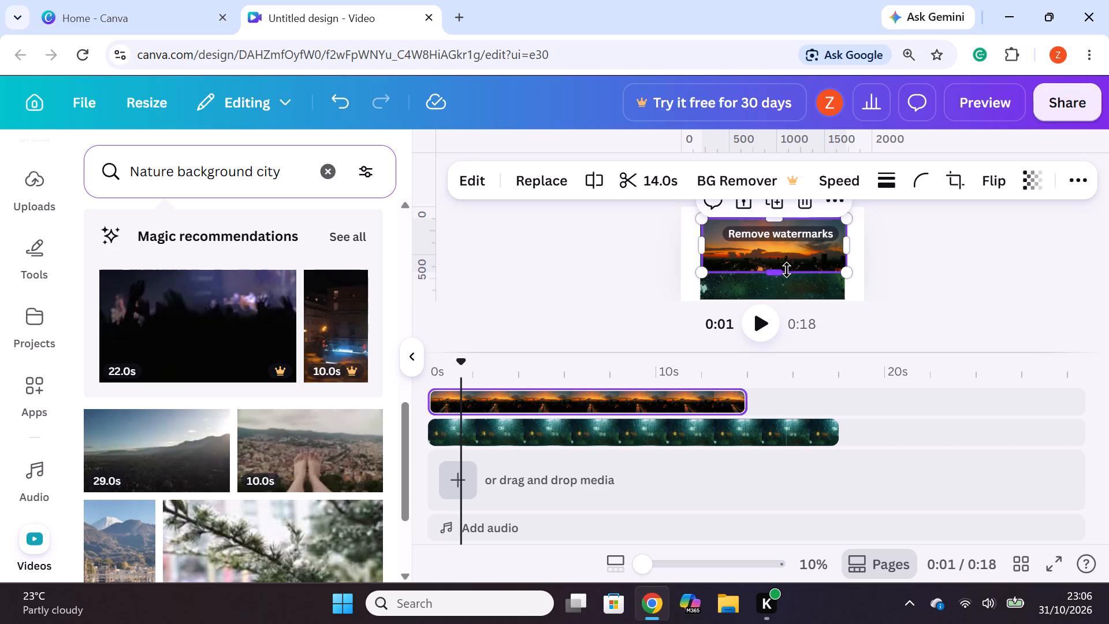
left_click_drag(849, 243, 806, 255)
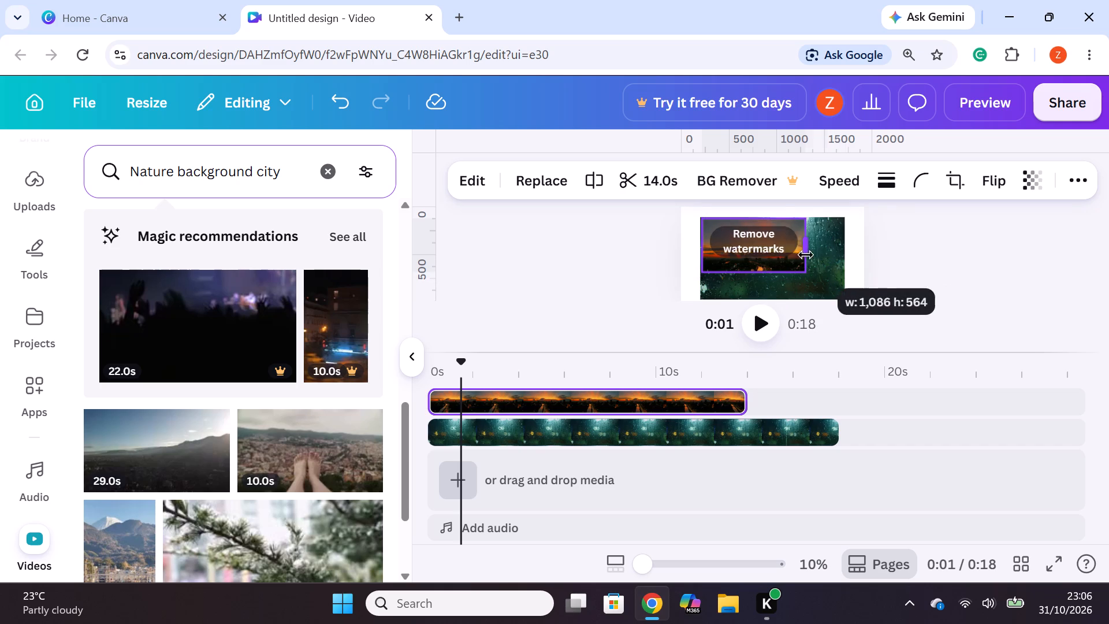
left_click_drag(806, 255, 776, 259)
left_click_drag(743, 249, 735, 291)
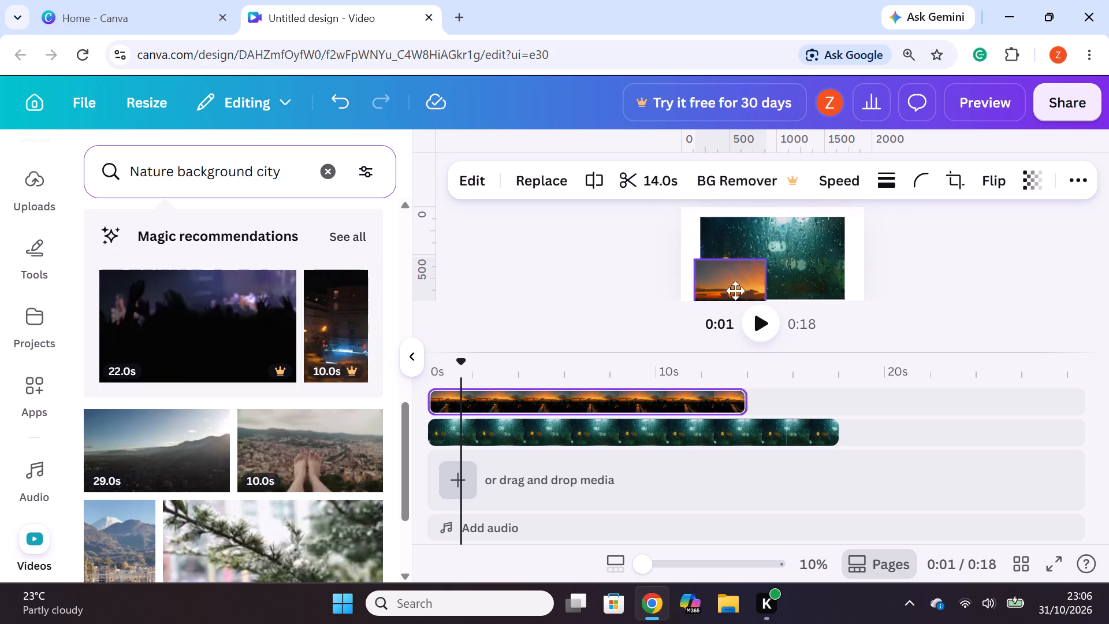
left_click_drag(735, 291, 753, 265)
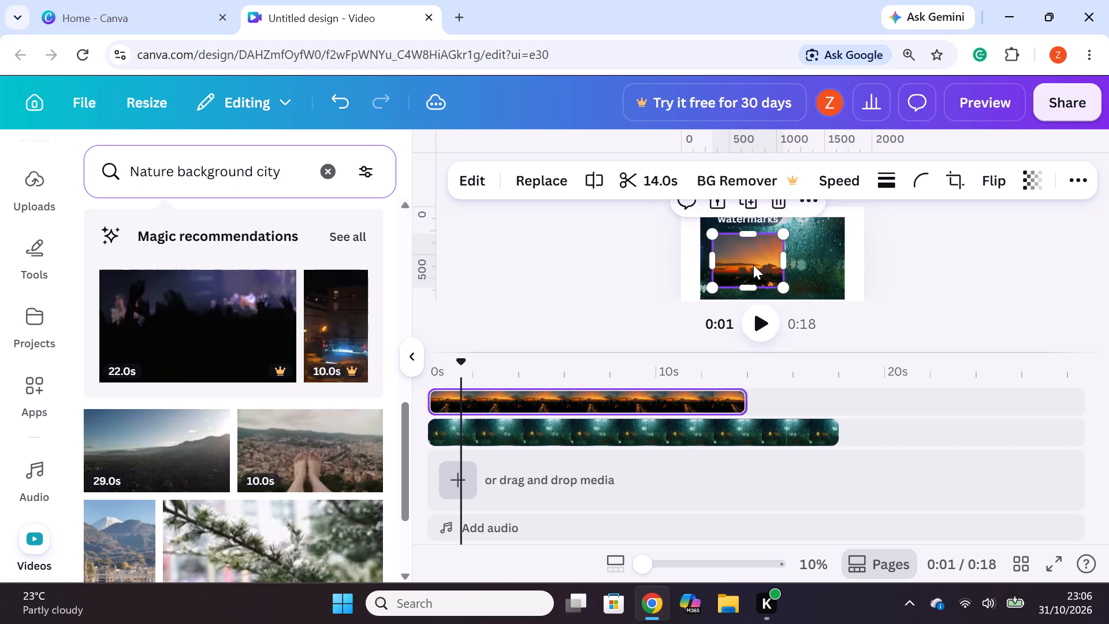
left_click_drag(753, 265, 717, 286)
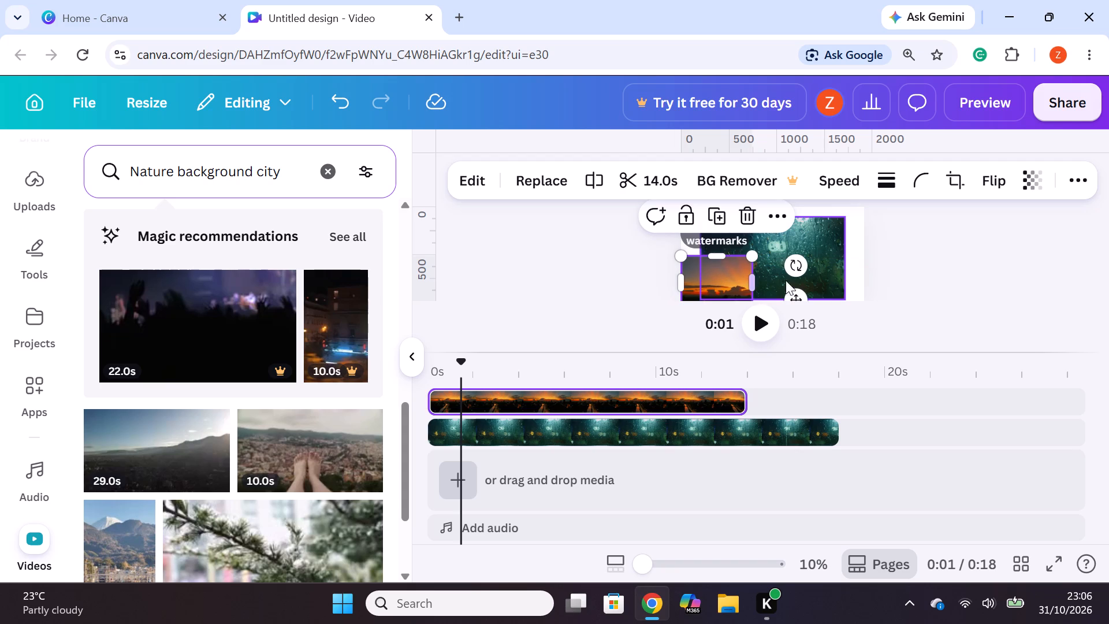
Scale down the rainy window clip and move it to the lower right of the canvas against the right edge.
left_click(822, 247)
left_click_drag(841, 295, 826, 272)
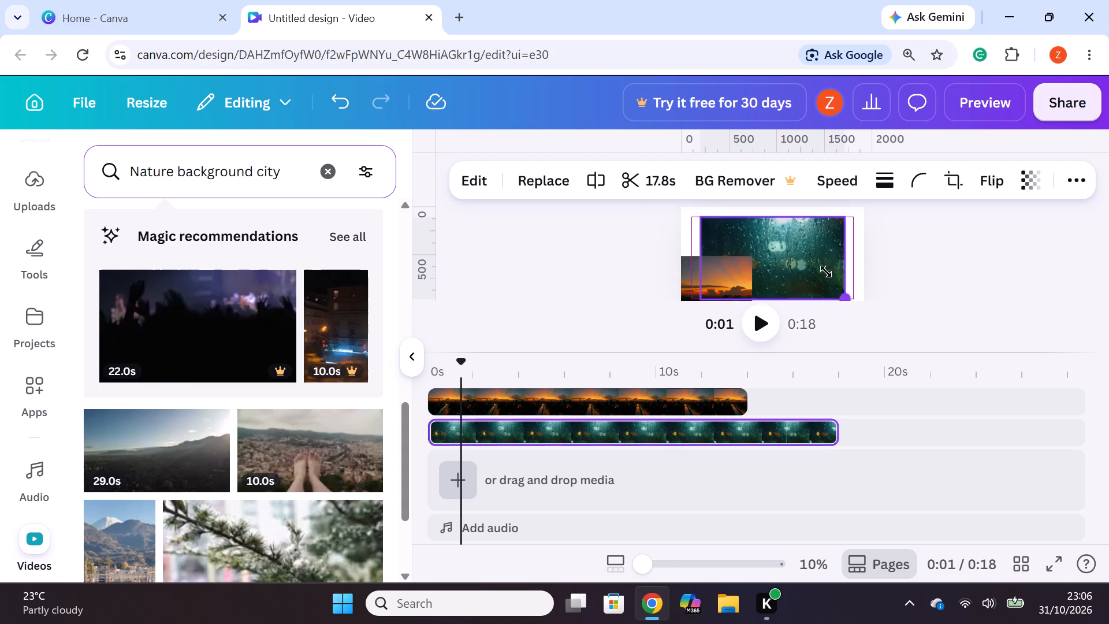
left_click_drag(826, 272, 766, 236)
left_click_drag(723, 237, 824, 285)
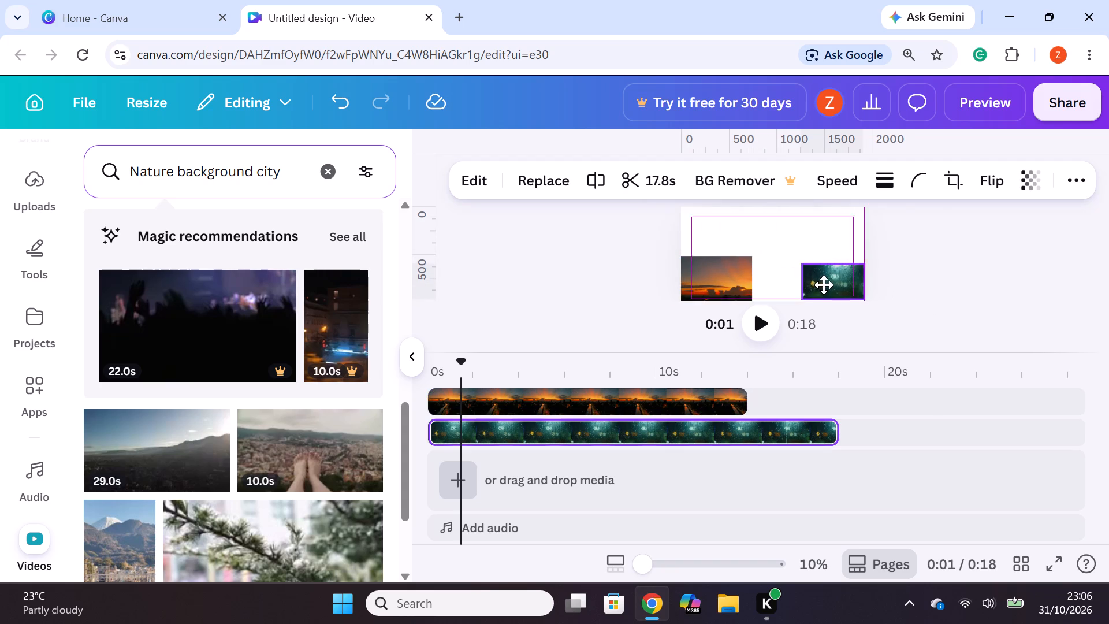
left_click_drag(824, 285, 824, 287)
Scale the sunset clip down slightly, keeping it in the canvas's bottom-left corner.
left_click(722, 281)
left_click_drag(757, 254, 749, 262)
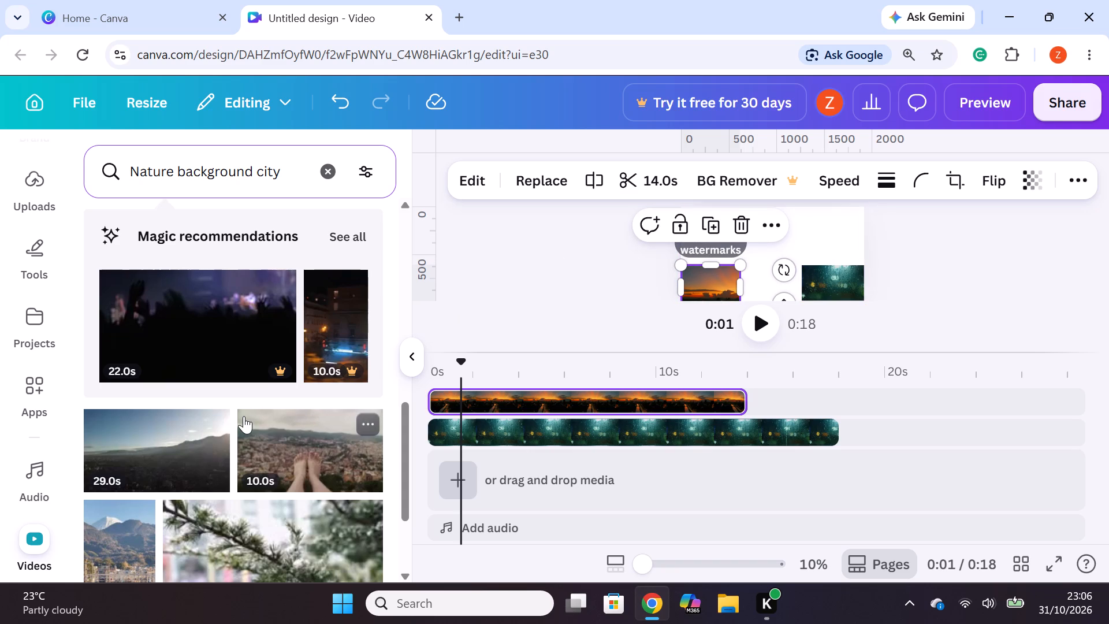
Add the 31-second mountain clip on a new track above the sunset clip, starting at 0 seconds.
scroll(244, 416, "down", 1)
left_click_drag(111, 507, 514, 388)
left_click_drag(602, 369, 544, 373)
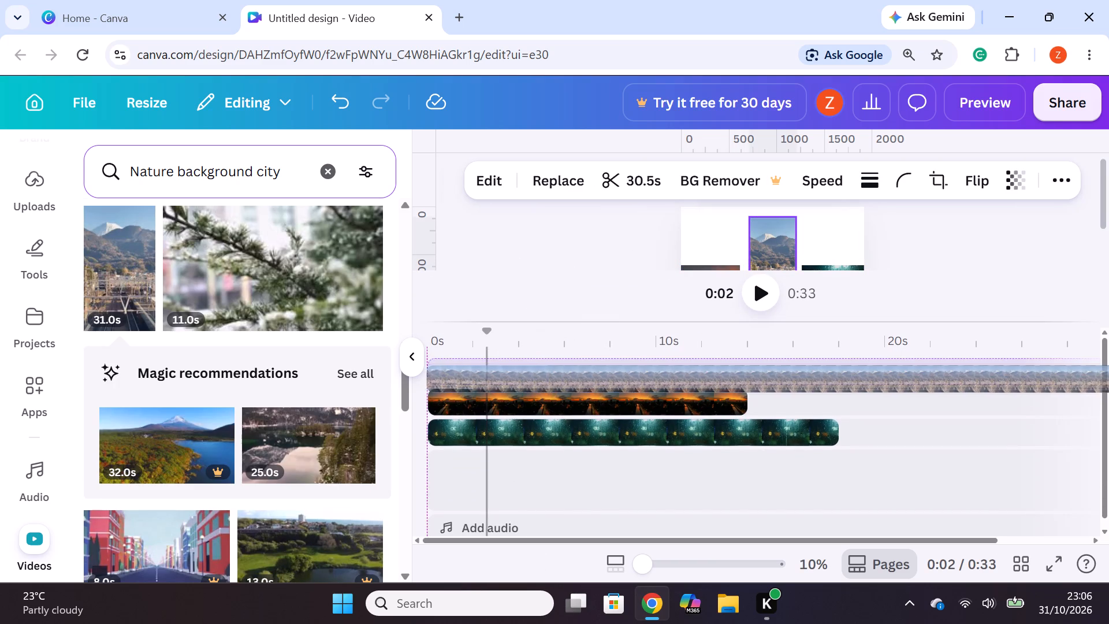
left_click_drag(544, 373, 542, 369)
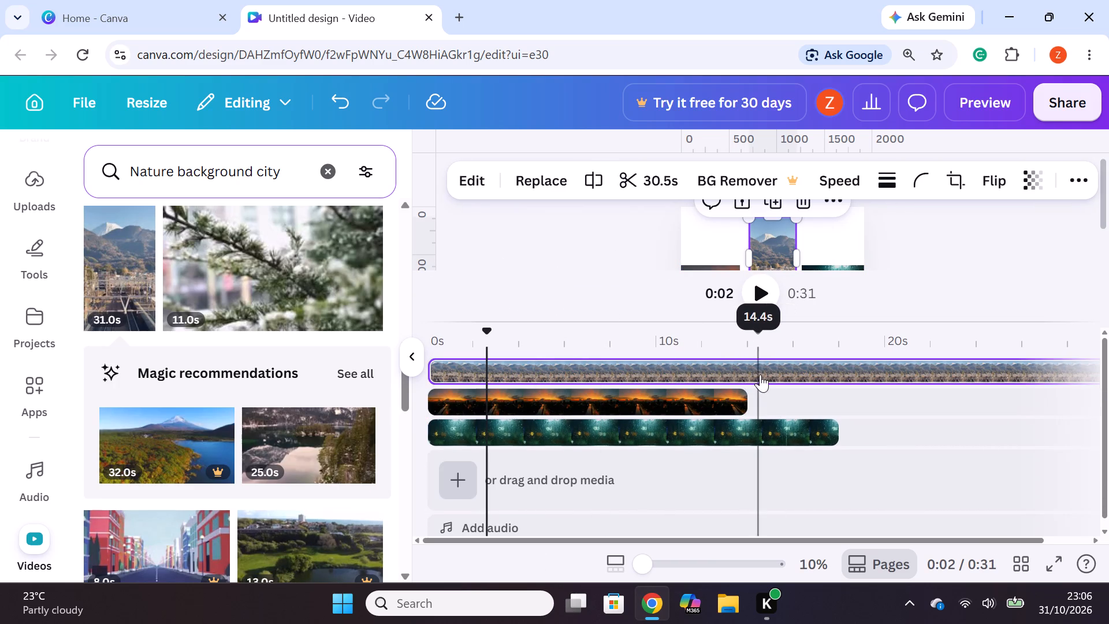
Split the mountain clip at about 14 seconds and delete its second part.
left_click(754, 374)
right_click(754, 374)
left_click(828, 493)
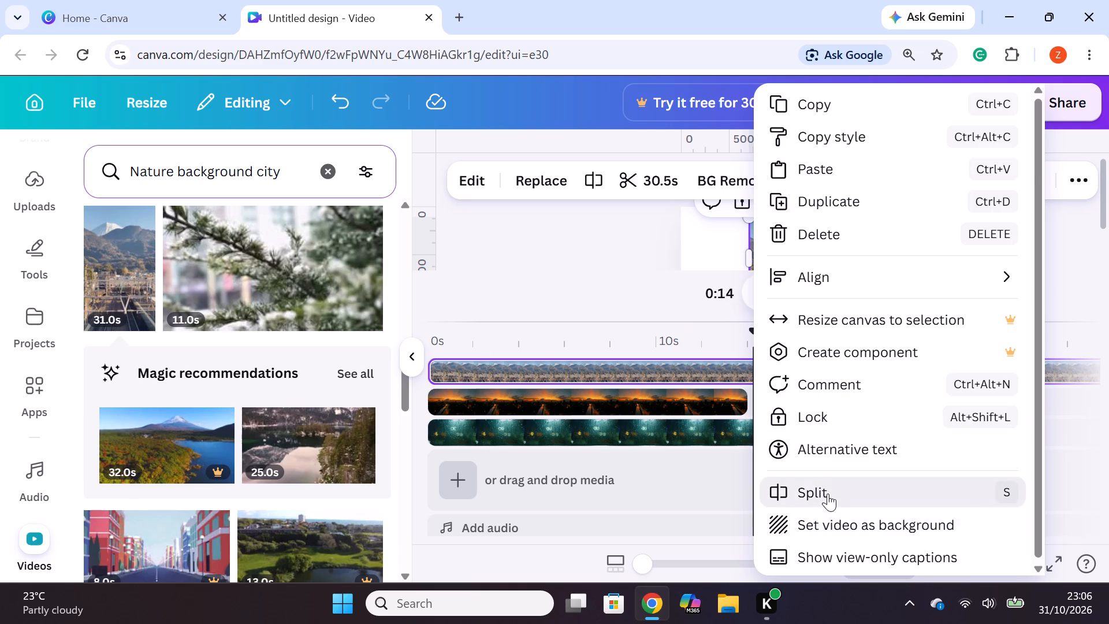
right_click(837, 364)
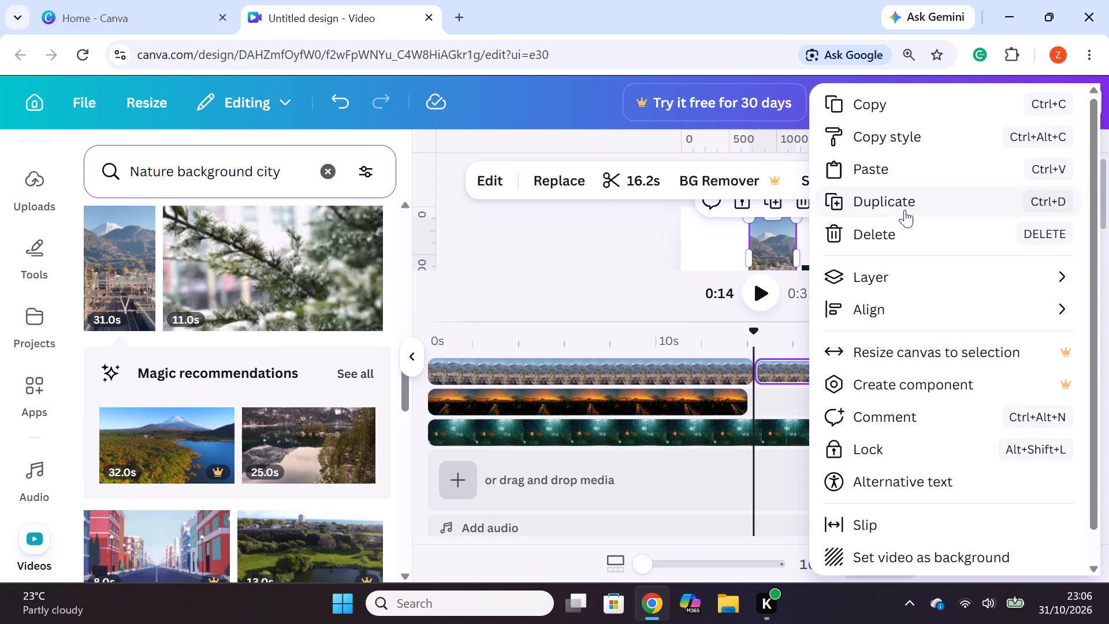
left_click(902, 224)
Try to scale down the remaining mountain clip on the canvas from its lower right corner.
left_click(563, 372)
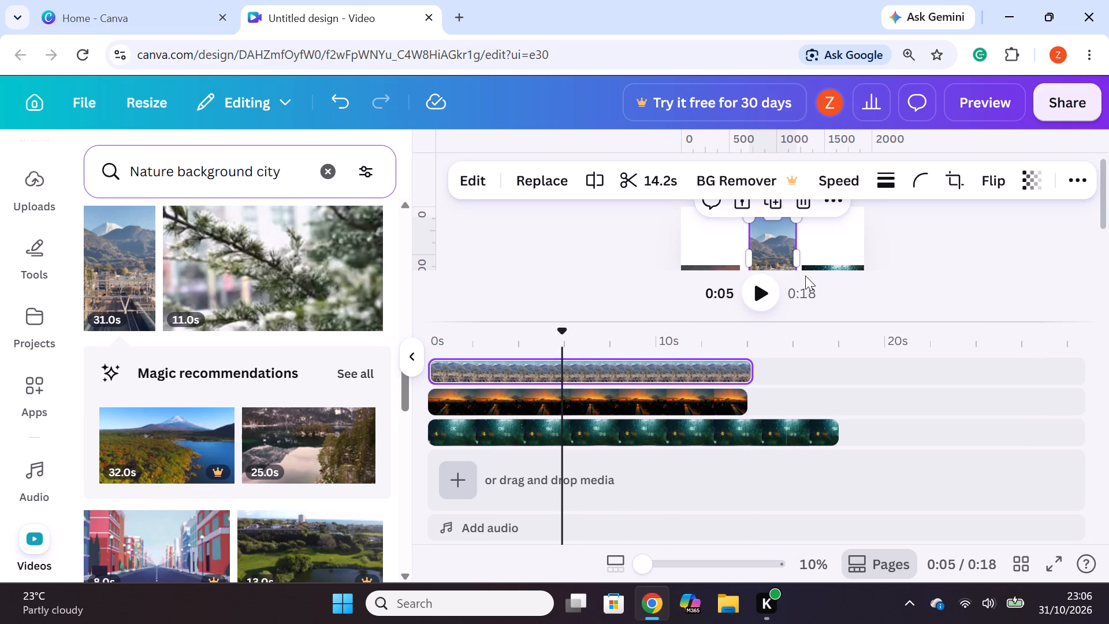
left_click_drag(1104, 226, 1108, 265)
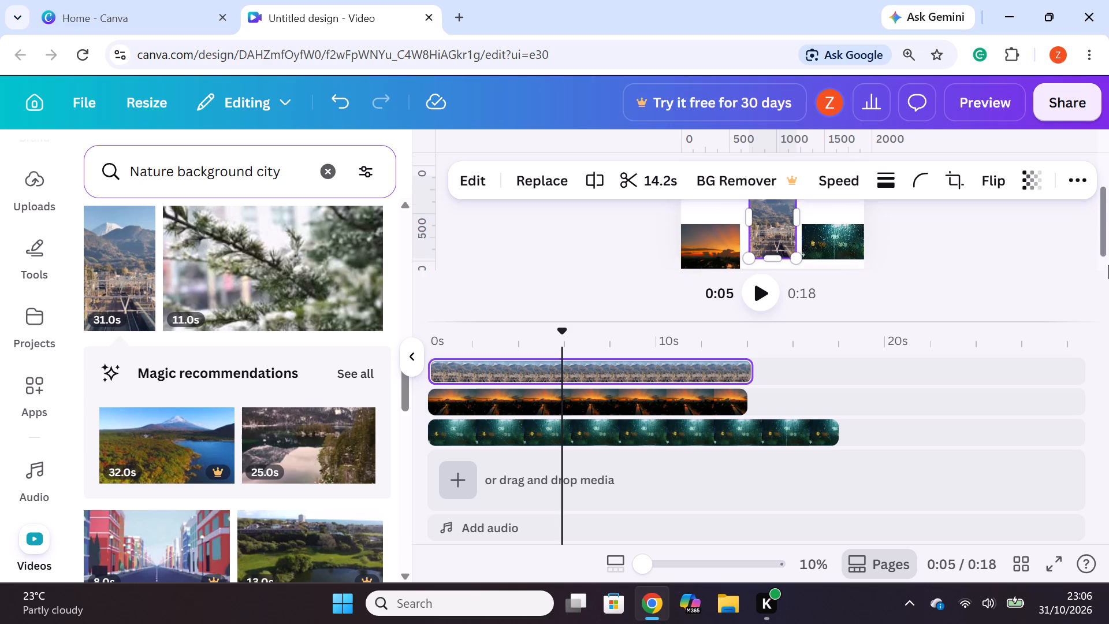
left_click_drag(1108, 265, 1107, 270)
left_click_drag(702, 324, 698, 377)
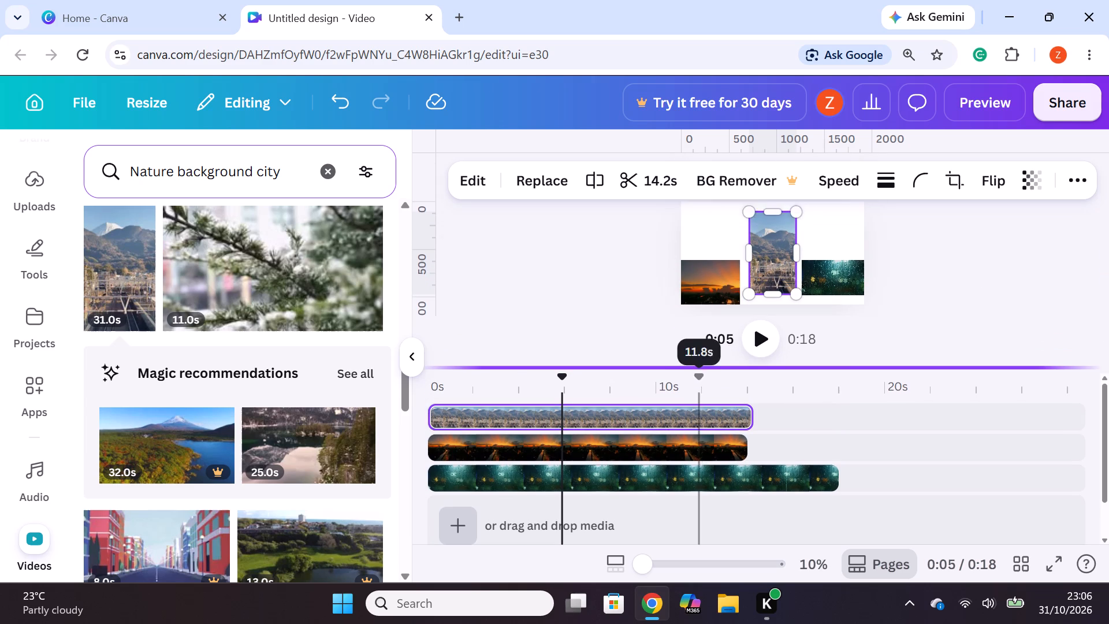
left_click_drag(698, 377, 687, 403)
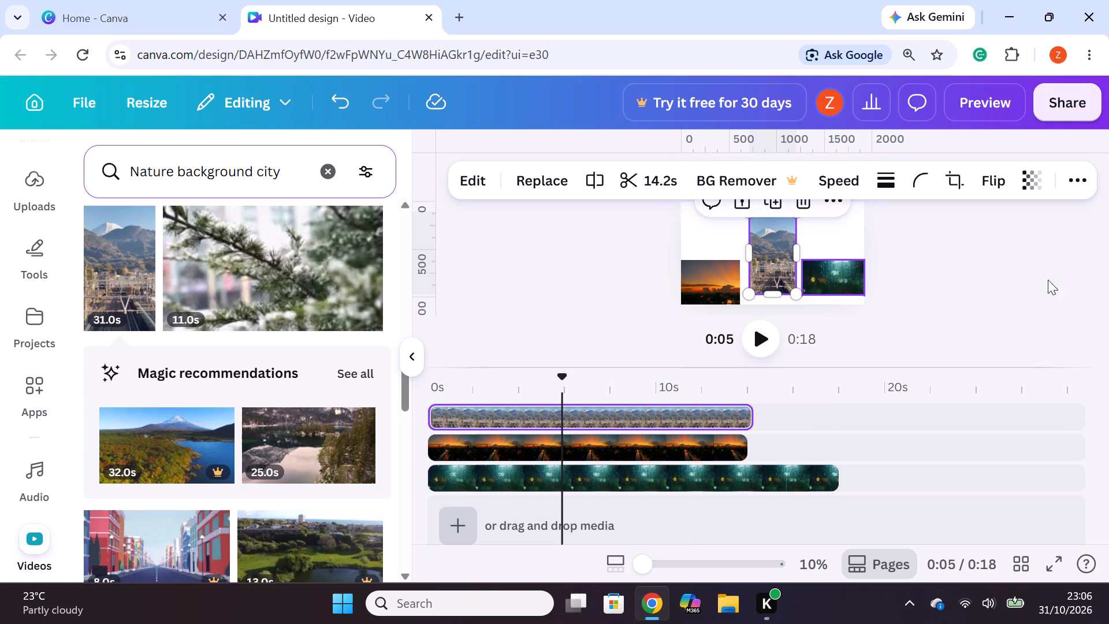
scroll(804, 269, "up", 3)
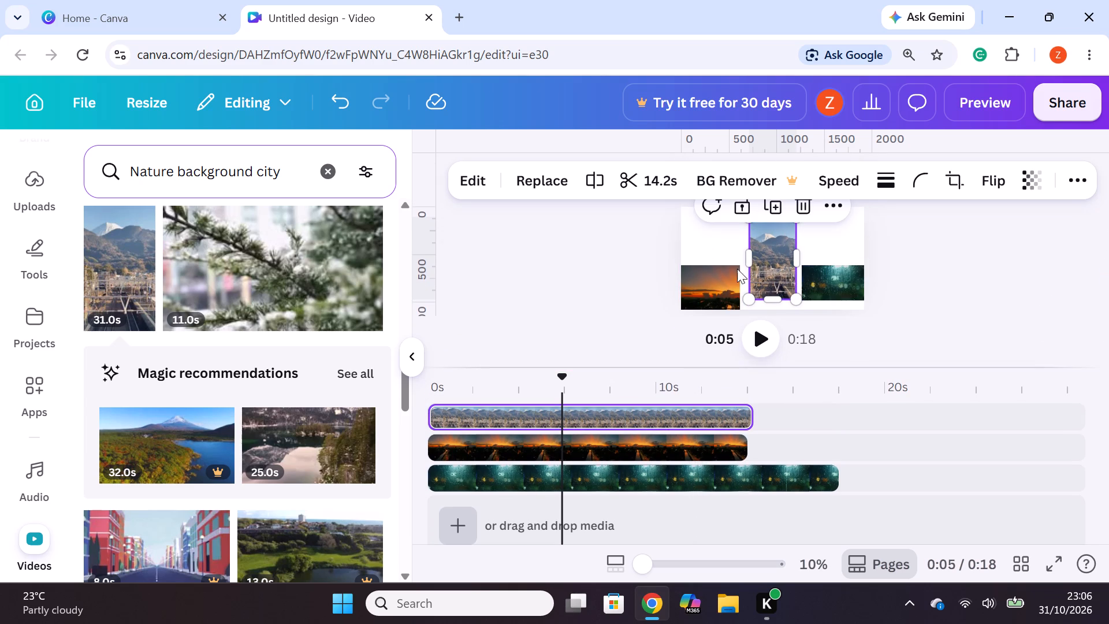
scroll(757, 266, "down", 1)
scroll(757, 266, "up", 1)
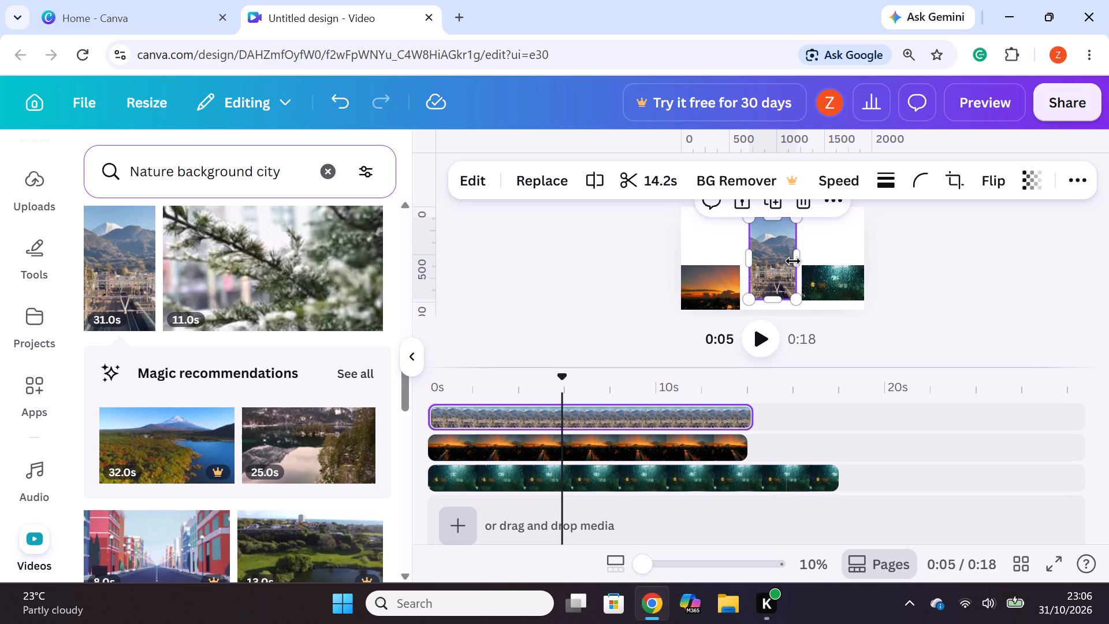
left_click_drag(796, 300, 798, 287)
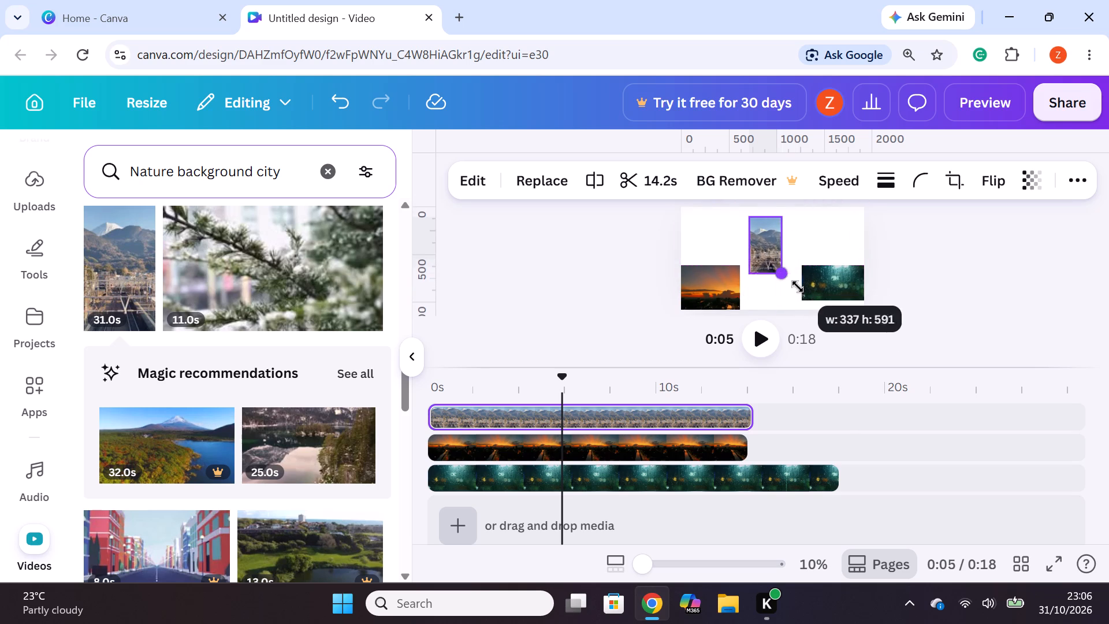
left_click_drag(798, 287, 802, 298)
Lower the rainy window clip and enlarge it slightly so it fills the canvas's bottom-right corner.
left_click(849, 284)
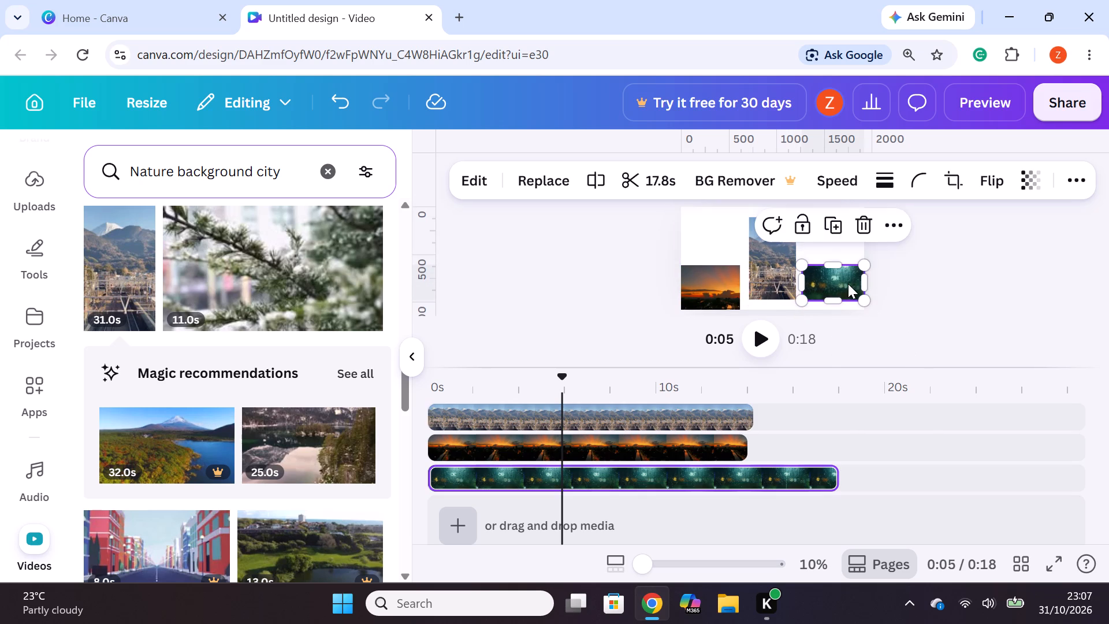
left_click_drag(847, 284, 849, 289)
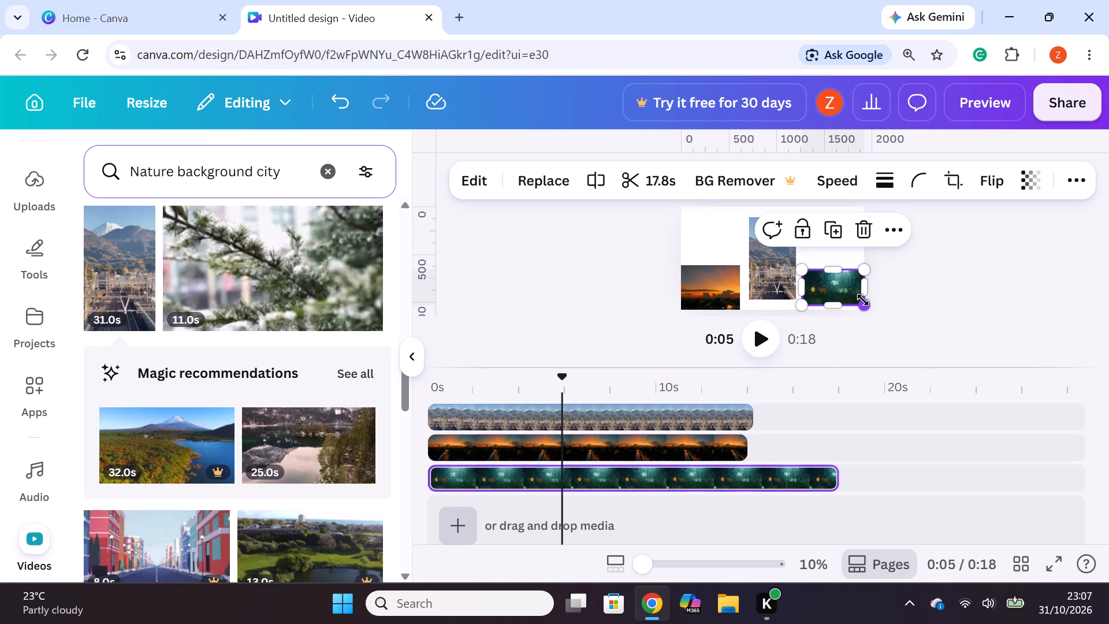
left_click_drag(864, 300, 870, 307)
Move the mountain clip down, widen it to fill the gap between the other clips, and crop its top to about 648 by 434.
left_click_drag(775, 269, 775, 277)
left_click_drag(796, 267, 799, 265)
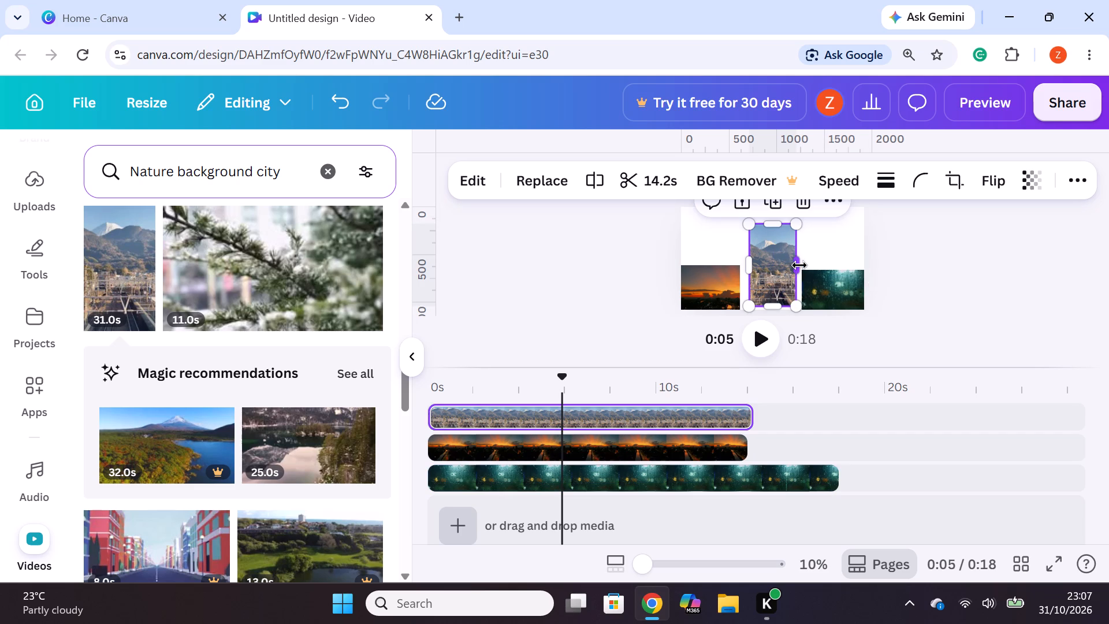
left_click_drag(799, 265, 802, 265)
left_click(752, 267)
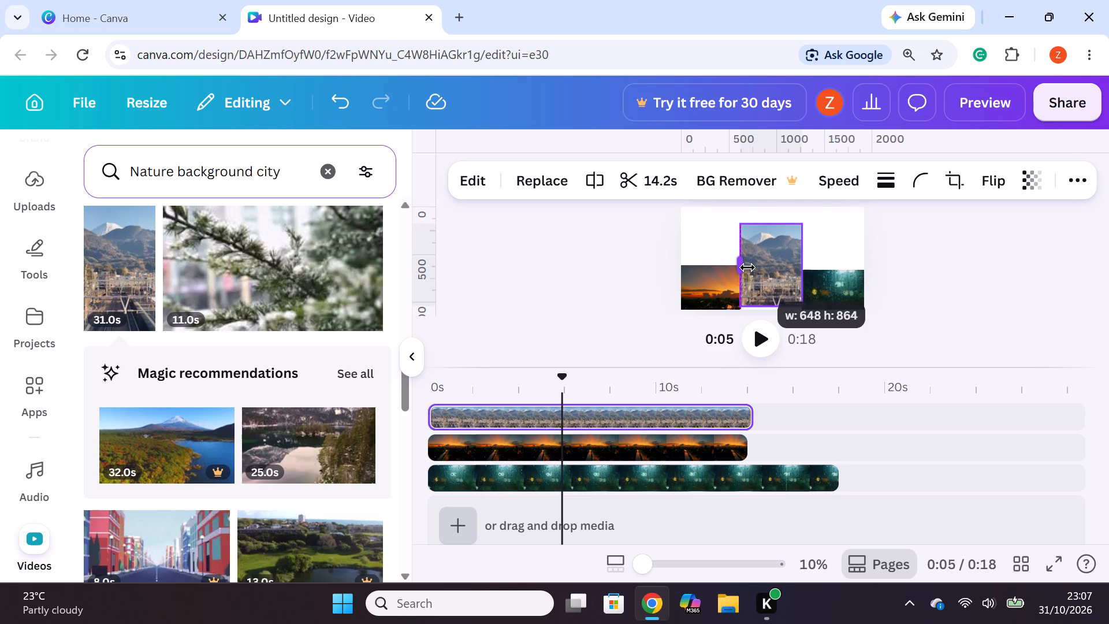
left_click(773, 224)
left_click_drag(773, 224, 776, 231)
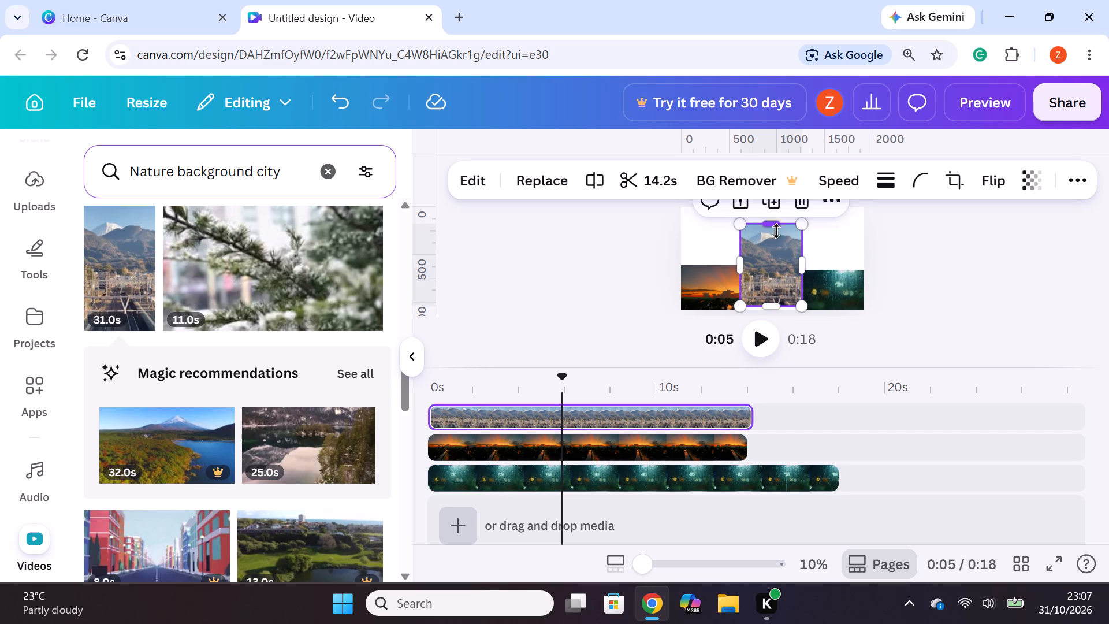
left_click_drag(776, 231, 786, 266)
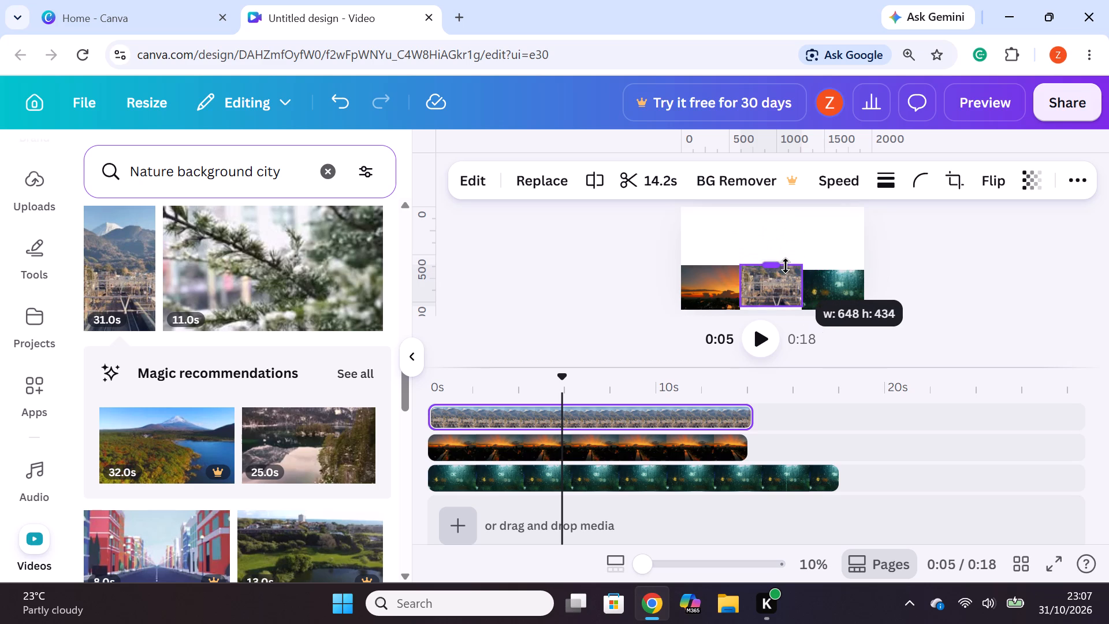
left_click_drag(786, 266, 786, 265)
left_click(823, 243)
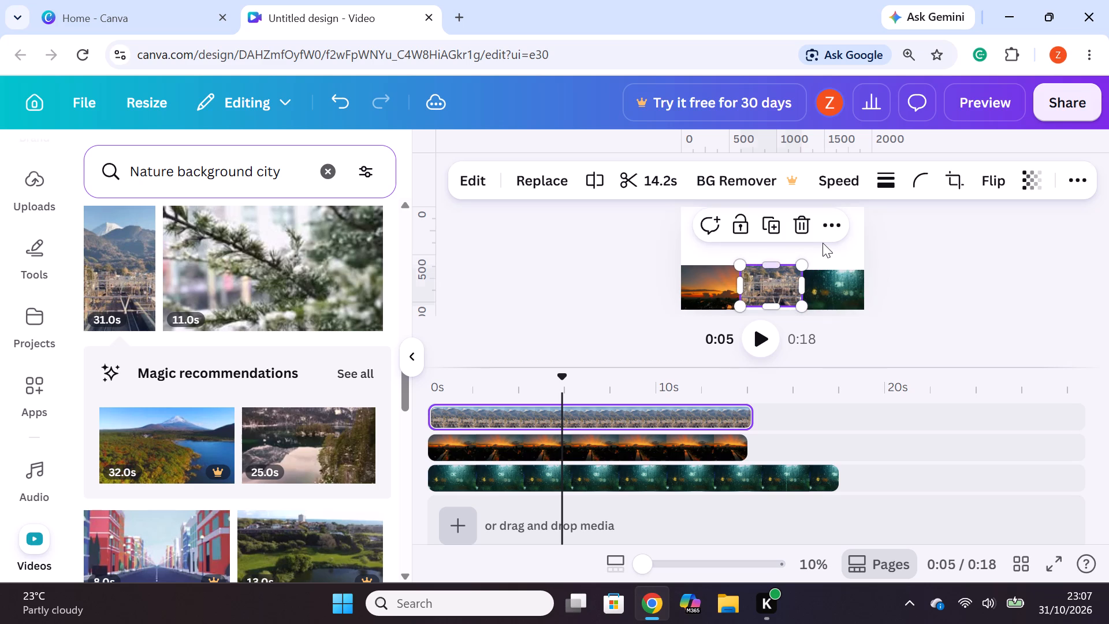
Nudge the mountain clip slightly within the gap between the sunset and rainy window clips.
left_click(768, 287)
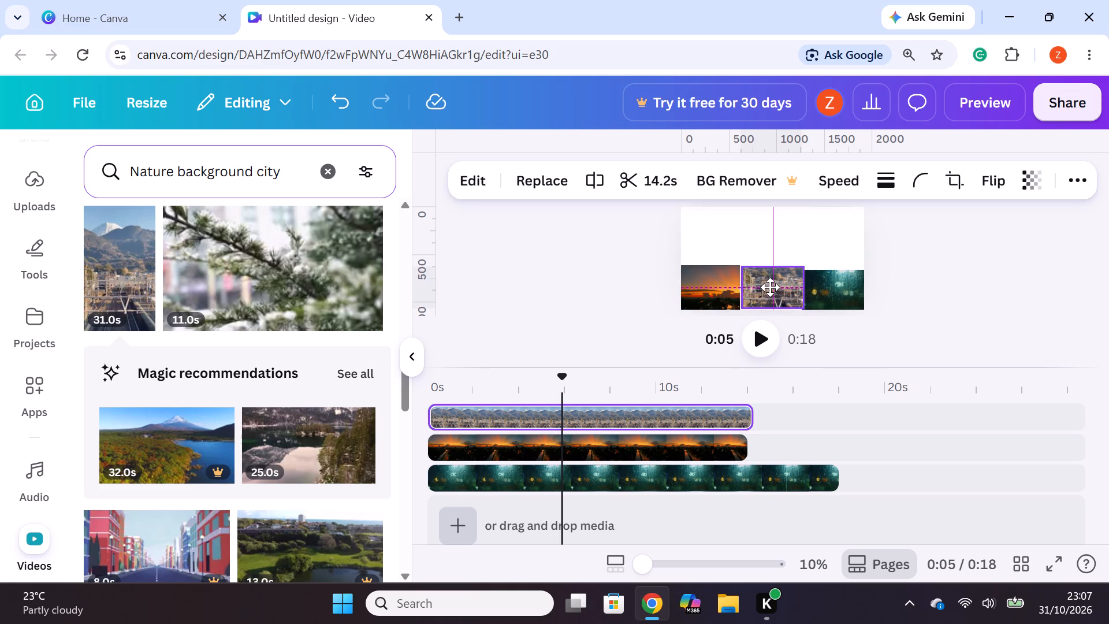
left_click(896, 247)
Add the 15-second green coastline road clip to a new top timeline track, starting at 0 s.
scroll(300, 439, "down", 1)
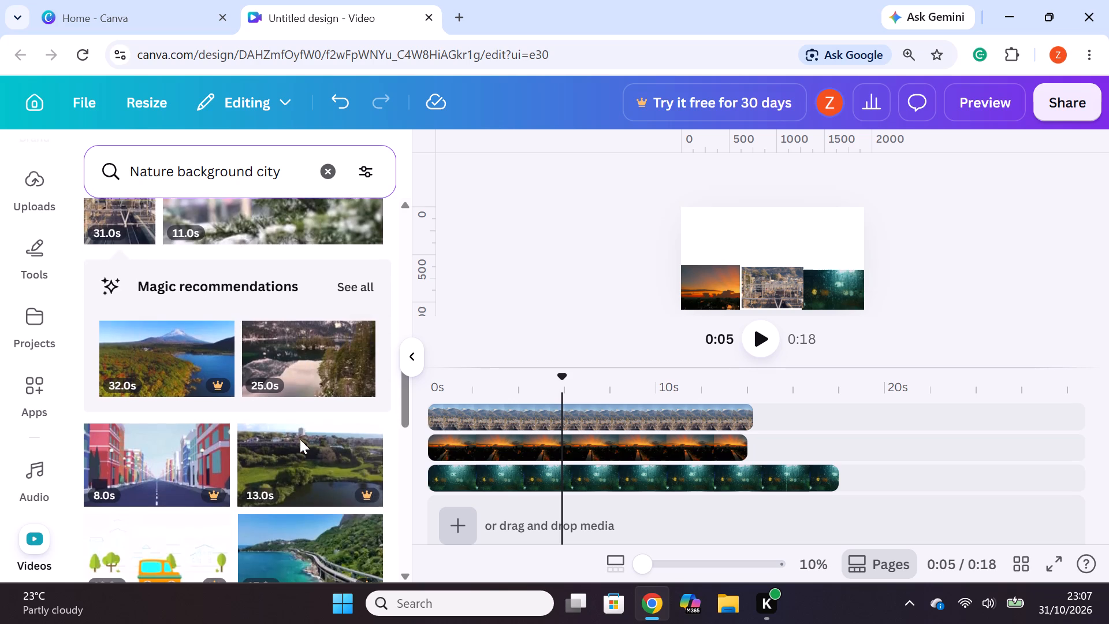
scroll(299, 440, "down", 1)
left_click_drag(292, 461, 534, 404)
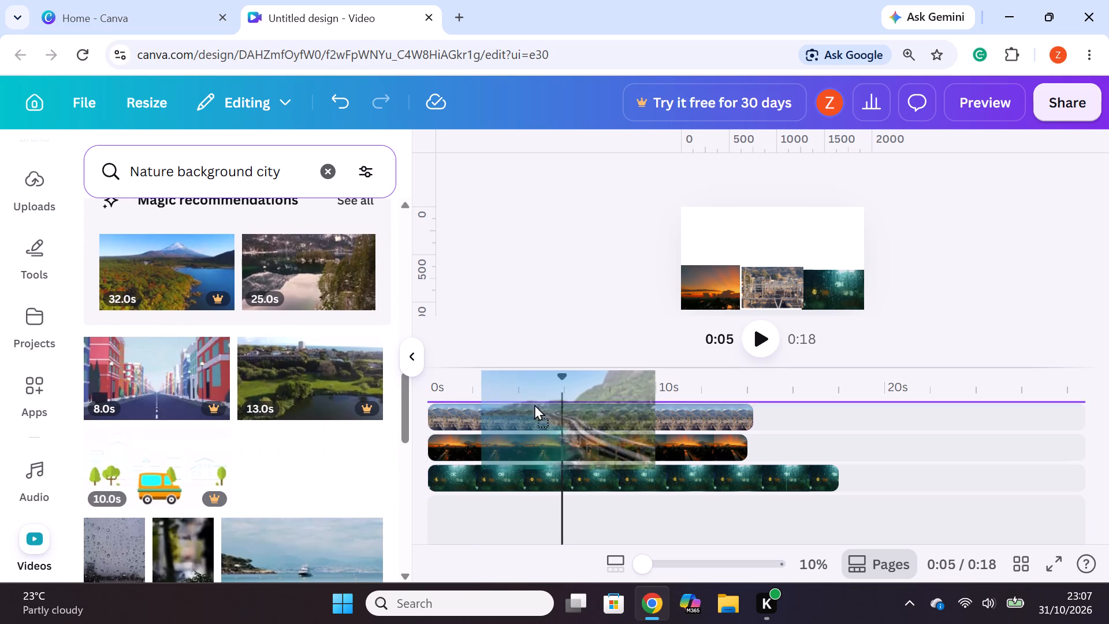
left_click_drag(534, 404, 526, 402)
left_click_drag(590, 415, 558, 415)
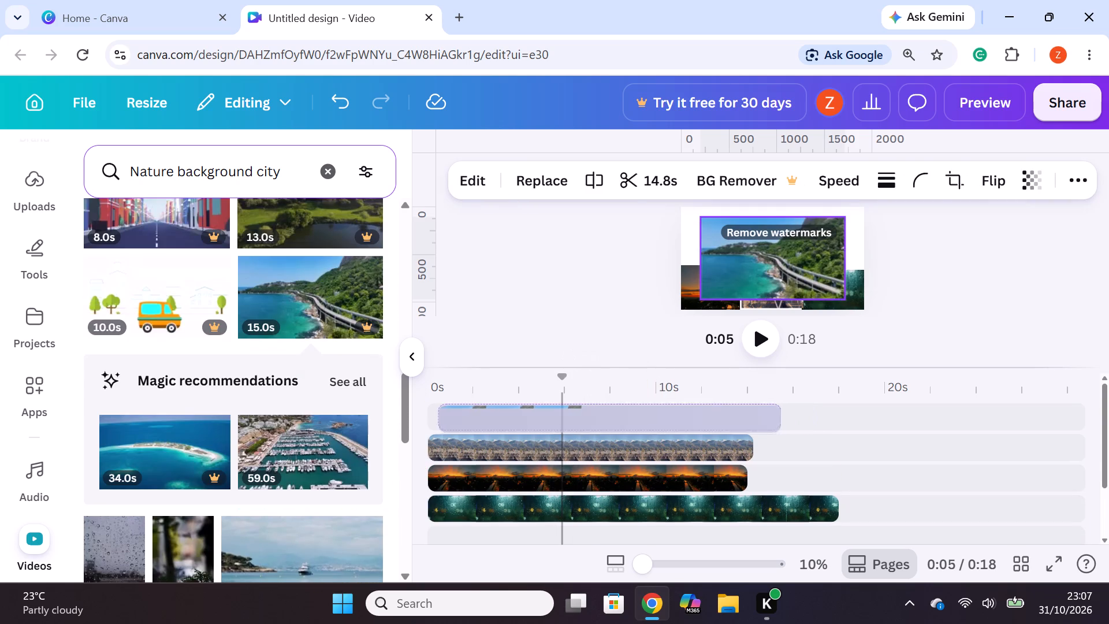
left_click_drag(558, 415, 554, 414)
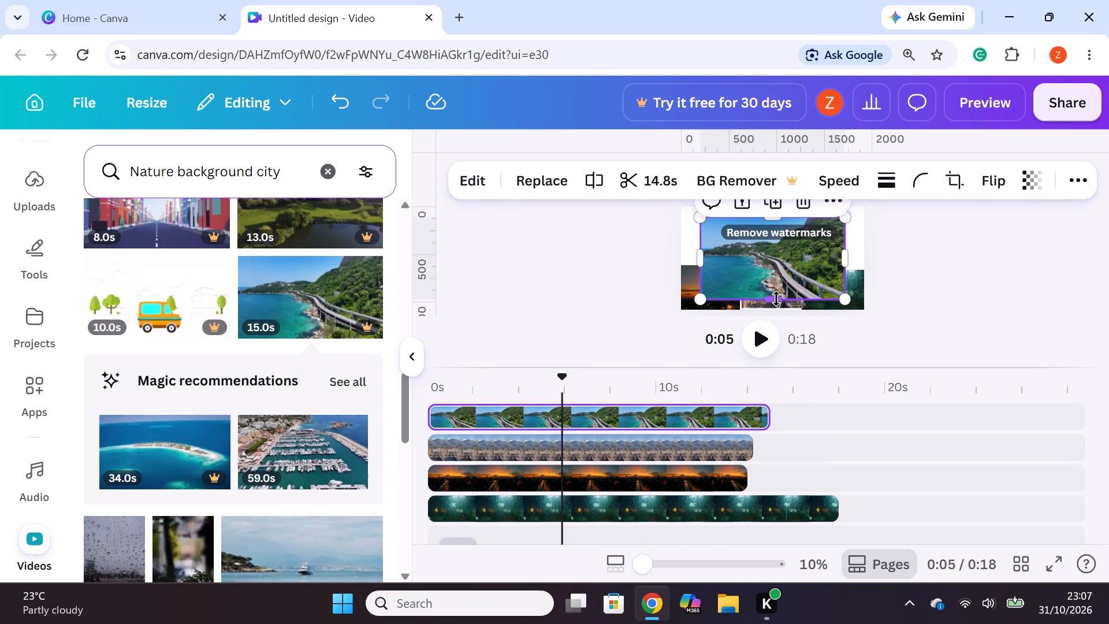
Scale down the coastline road clip and place it directly above the sunset clip at the canvas's left edge.
left_click_drag(847, 303, 794, 272)
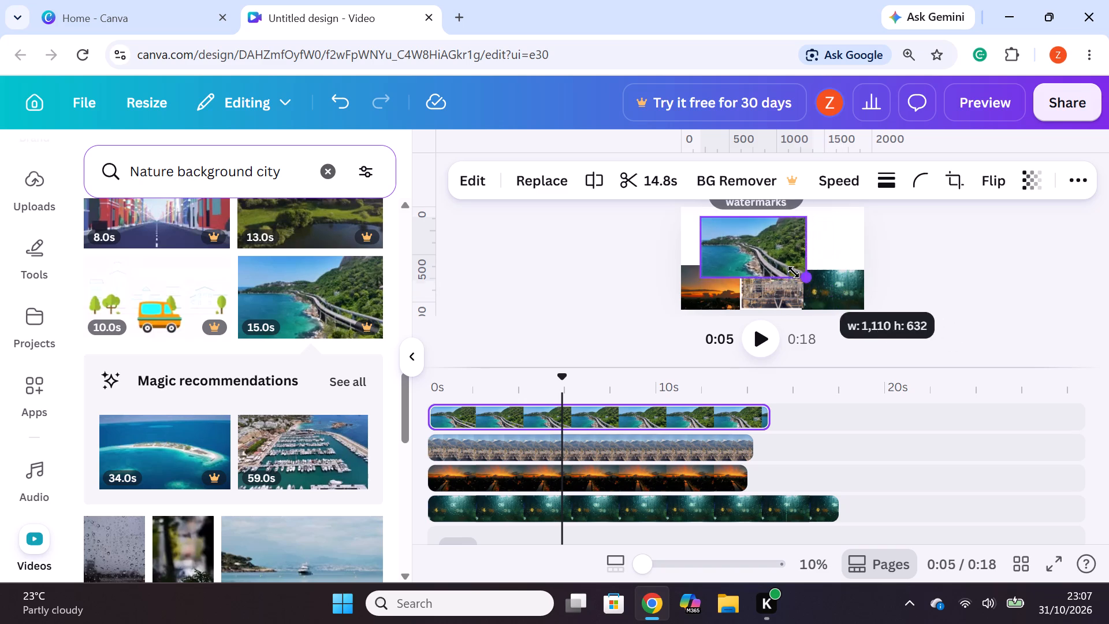
left_click_drag(794, 272, 782, 265)
left_click_drag(753, 245, 731, 251)
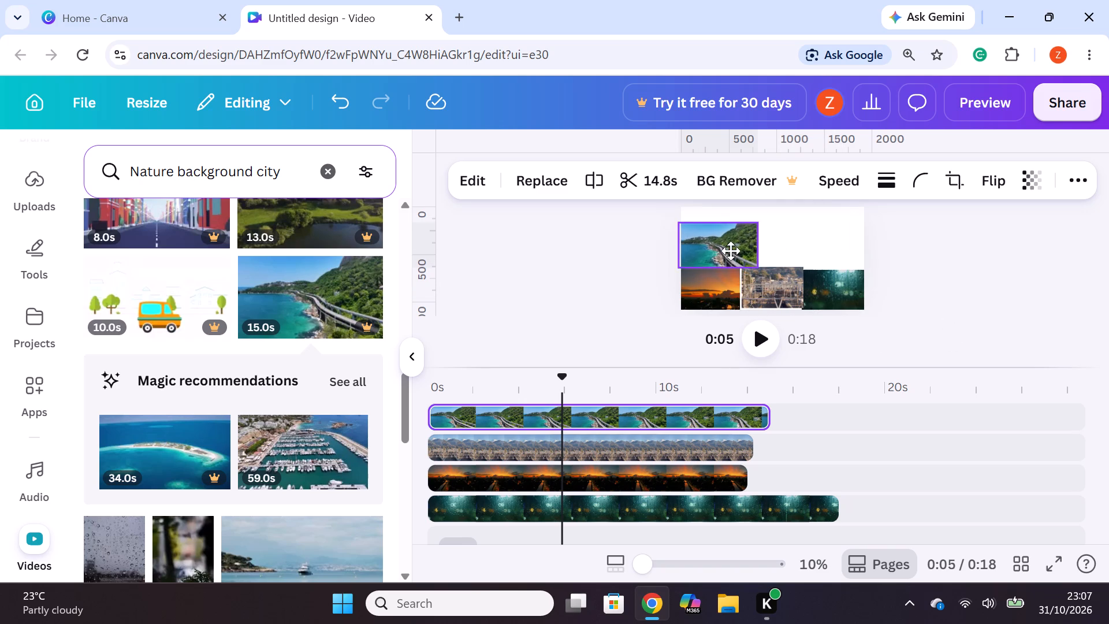
left_click_drag(731, 251, 733, 250)
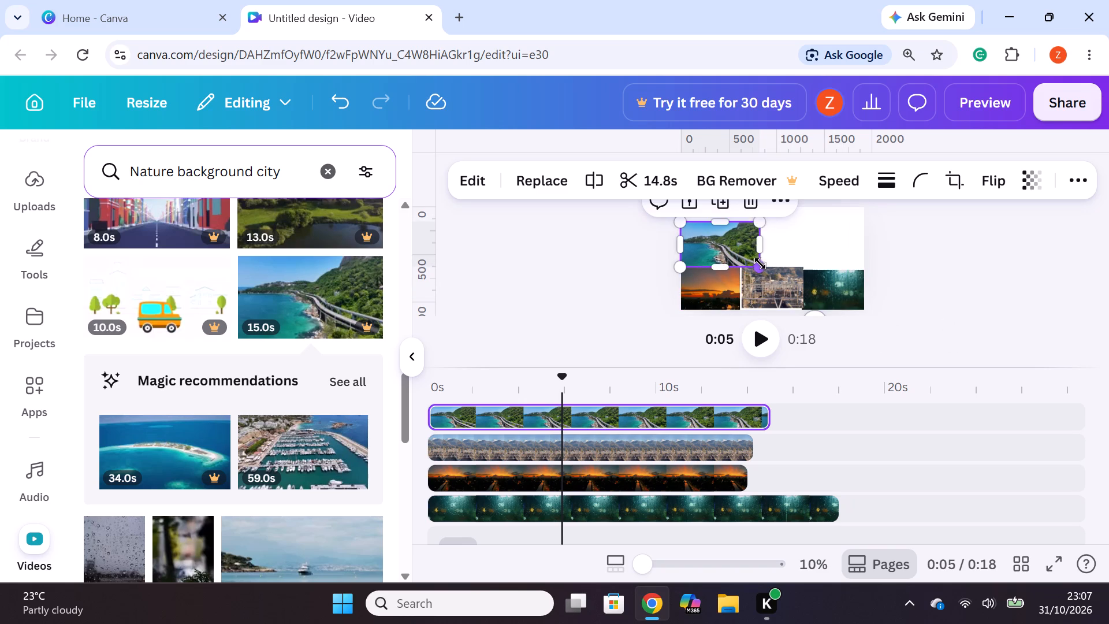
left_click_drag(760, 265, 742, 272)
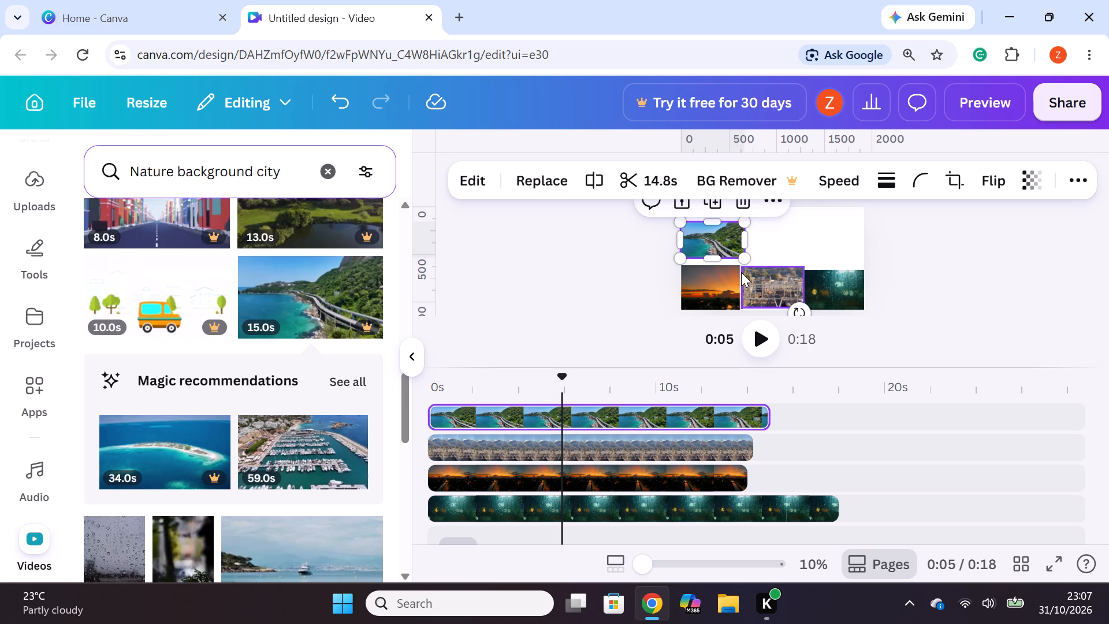
left_click_drag(723, 232, 721, 240)
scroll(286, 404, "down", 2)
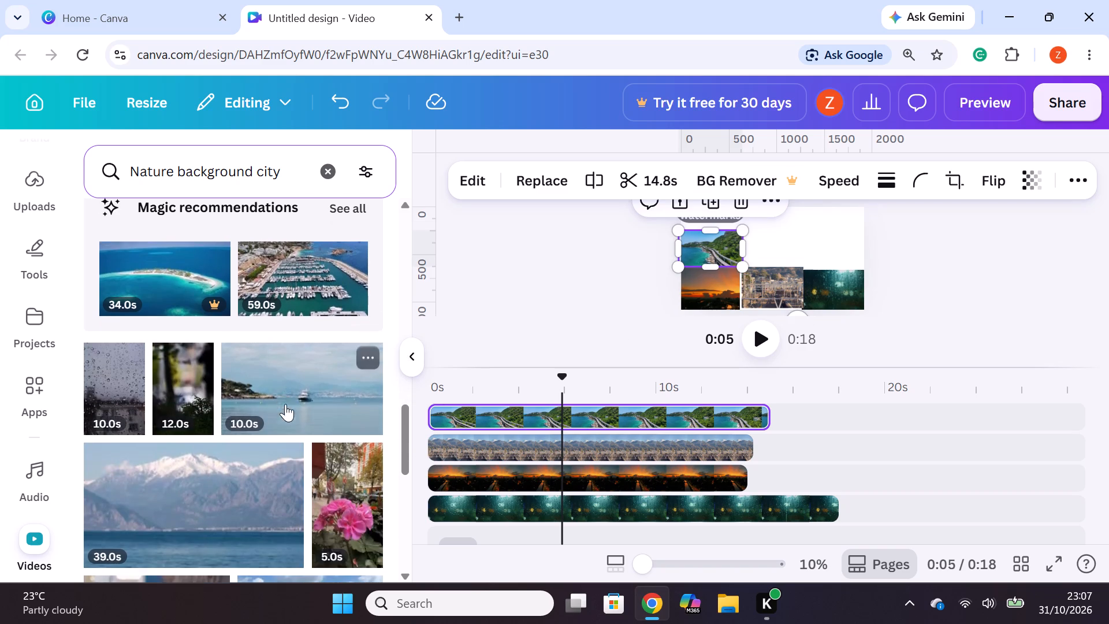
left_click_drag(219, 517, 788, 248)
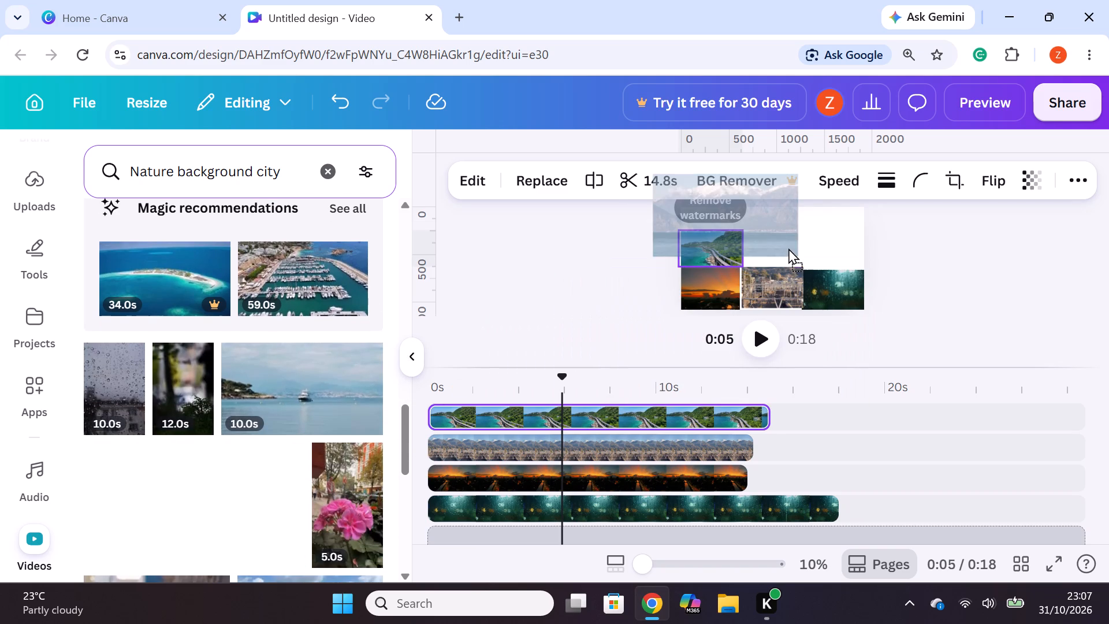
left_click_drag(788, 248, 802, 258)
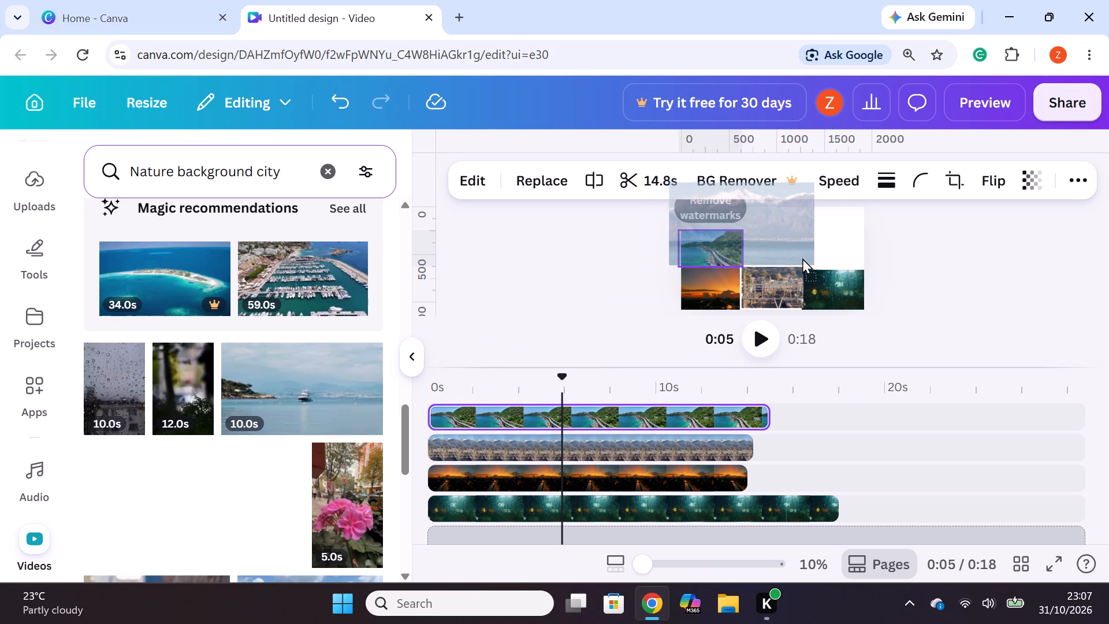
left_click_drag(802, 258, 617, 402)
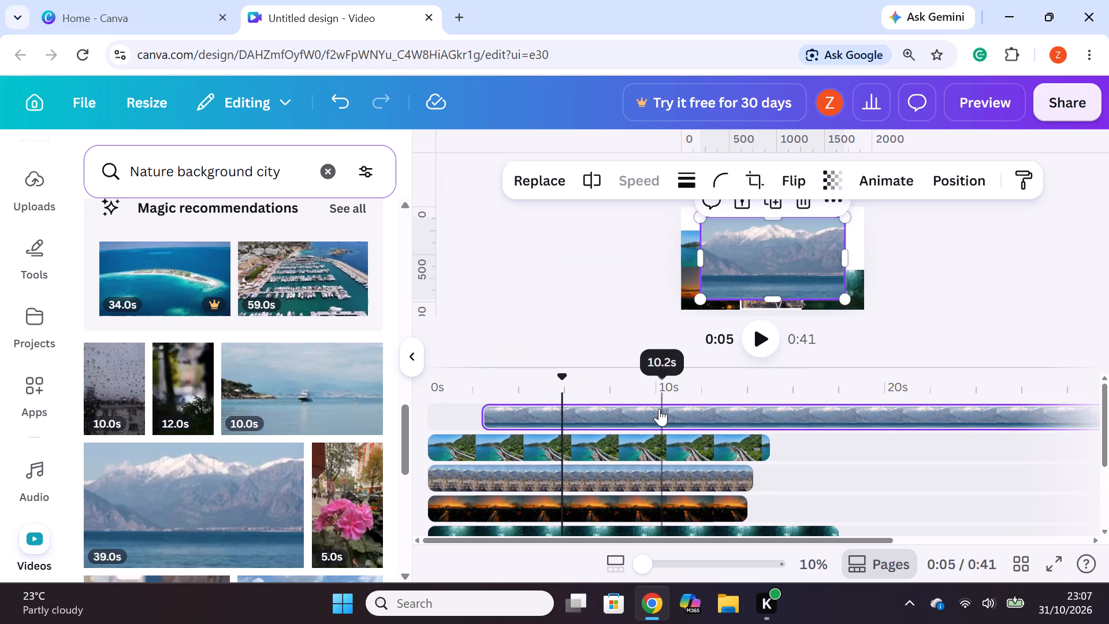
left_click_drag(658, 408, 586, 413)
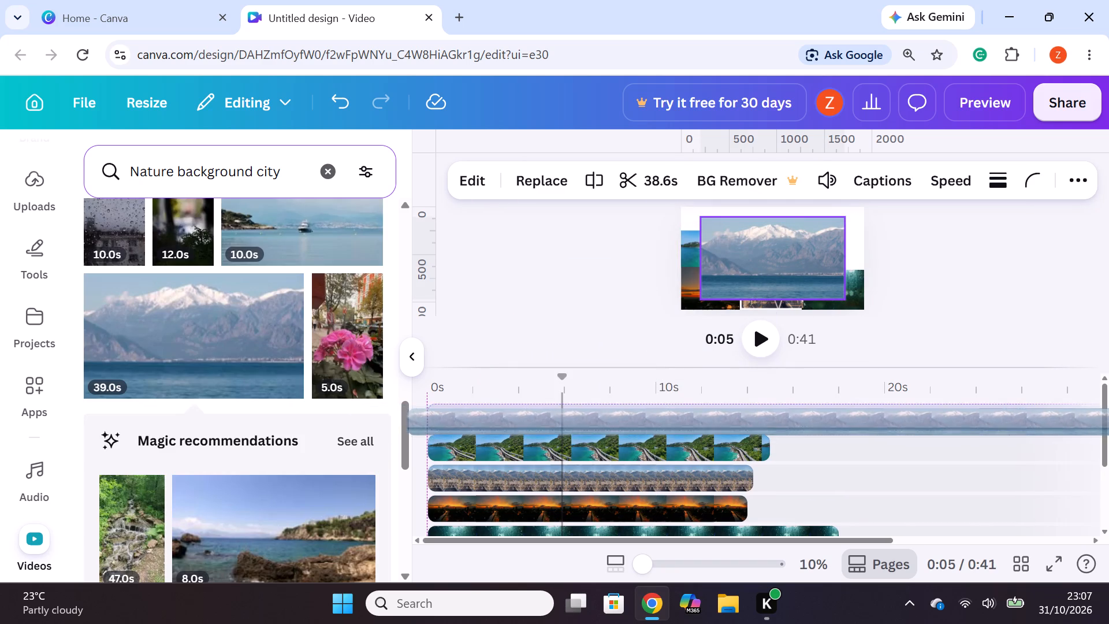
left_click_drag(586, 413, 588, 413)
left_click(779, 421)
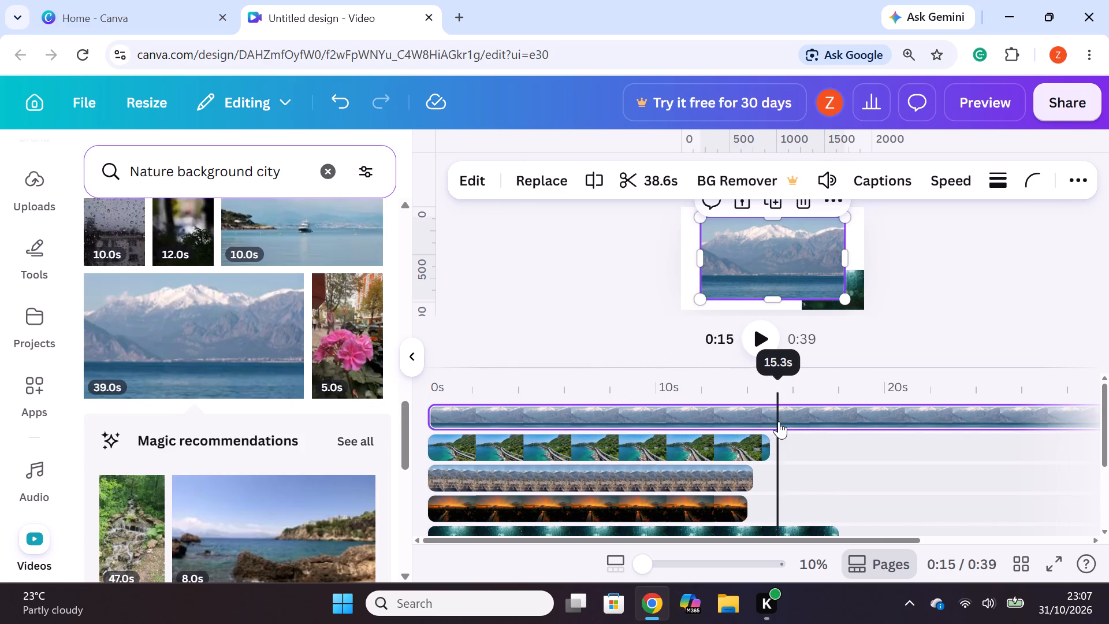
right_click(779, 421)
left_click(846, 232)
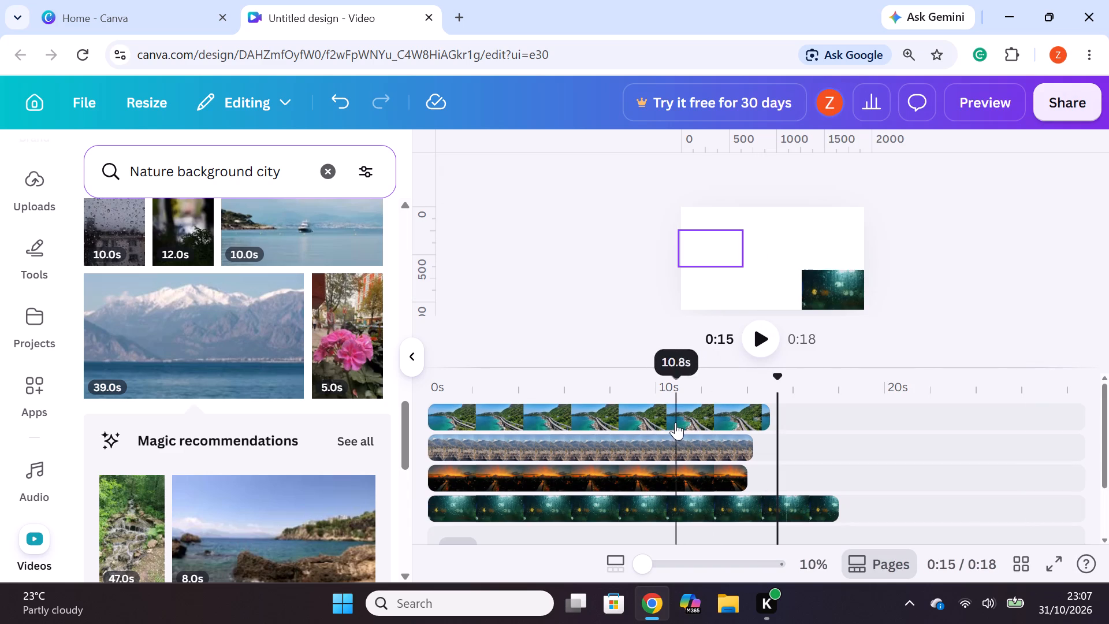
Add the 39-second snowy mountain lake clip to a new top timeline track, starting at 0 s.
left_click_drag(221, 350, 620, 403)
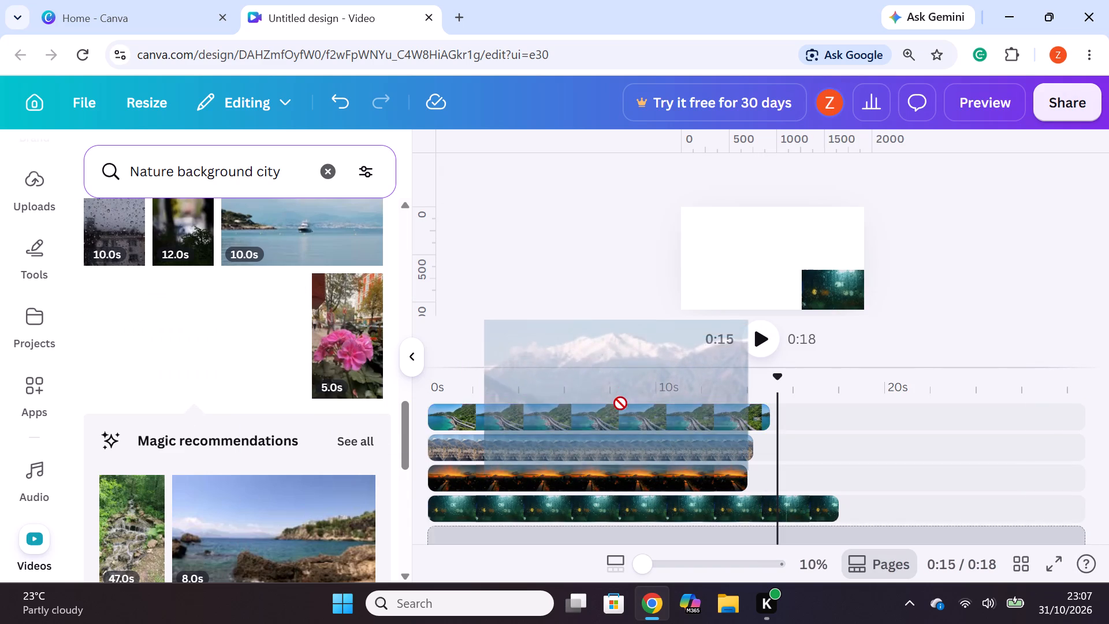
left_click_drag(620, 403, 618, 403)
left_click_drag(727, 421, 709, 419)
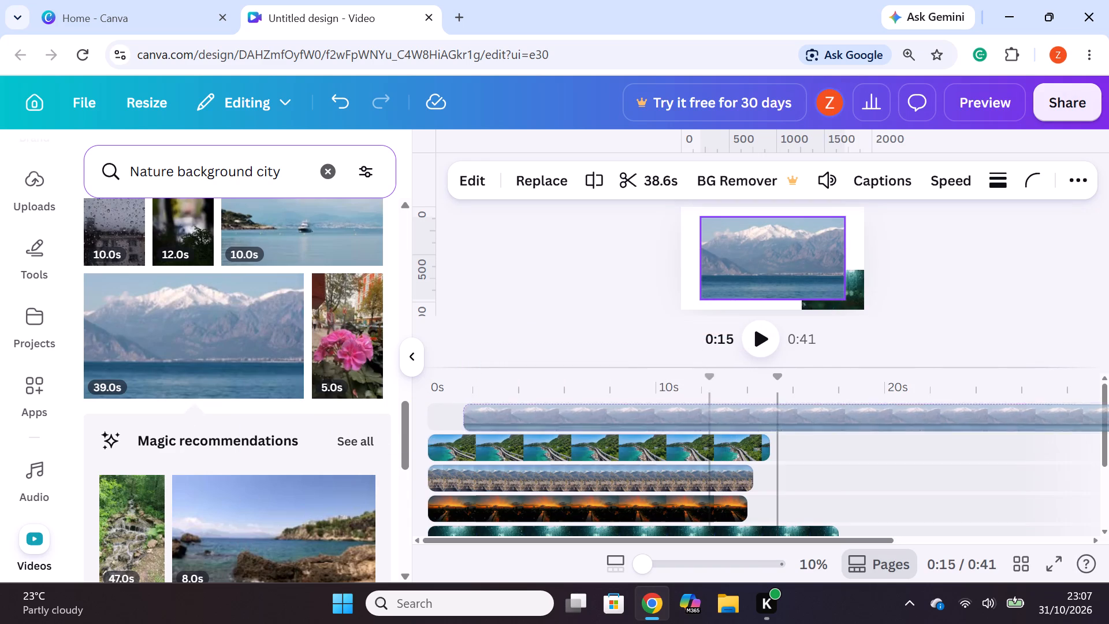
left_click_drag(709, 419, 668, 421)
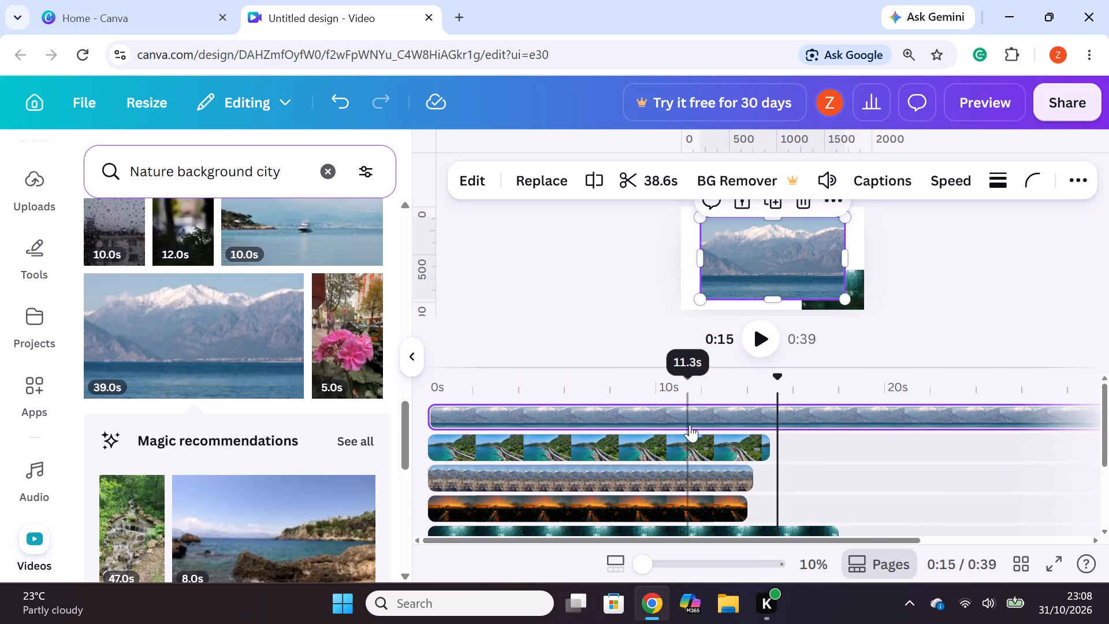
Split the snowy mountain clip at about 15 seconds and delete its second part.
left_click(781, 416)
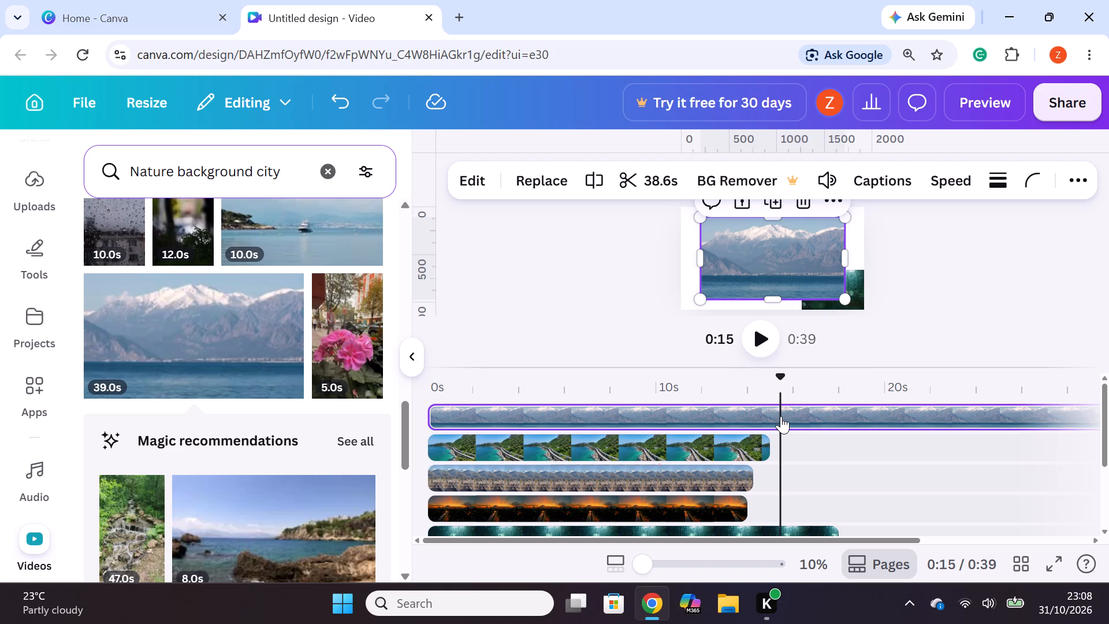
right_click(781, 416)
left_click(818, 521)
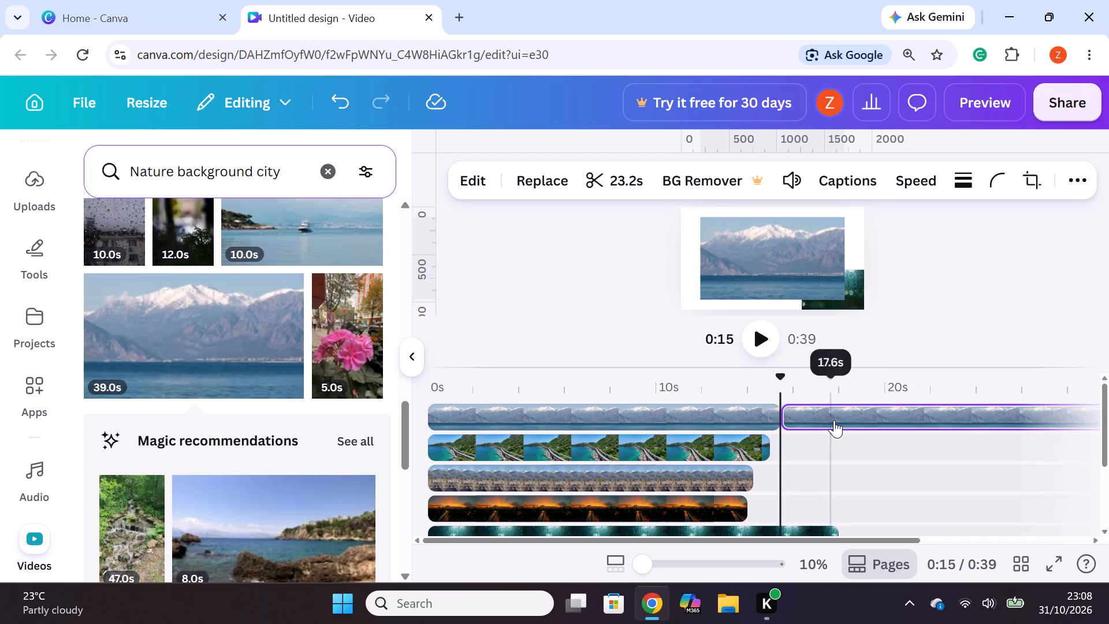
right_click(834, 419)
left_click(892, 239)
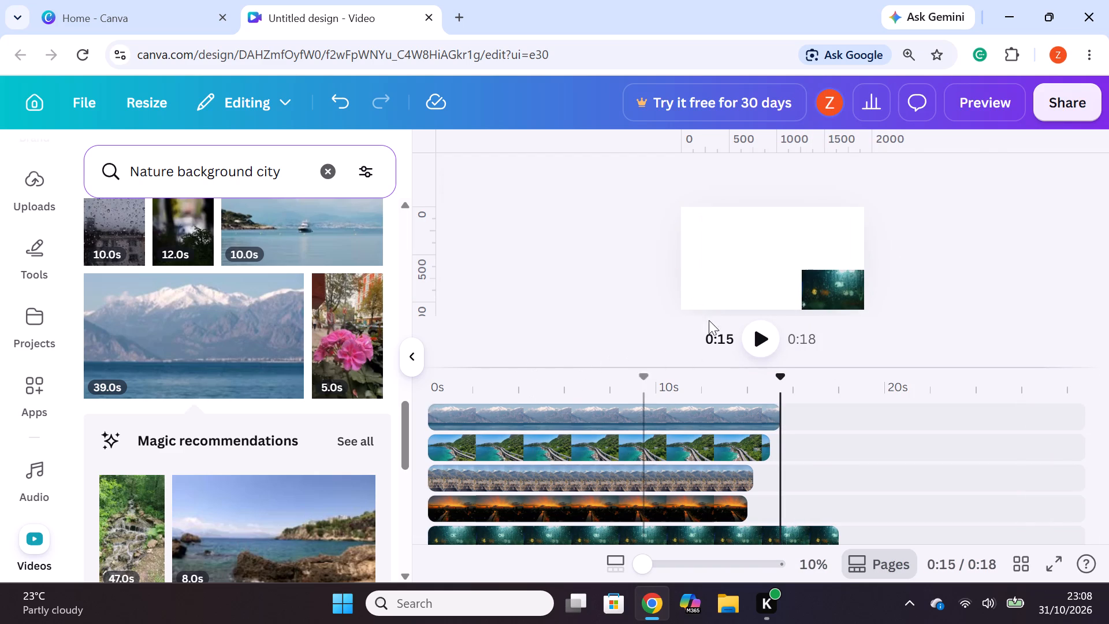
Scale down the snowy mountain clip and place it in the canvas's upper-left corner, overlapping the coastline road clip.
left_click(678, 414)
left_click(665, 452)
left_click(631, 481)
left_click(623, 517)
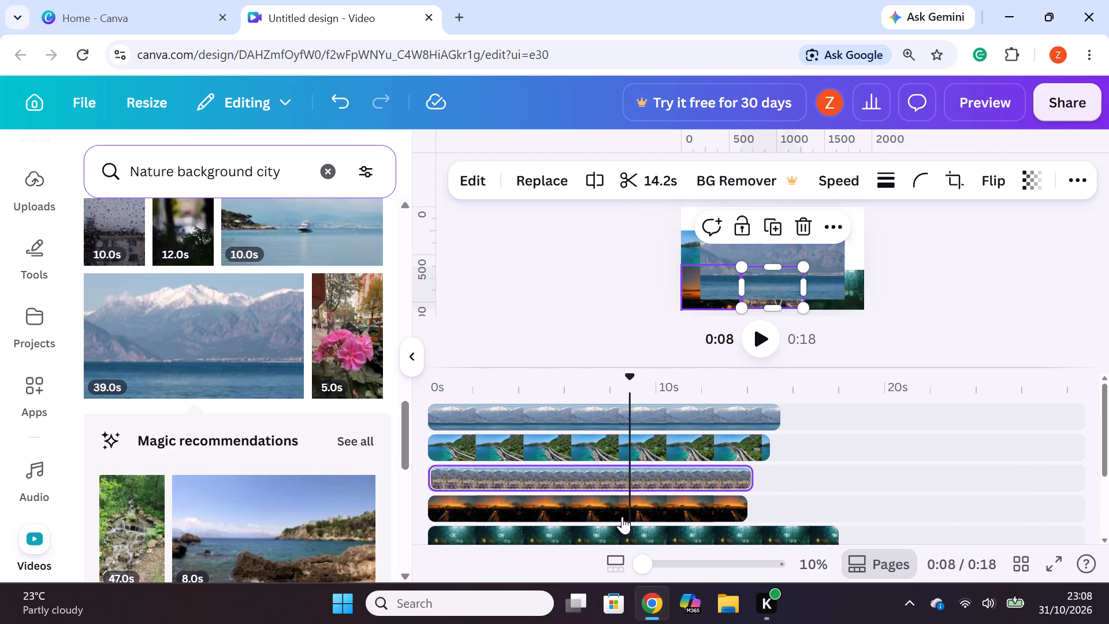
left_click(806, 253)
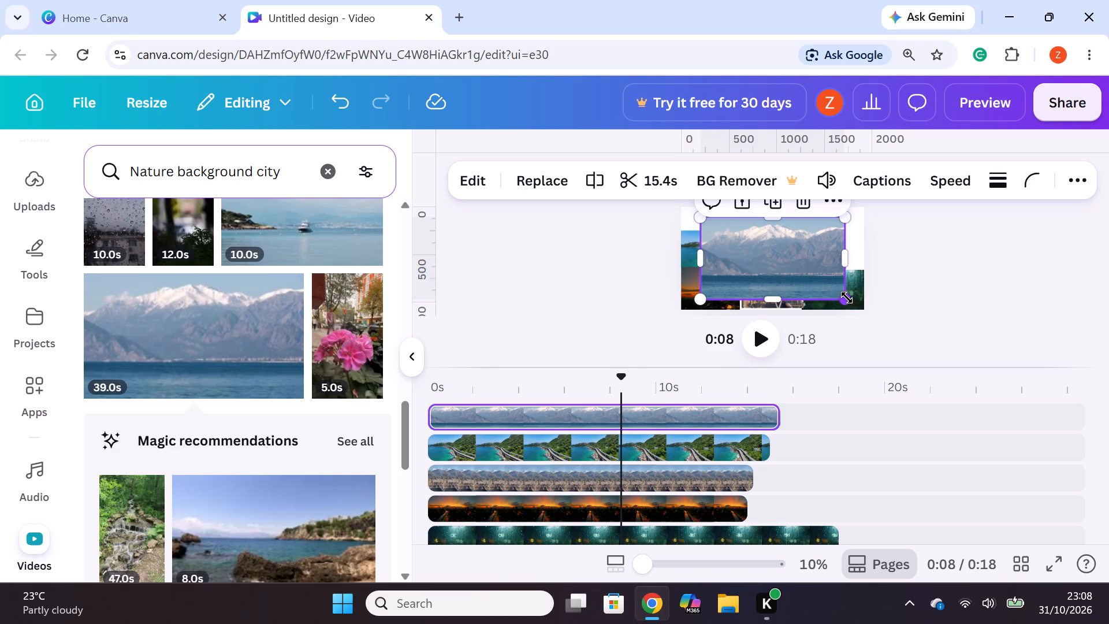
left_click_drag(838, 301, 784, 245)
left_click_drag(733, 236, 703, 217)
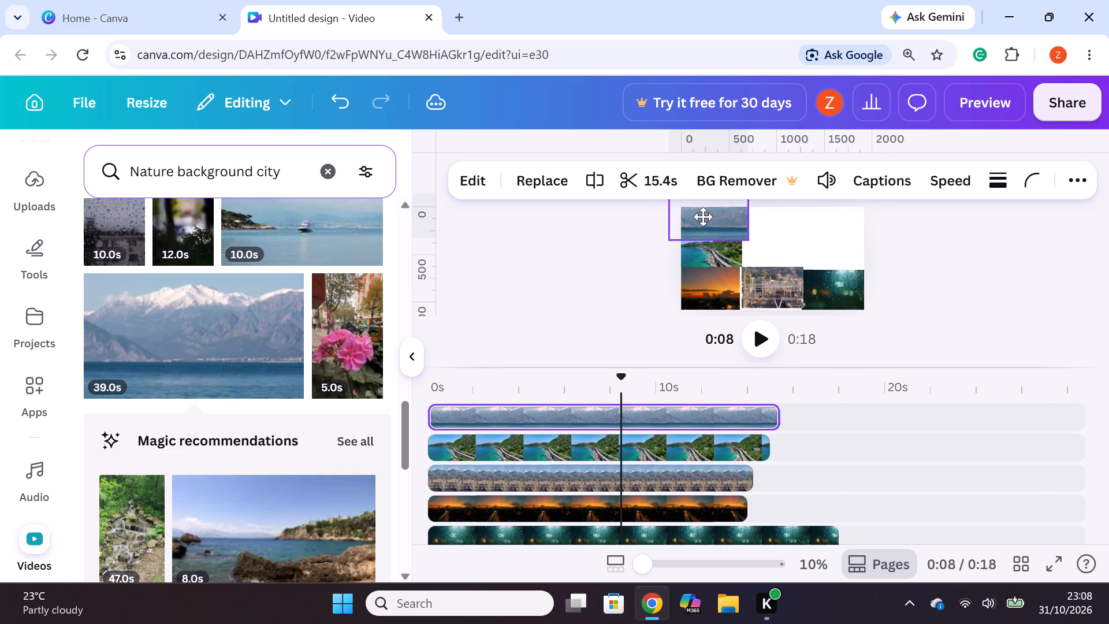
left_click_drag(703, 217, 704, 220)
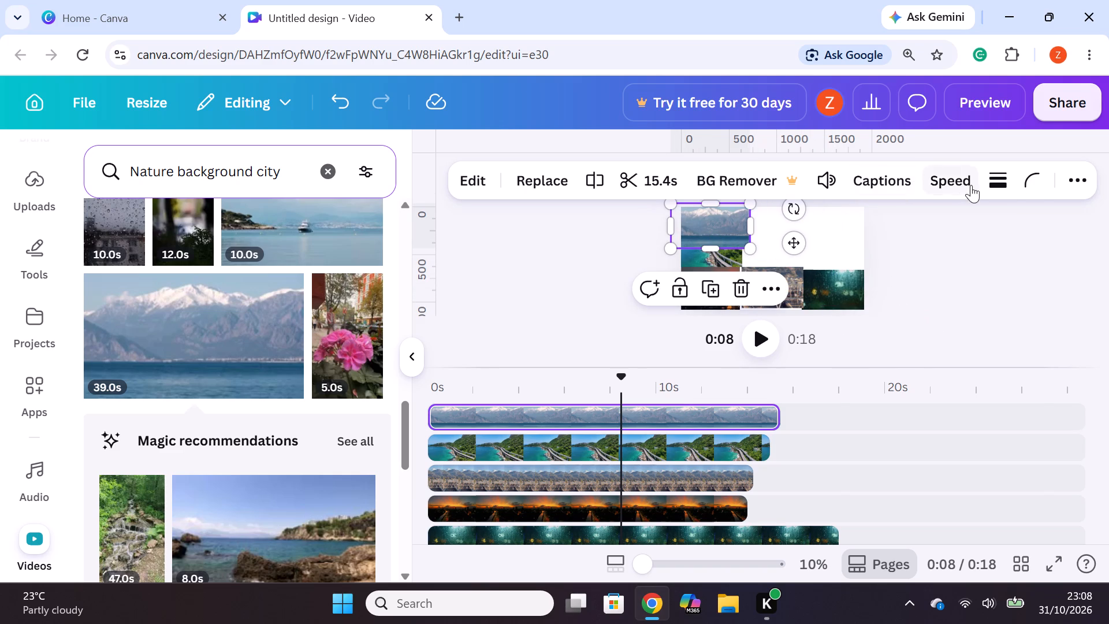
Set the snowy mountain clip's corner rounding to the maximum.
left_click(1028, 190)
left_click_drag(881, 264, 1108, 306)
left_click(956, 327)
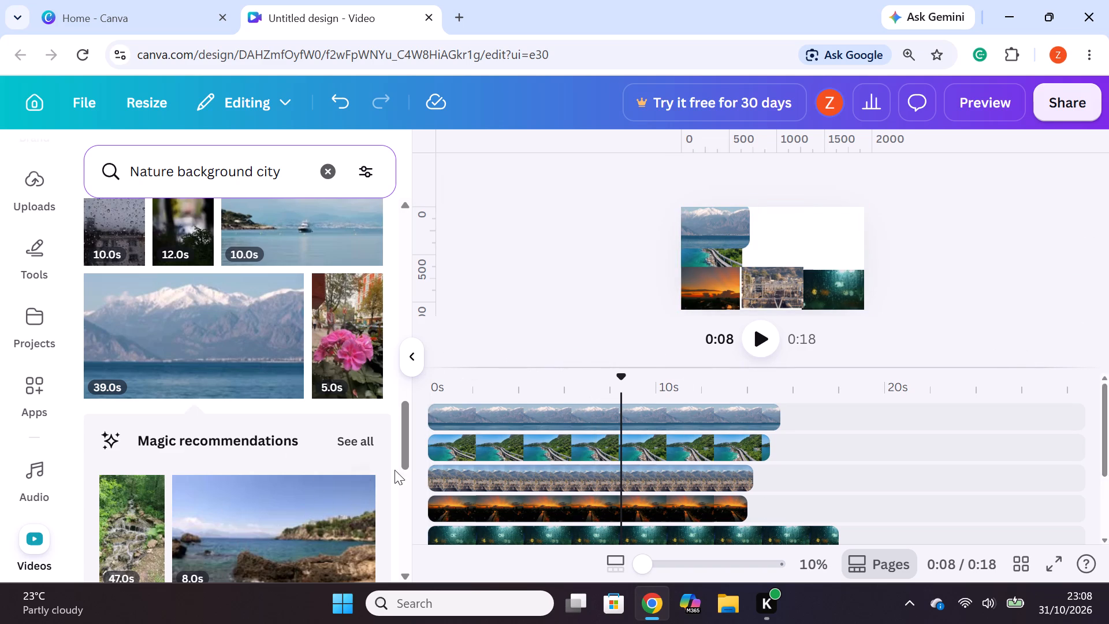
Add the 8-second rocky coast clip to a new top timeline track, near the start of the timeline.
scroll(270, 484, "down", 1)
left_click_drag(228, 446, 650, 391)
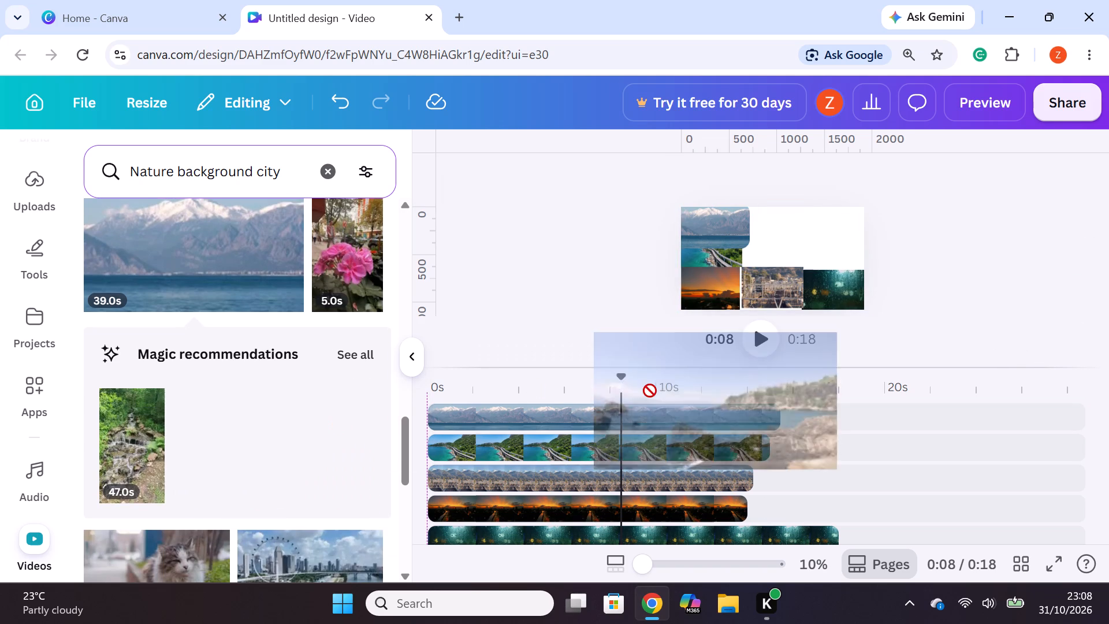
left_click_drag(650, 391, 498, 396)
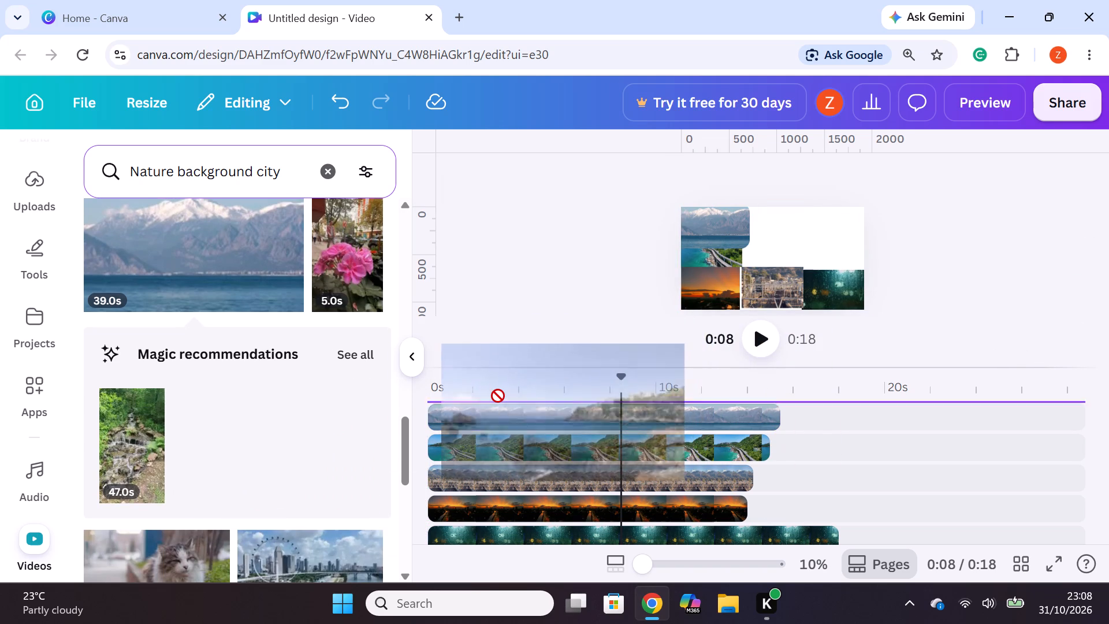
left_click_drag(498, 396, 497, 404)
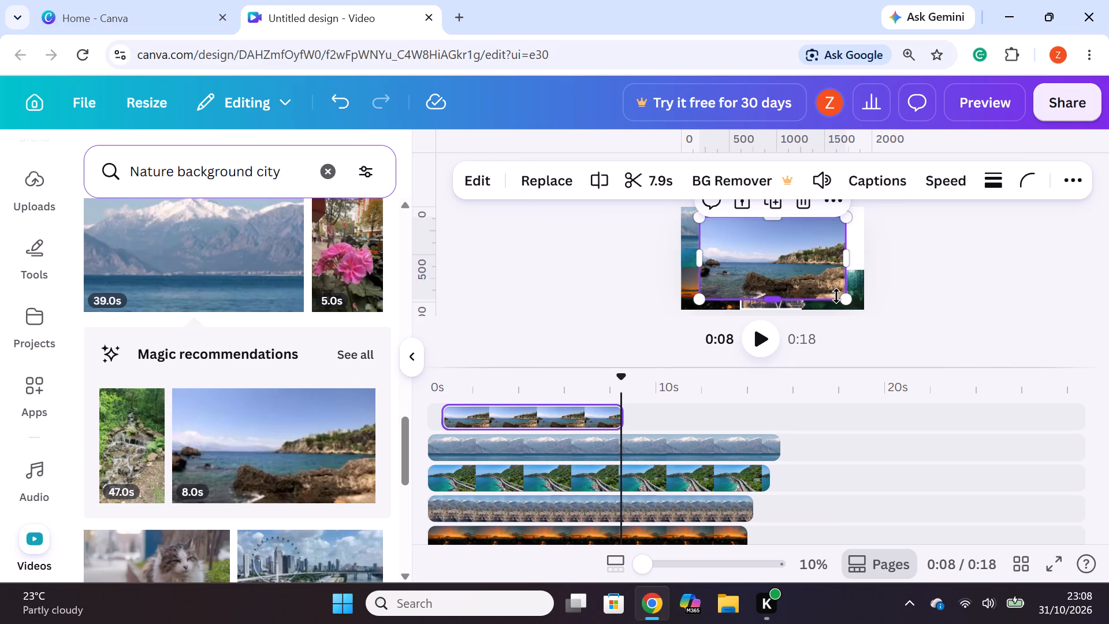
Set the rocky coast clip's corner rounding to the maximum.
left_click(1021, 176)
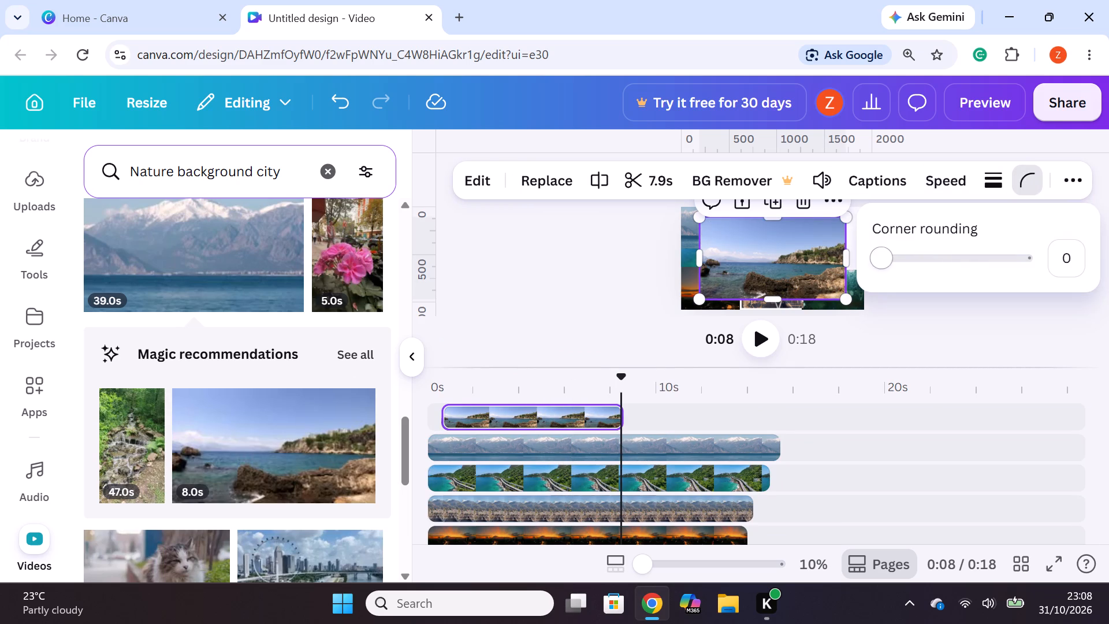
left_click_drag(880, 262, 1063, 262)
left_click(978, 321)
Scale down the rocky coast clip and move it above the rainy window clip at the canvas's right edge.
left_click(779, 263)
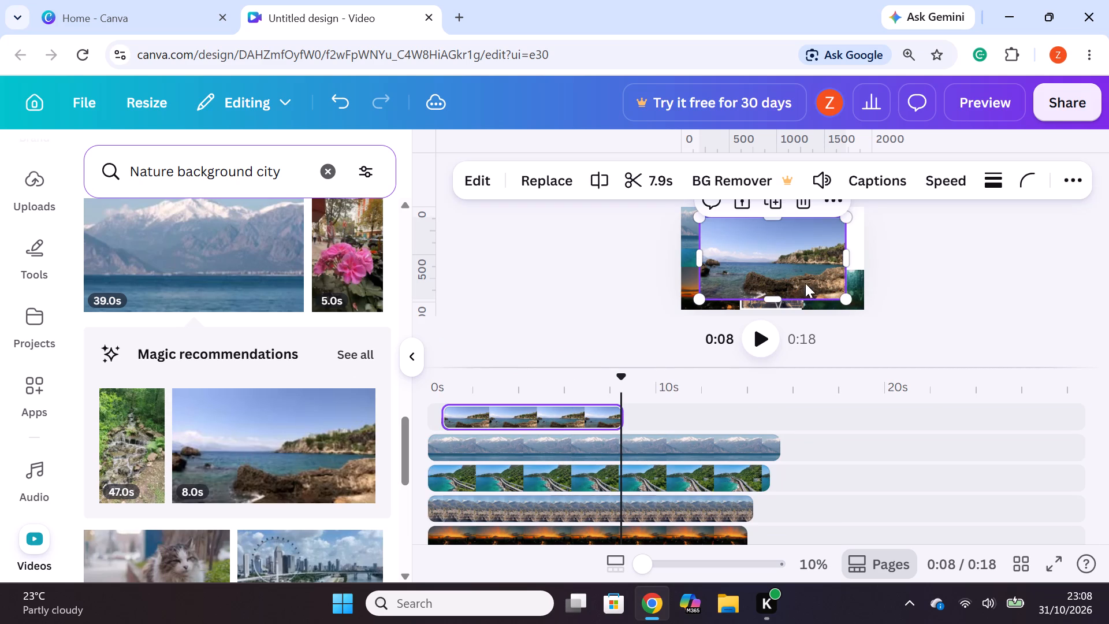
left_click_drag(850, 296, 807, 250)
left_click_drag(746, 241, 777, 244)
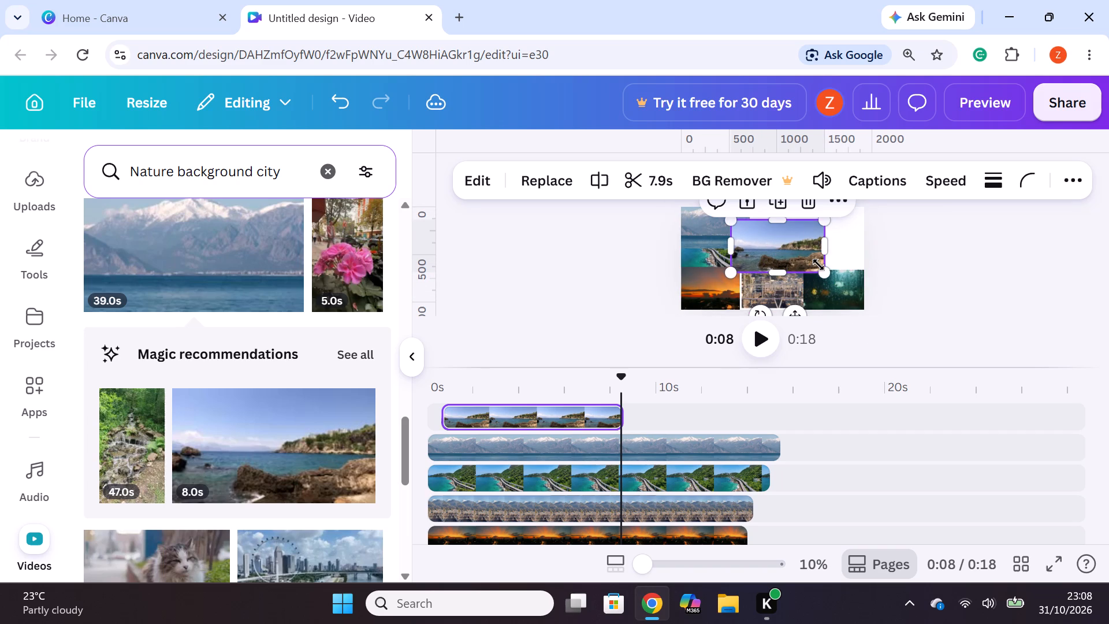
left_click_drag(824, 273, 807, 257)
left_click_drag(751, 234, 801, 251)
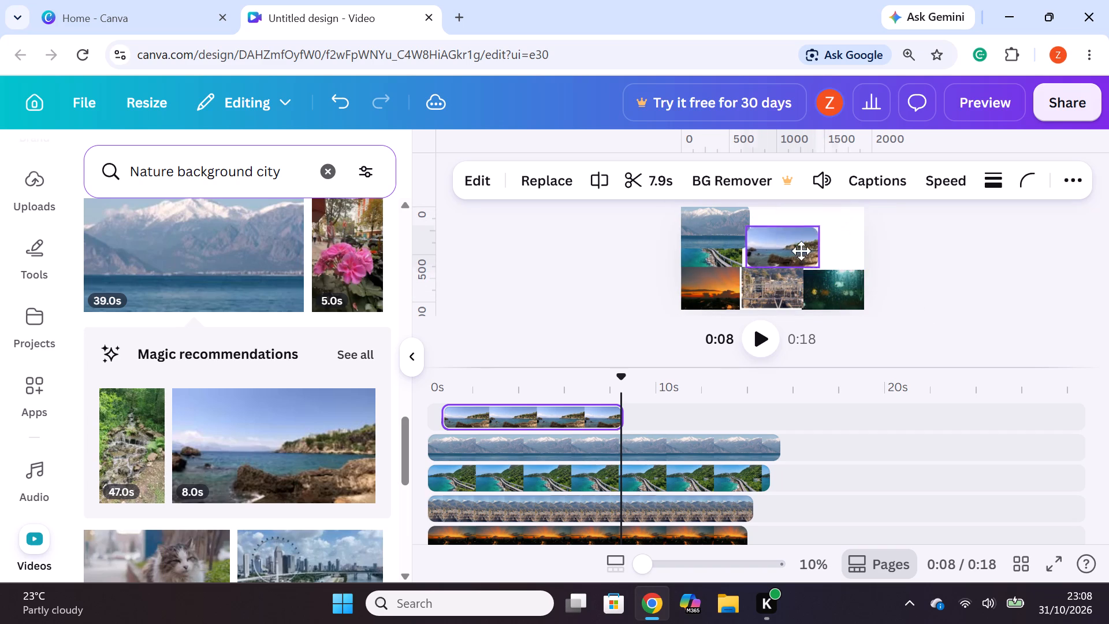
left_click_drag(801, 251, 819, 242)
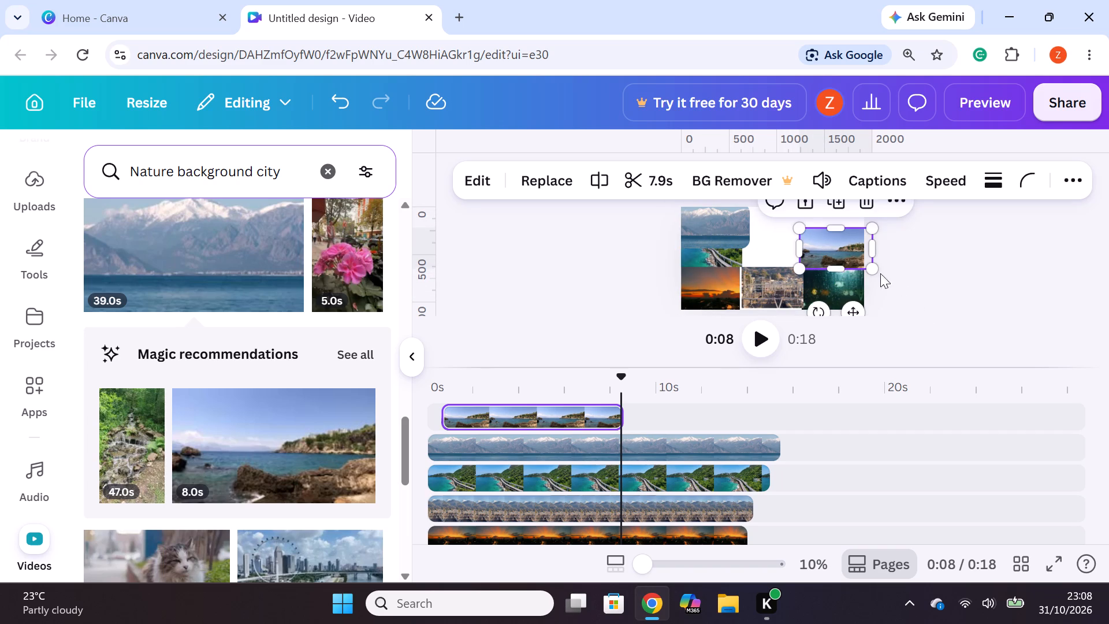
Add the 20-second city skyline clip with green trees to a new top timeline track, near the start of the timeline.
left_click(942, 290)
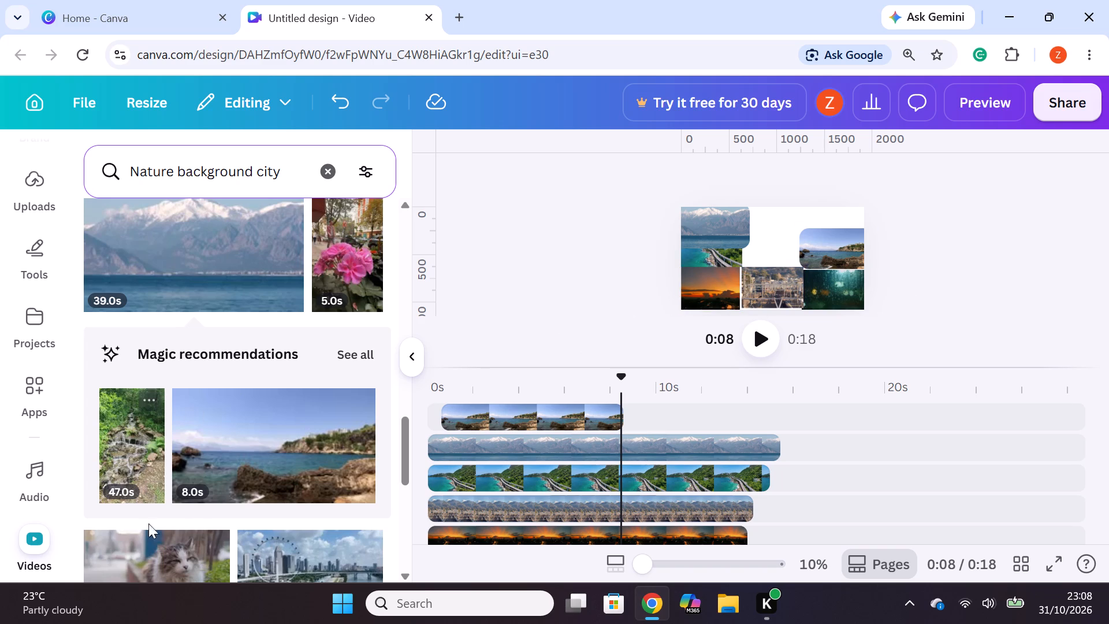
scroll(222, 467, "down", 3)
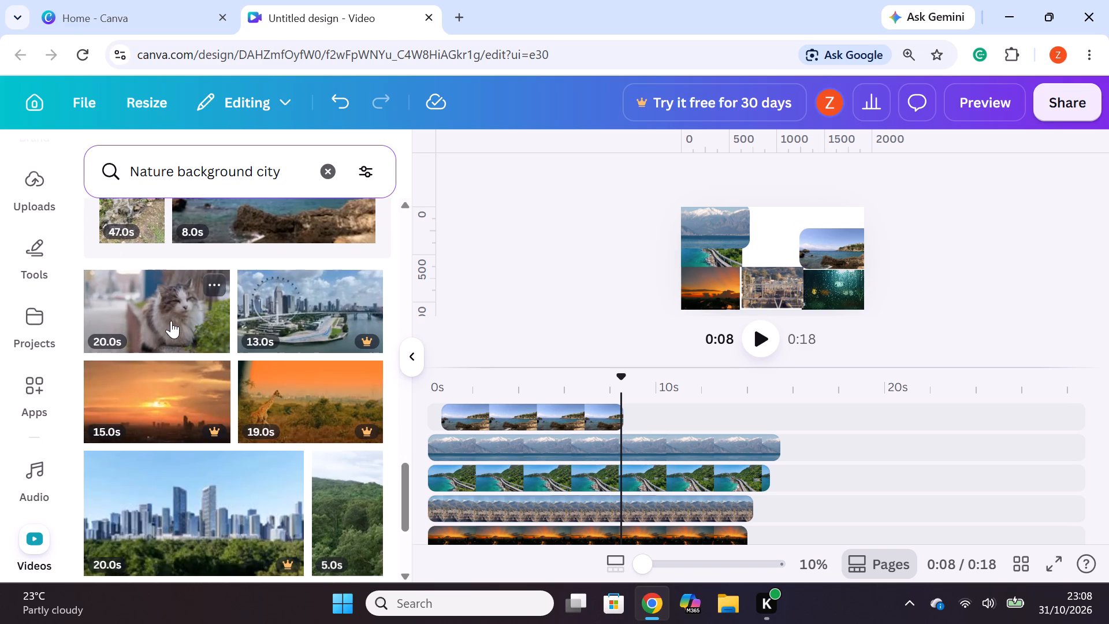
left_click_drag(163, 486, 501, 439)
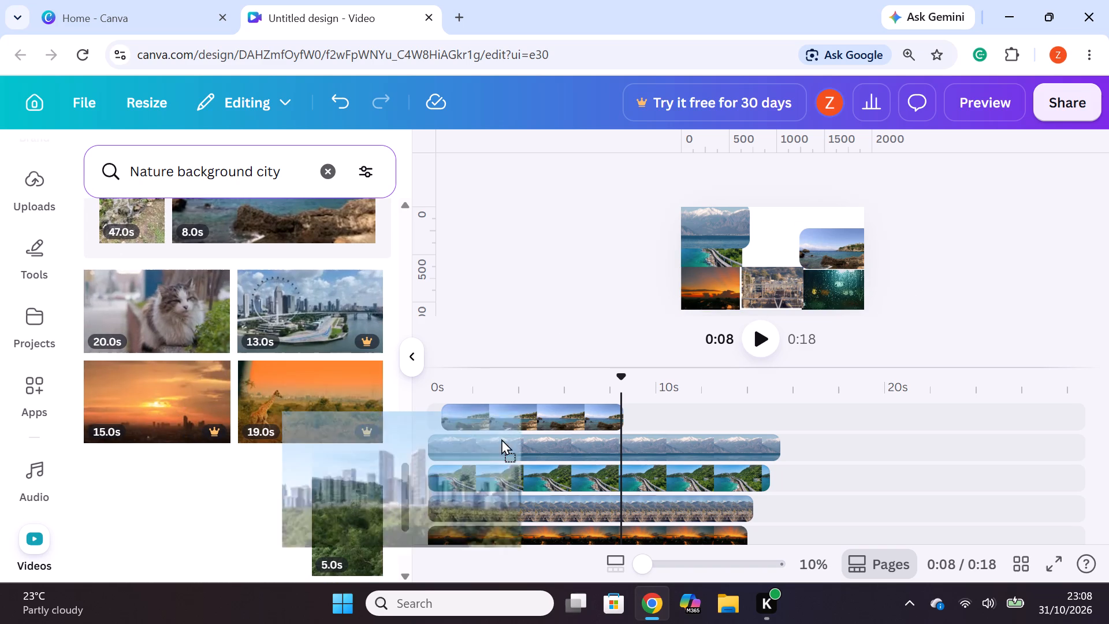
left_click_drag(501, 439, 529, 402)
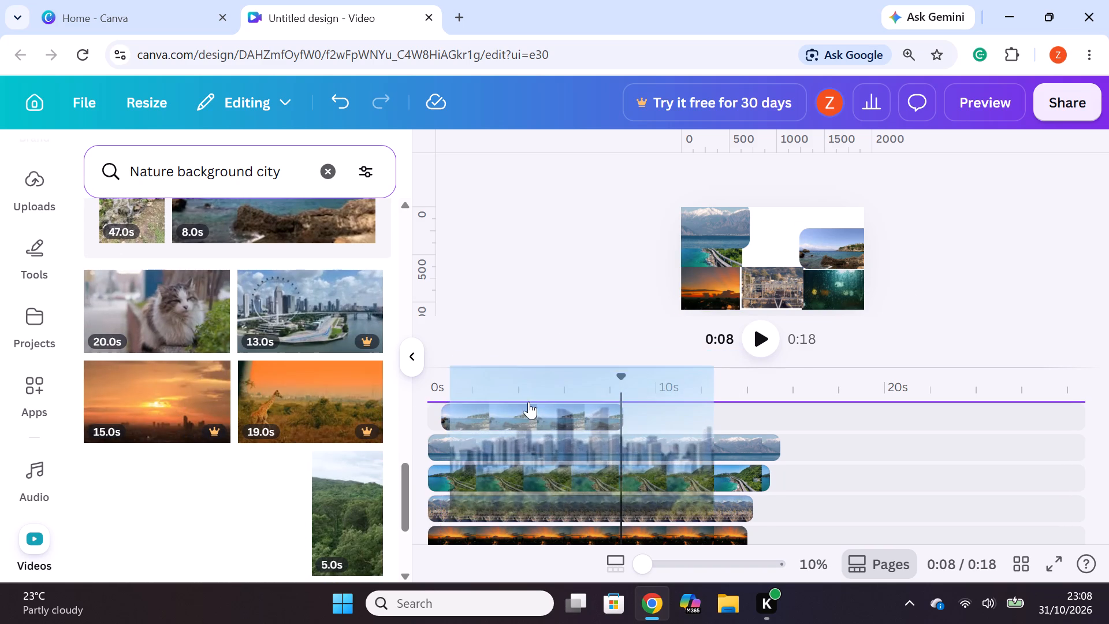
Split the city skyline clip at about 15.9 s on the timeline and delete the piece after the split.
left_click(792, 422)
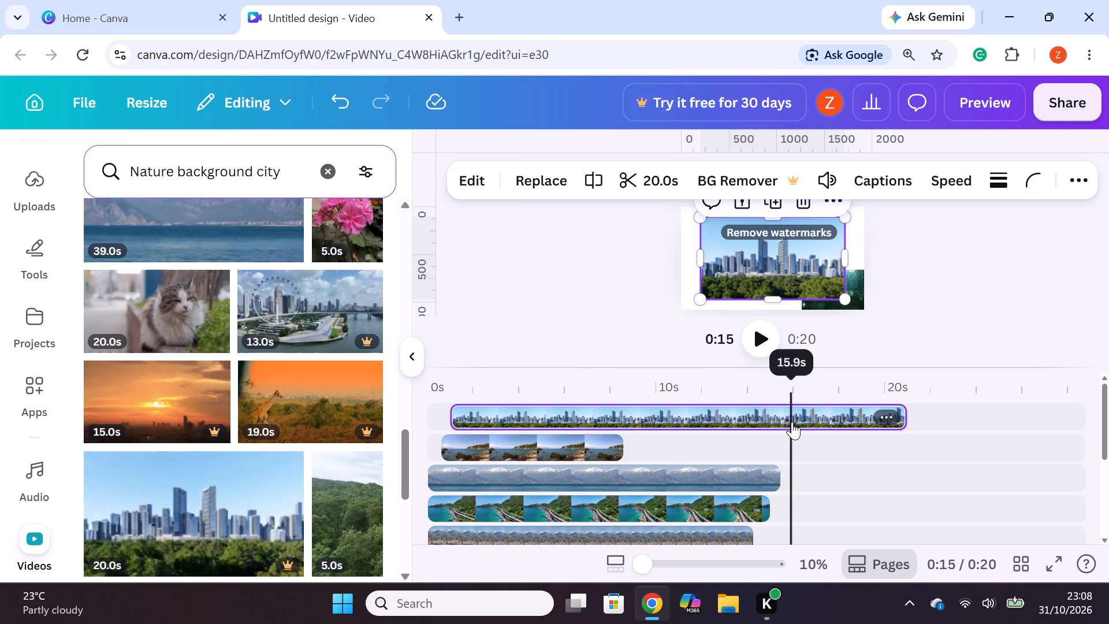
right_click(791, 420)
left_click(832, 519)
right_click(828, 414)
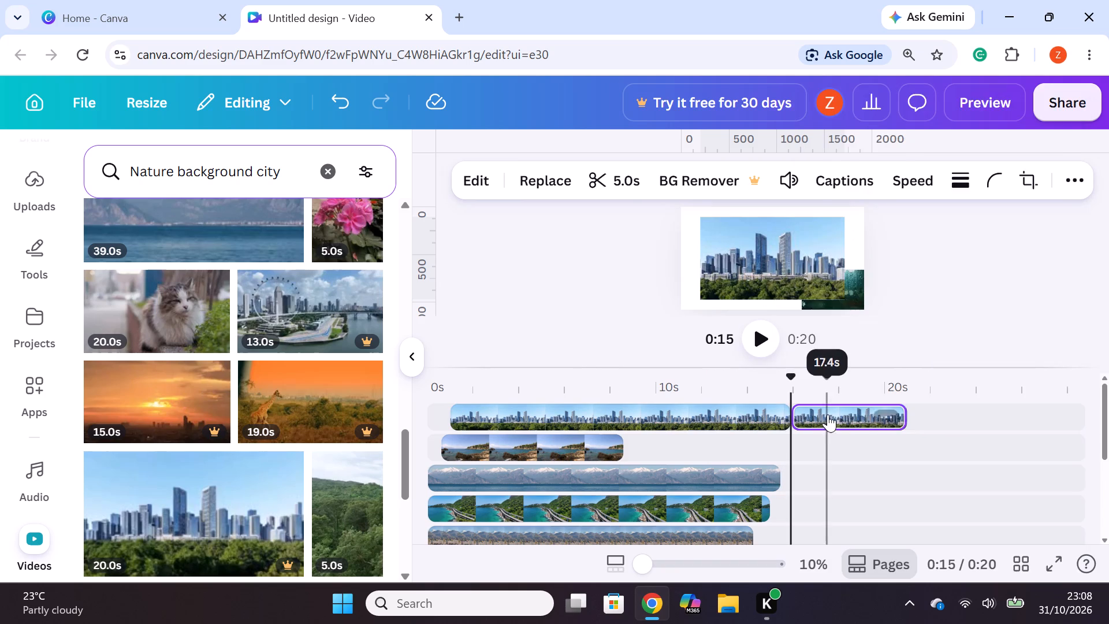
left_click(902, 245)
Set the city skyline clip's corner rounding to the maximum.
left_click(689, 411)
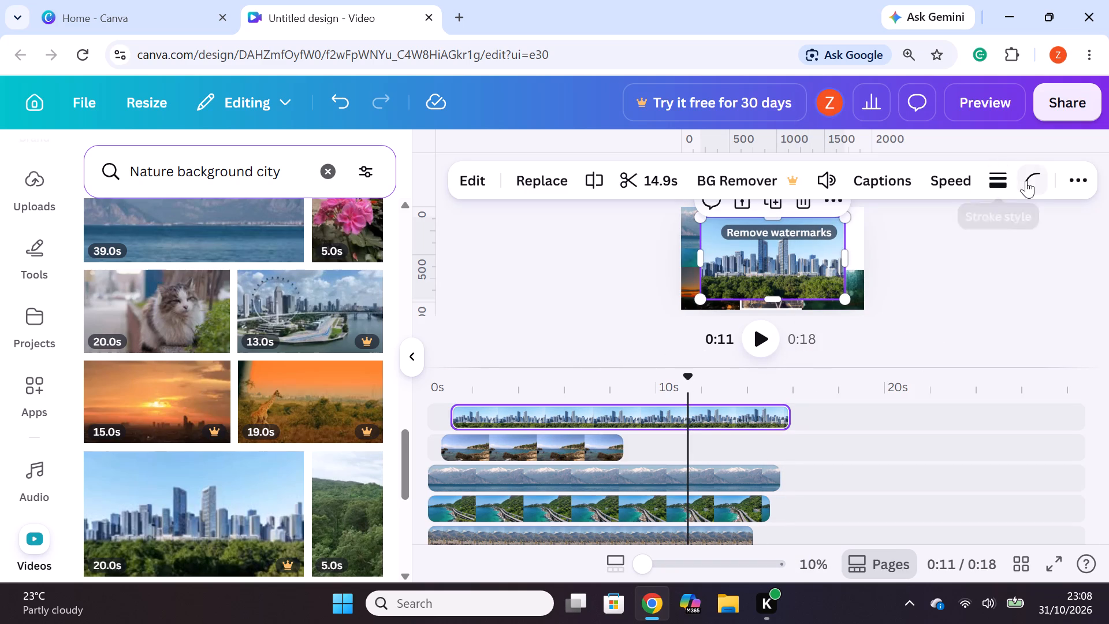
left_click(1030, 180)
left_click_drag(891, 265, 1089, 274)
left_click(999, 336)
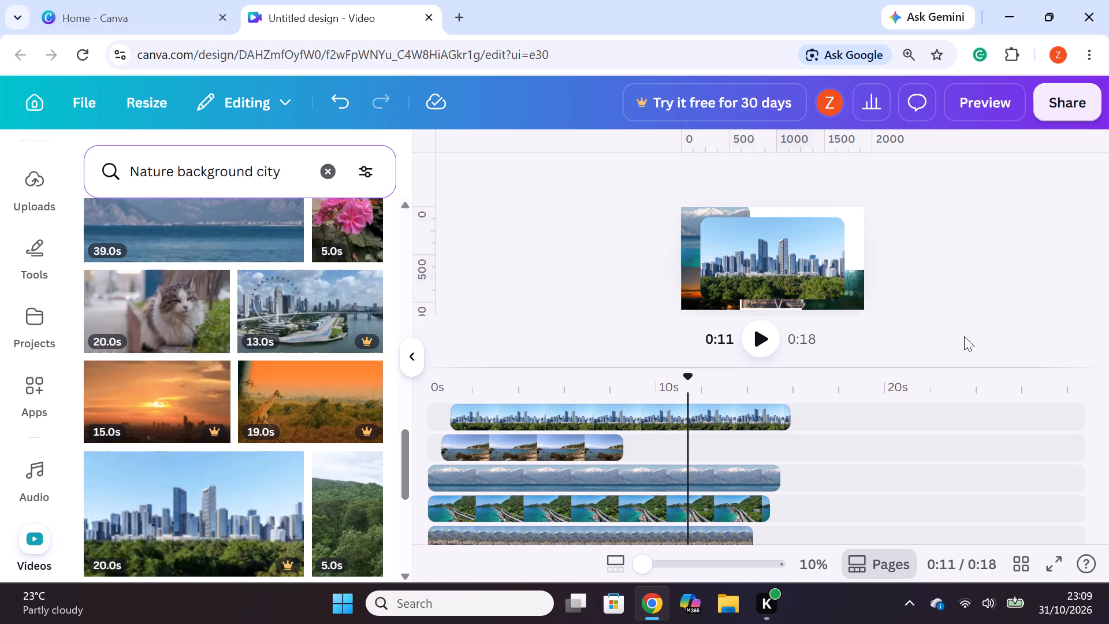
Scale down the city skyline clip and place it over the rocky coast clip's spot, above the rainy window clip at the canvas's right edge.
left_click(820, 277)
left_click_drag(846, 302, 822, 273)
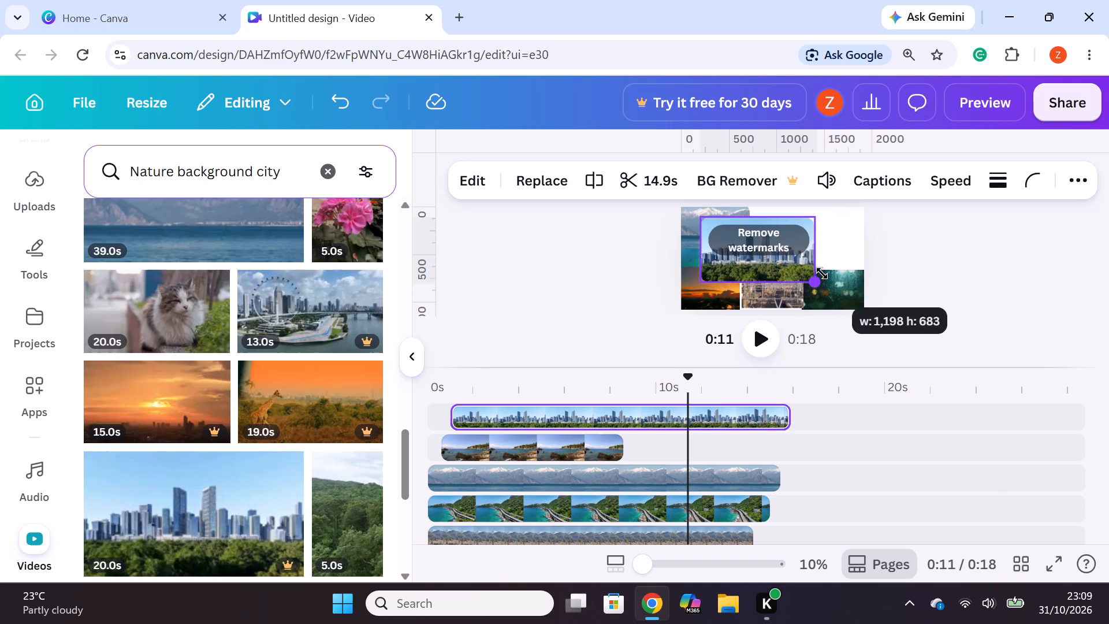
left_click_drag(822, 273, 785, 252)
left_click_drag(746, 239, 812, 242)
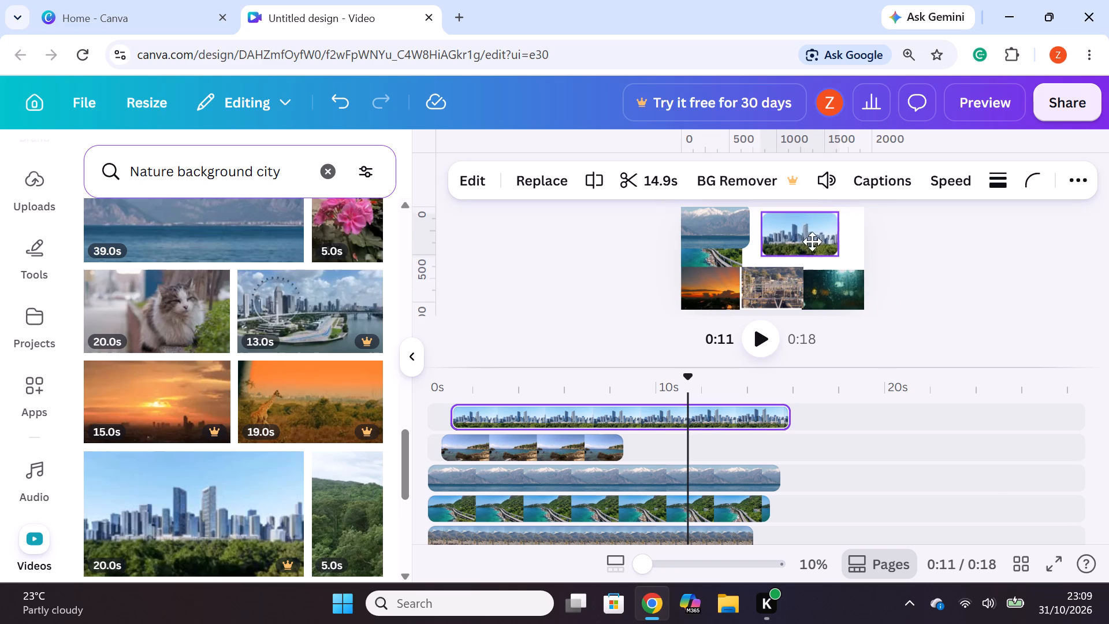
left_click_drag(812, 242, 839, 247)
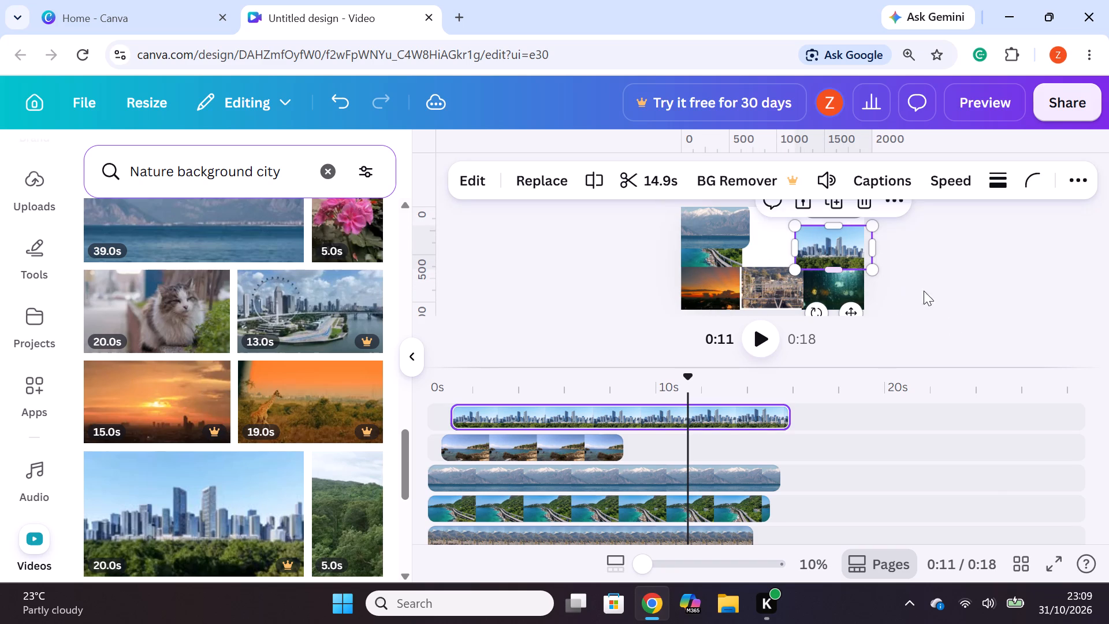
left_click(940, 295)
left_click(833, 244)
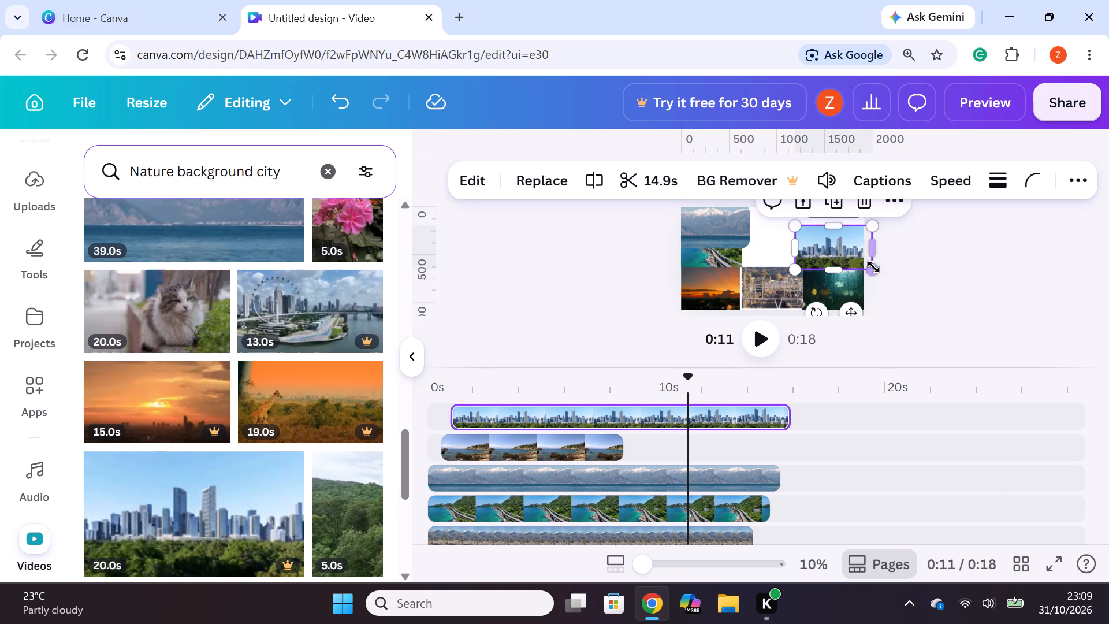
left_click(873, 267)
left_click_drag(847, 246, 852, 252)
left_click(852, 252)
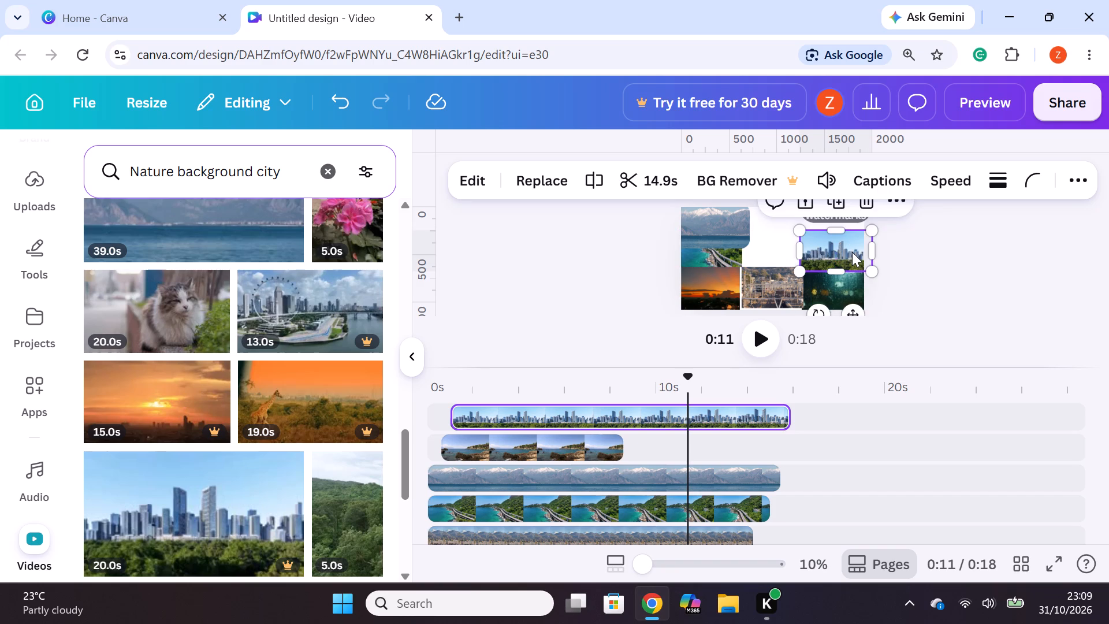
left_click(921, 265)
Add the 13-second aerial clip of a town by a brown river on a new top track, near the timeline's start.
scroll(191, 513, "down", 2)
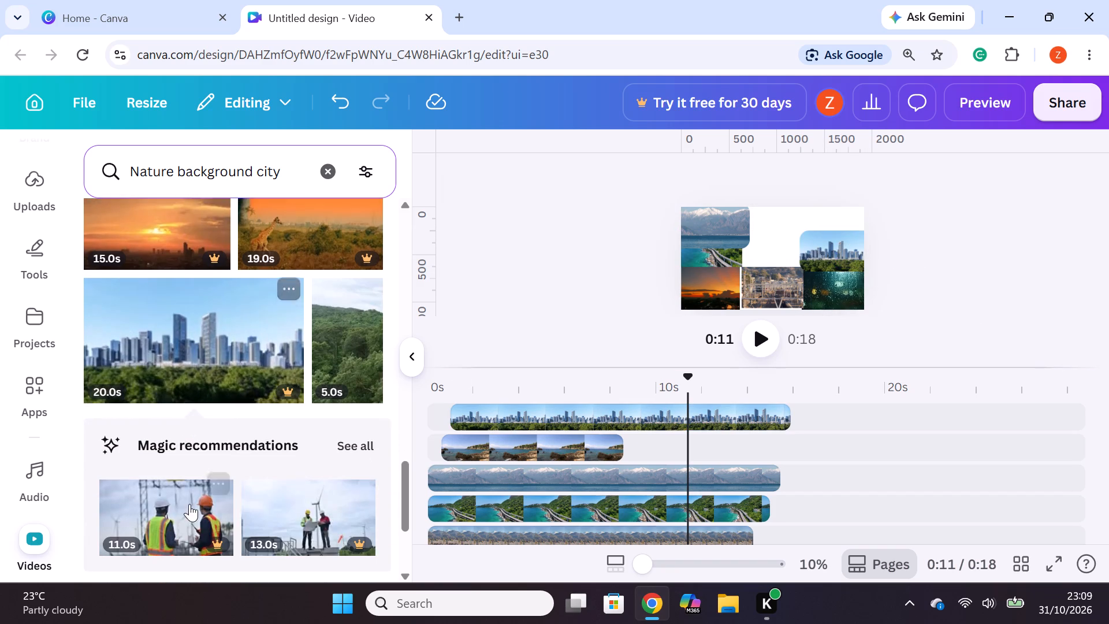
scroll(189, 504, "down", 6)
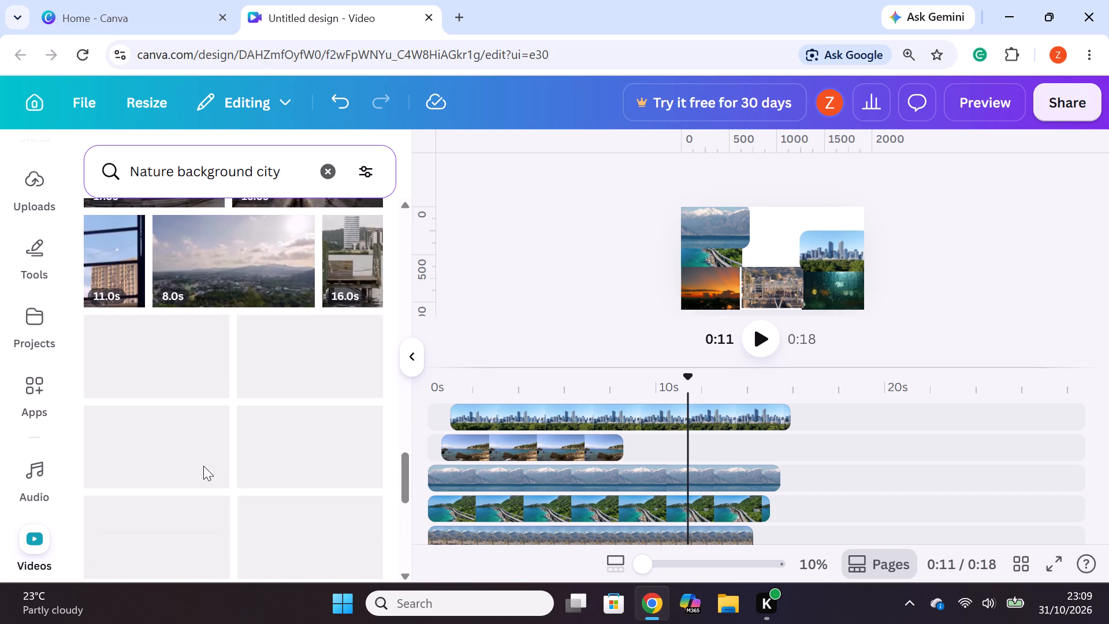
left_click_drag(200, 355, 531, 305)
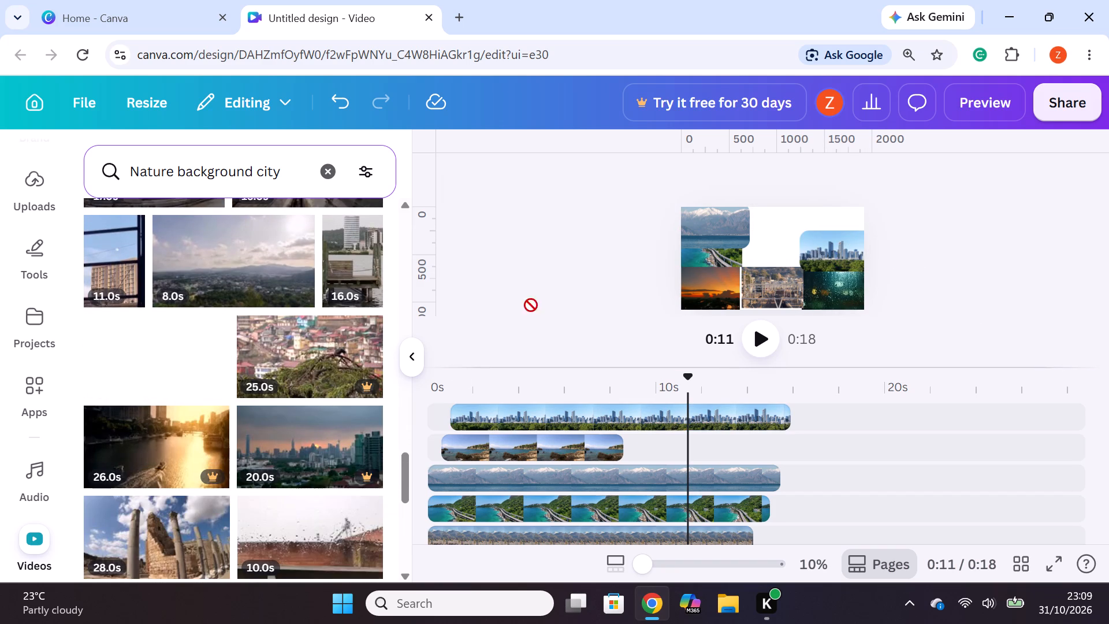
left_click_drag(531, 305, 780, 248)
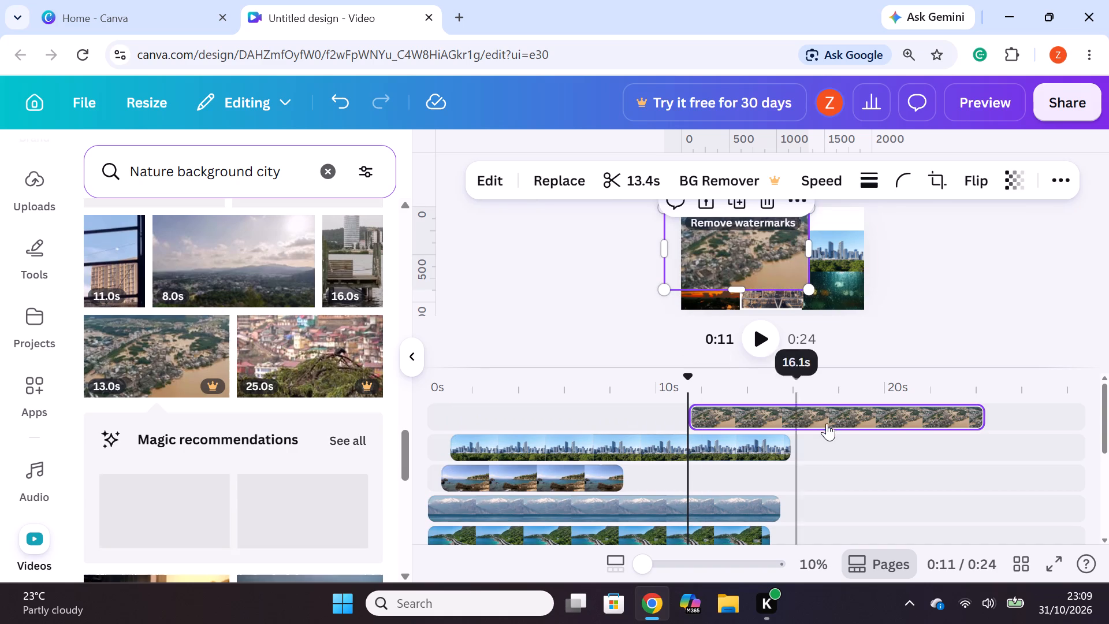
left_click_drag(833, 411, 579, 426)
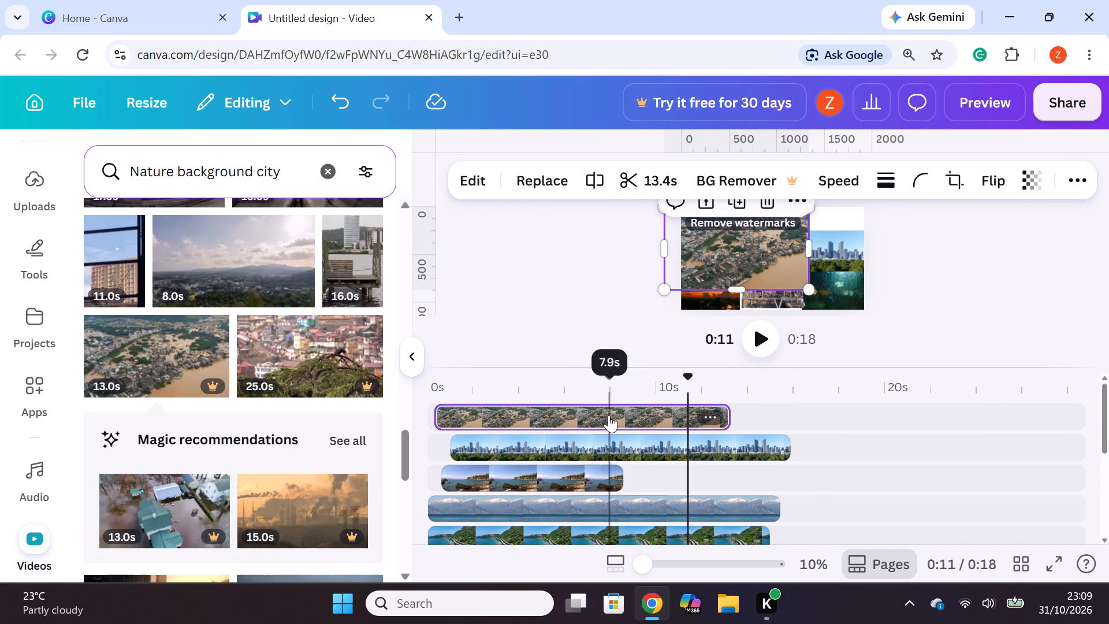
Set the aerial river town clip's corner rounding to the maximum.
left_click(609, 414)
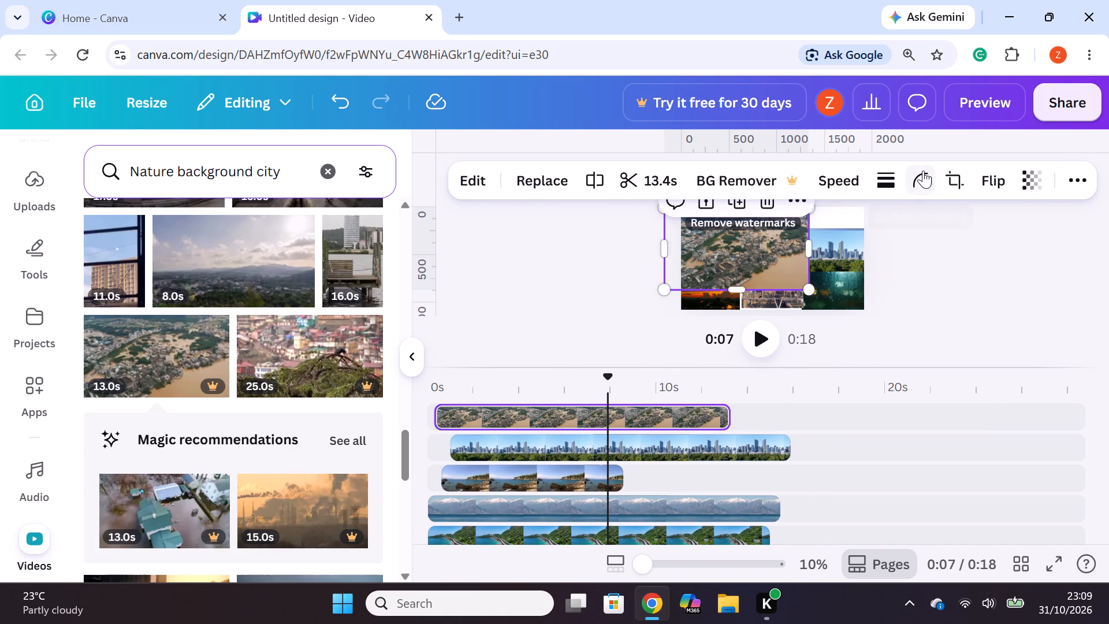
left_click(923, 170)
left_click_drag(827, 259, 1053, 285)
left_click(1016, 316)
Scale down the aerial river town clip and move it to the canvas's centre, beside the city skyline clip.
left_click_drag(810, 291, 763, 258)
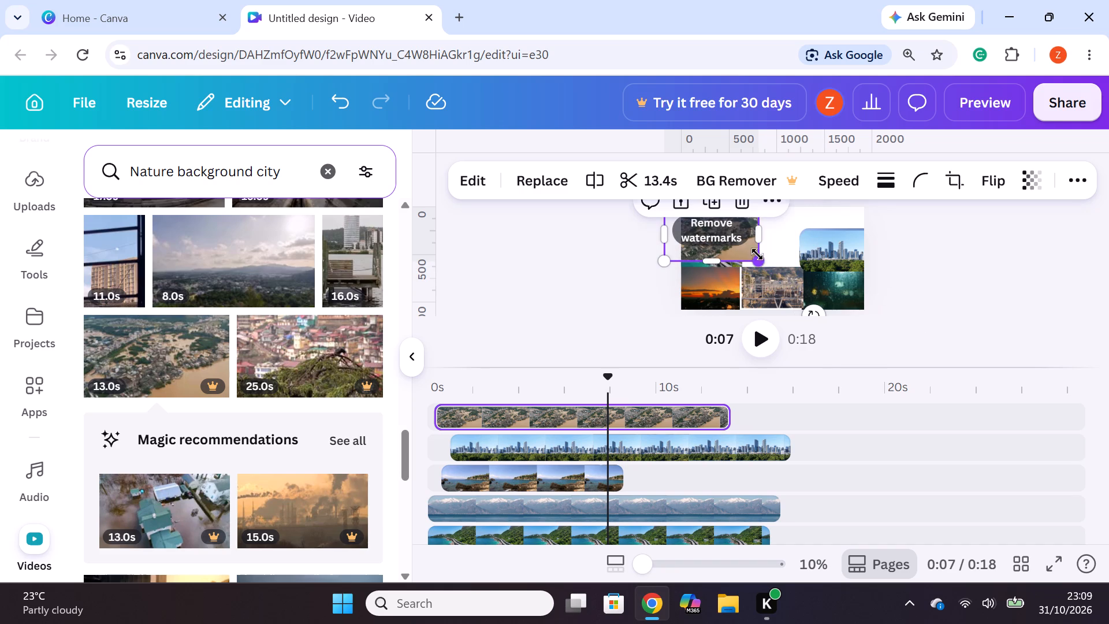
left_click_drag(726, 237, 765, 233)
left_click_drag(720, 247, 771, 244)
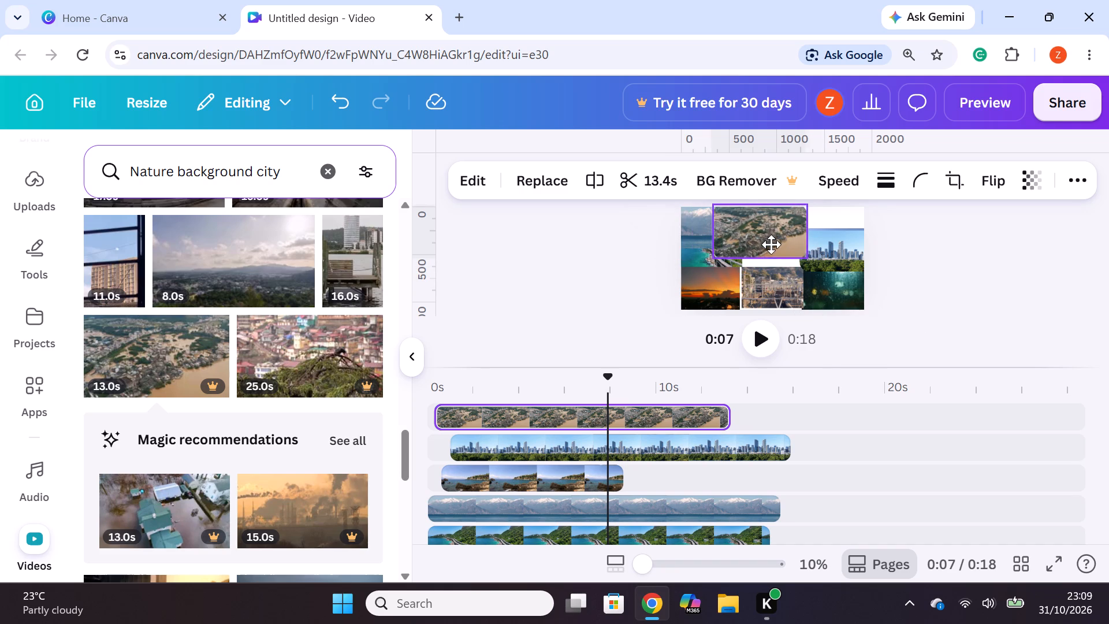
left_click_drag(771, 244, 790, 247)
left_click_drag(829, 257, 812, 243)
left_click_drag(773, 225, 771, 243)
left_click(993, 289)
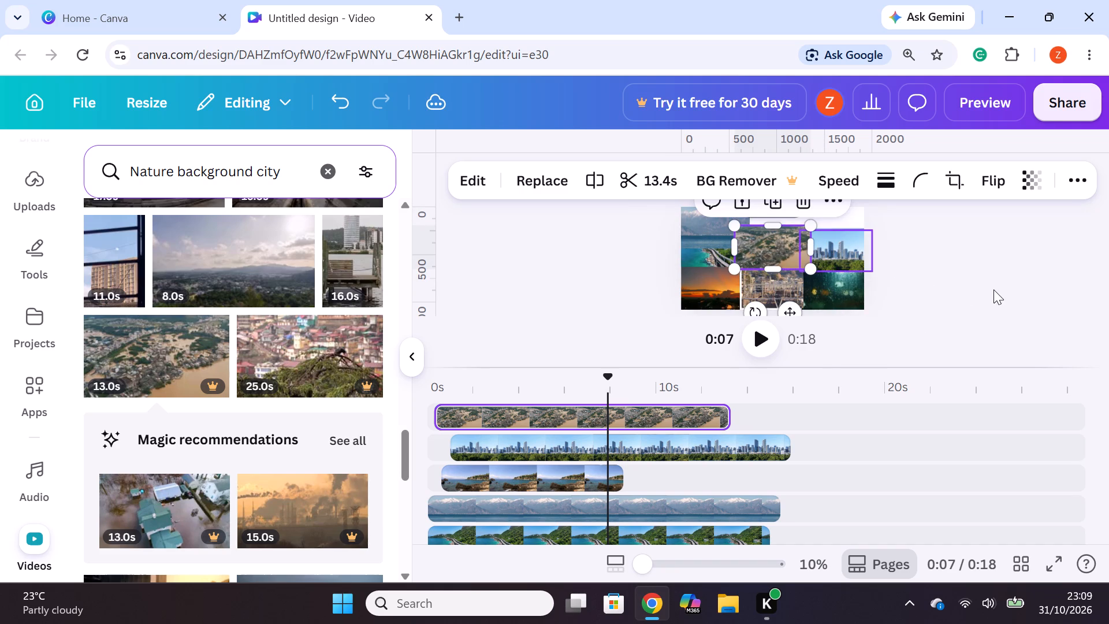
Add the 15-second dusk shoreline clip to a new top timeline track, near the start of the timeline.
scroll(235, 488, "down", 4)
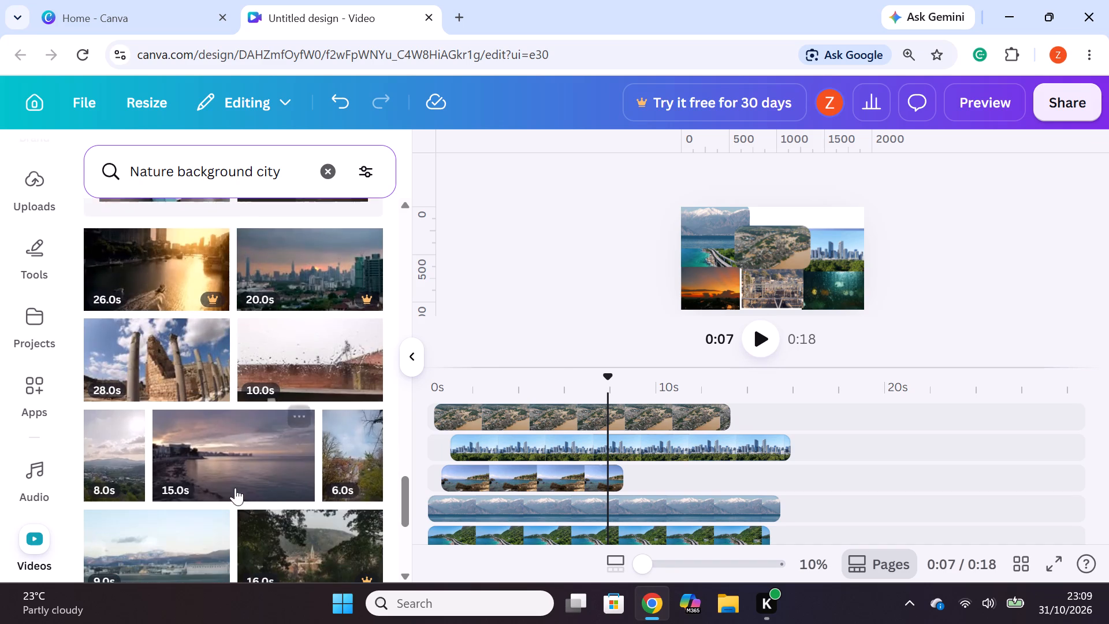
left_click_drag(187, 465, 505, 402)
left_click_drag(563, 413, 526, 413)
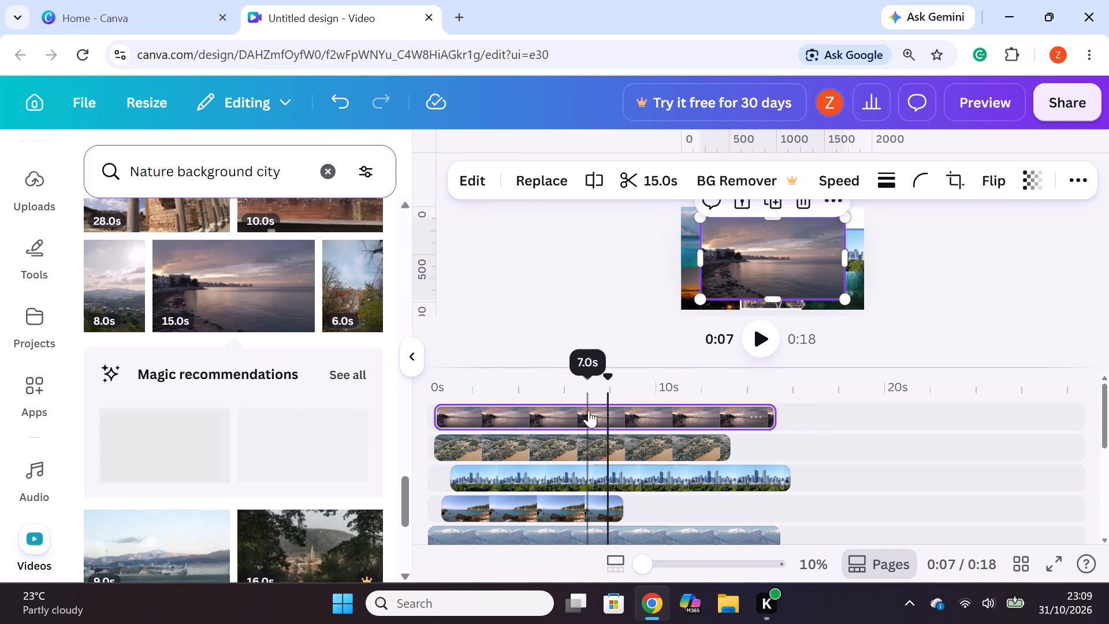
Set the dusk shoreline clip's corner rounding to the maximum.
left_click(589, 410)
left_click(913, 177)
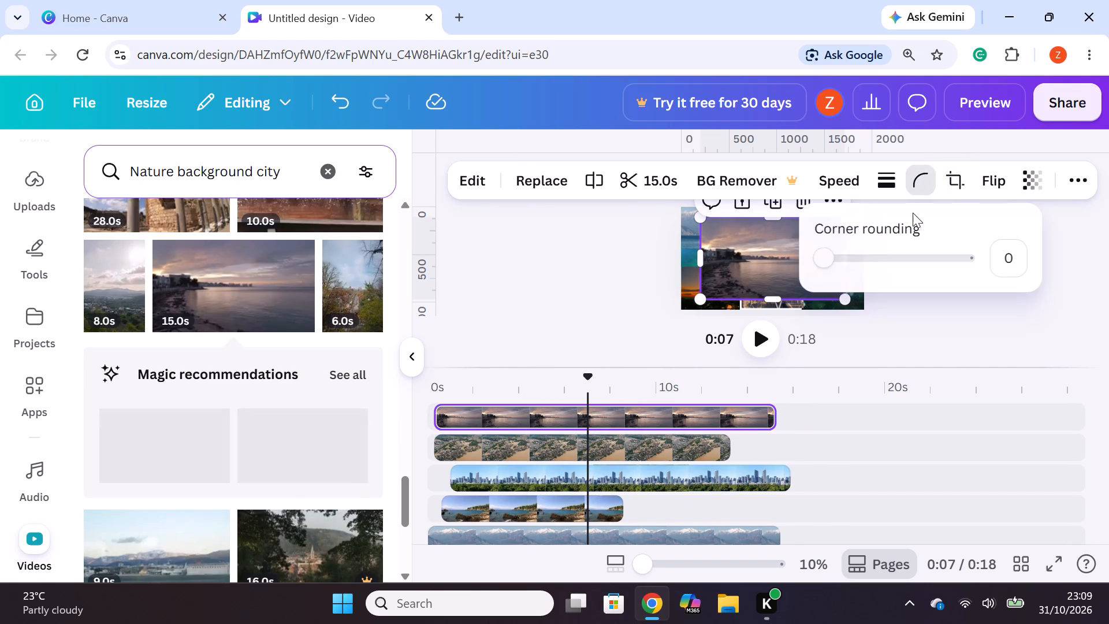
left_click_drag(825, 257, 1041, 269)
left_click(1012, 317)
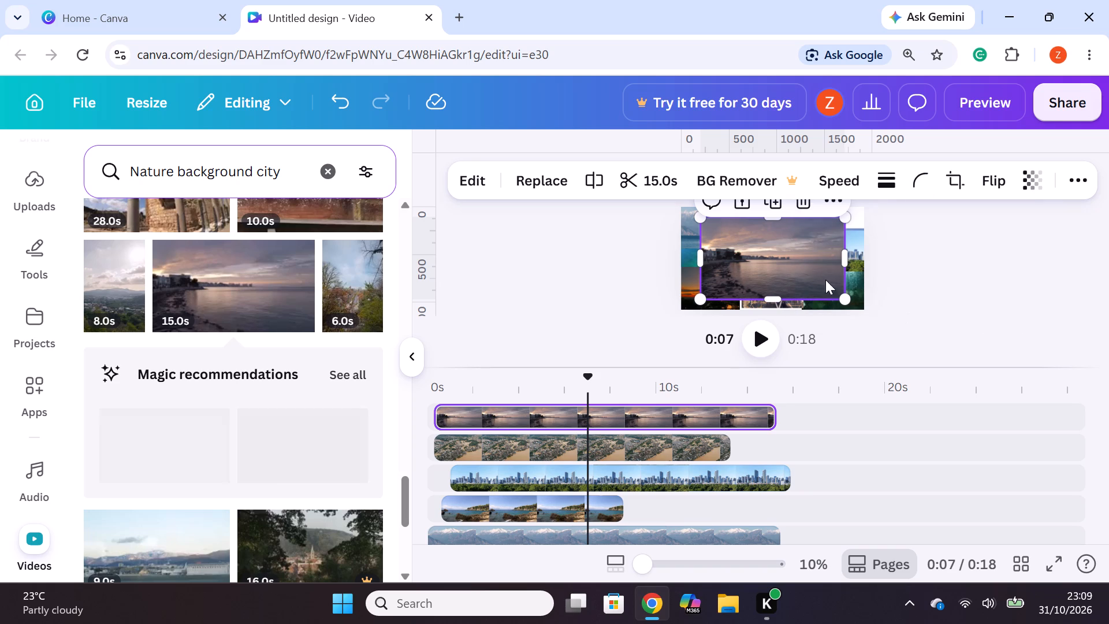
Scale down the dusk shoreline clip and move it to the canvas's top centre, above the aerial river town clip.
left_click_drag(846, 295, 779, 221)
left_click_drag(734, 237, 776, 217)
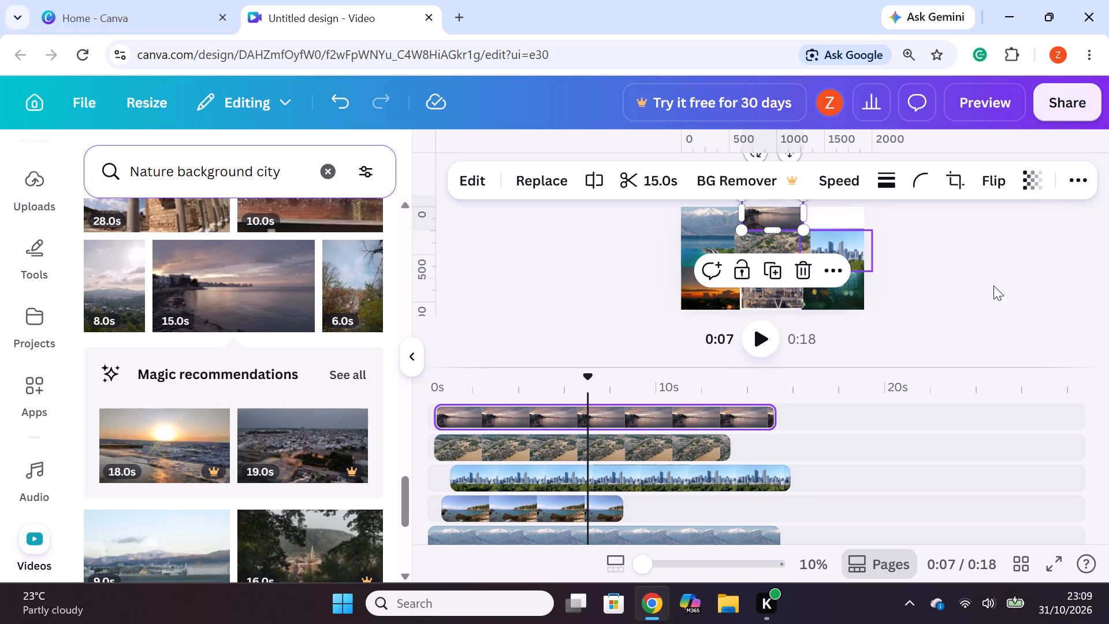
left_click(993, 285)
Add the 8-second blossoming trees by the water clip to a new top timeline track, near the timeline's start.
scroll(241, 425, "down", 1)
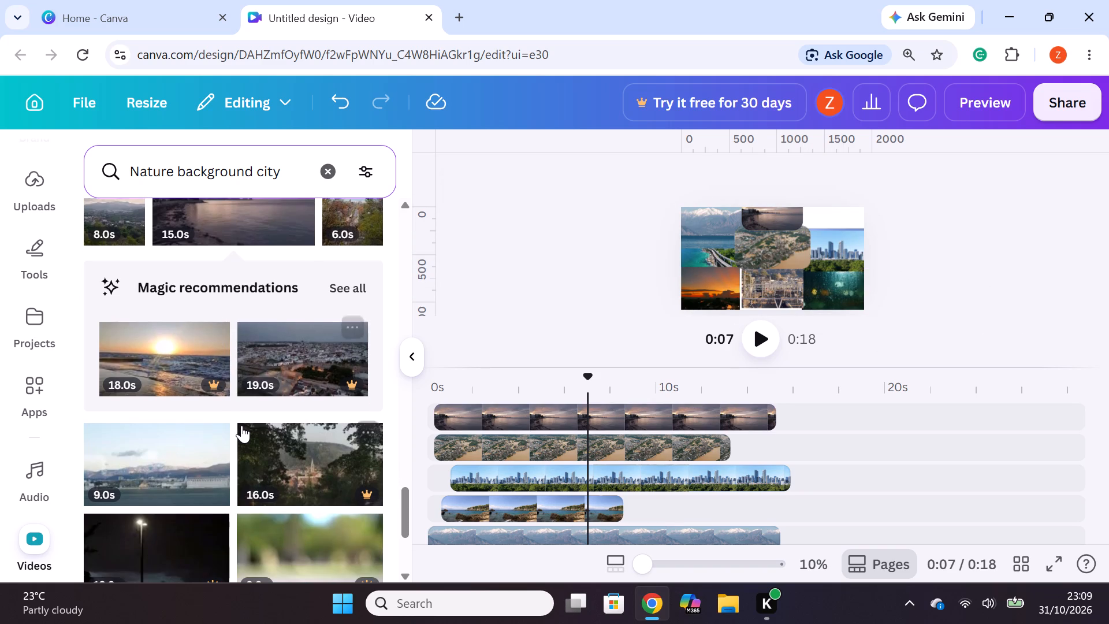
scroll(206, 472, "down", 2)
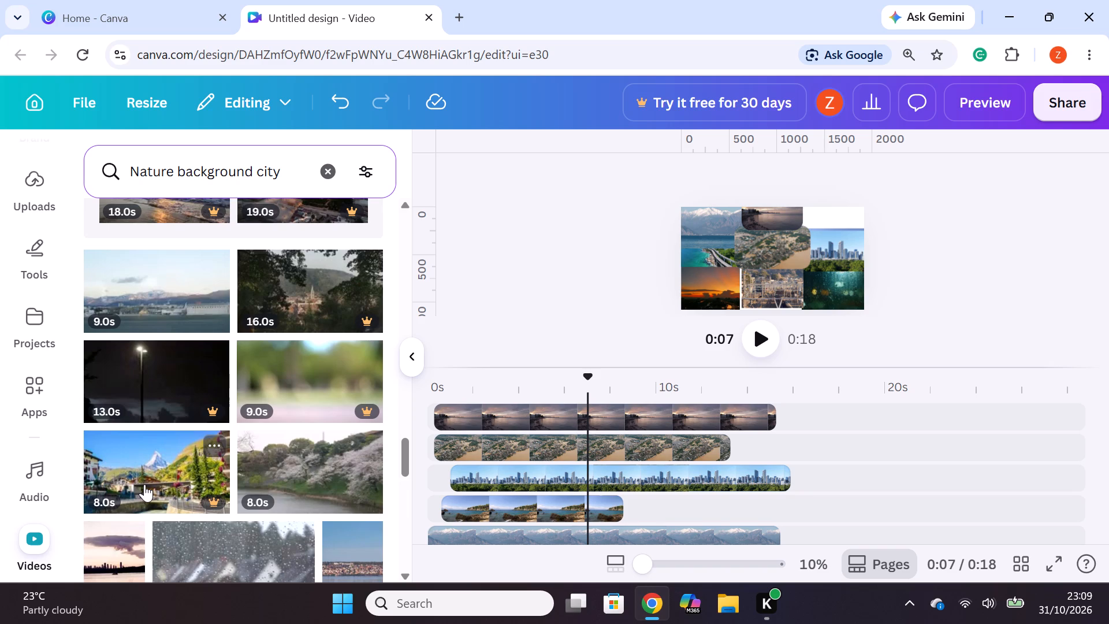
left_click_drag(320, 465, 558, 413)
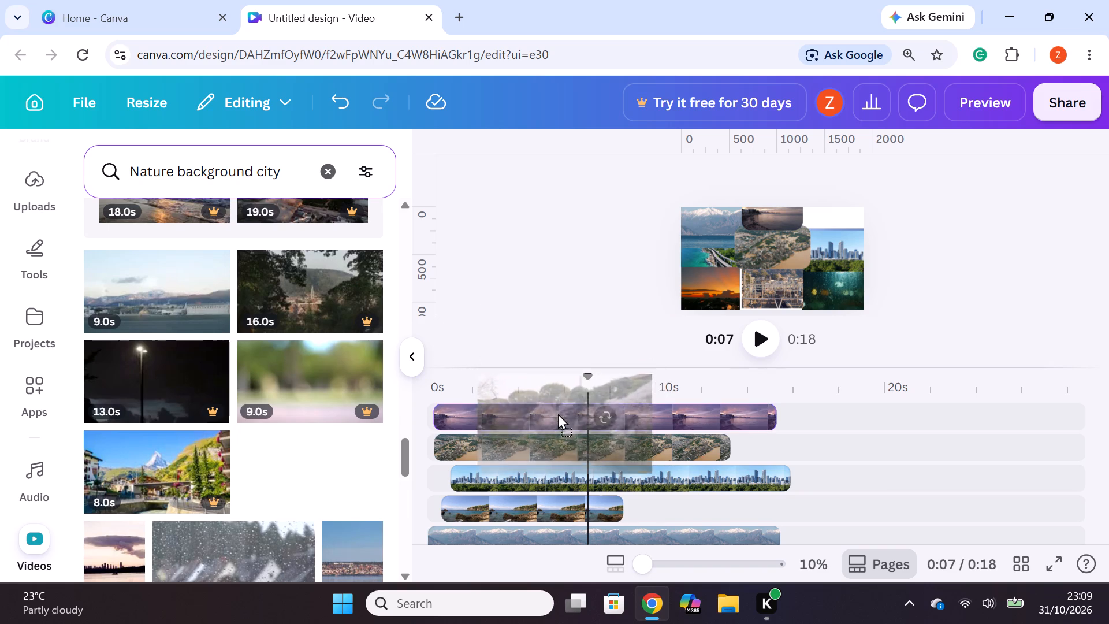
left_click_drag(558, 413, 553, 403)
left_click_drag(582, 414, 553, 410)
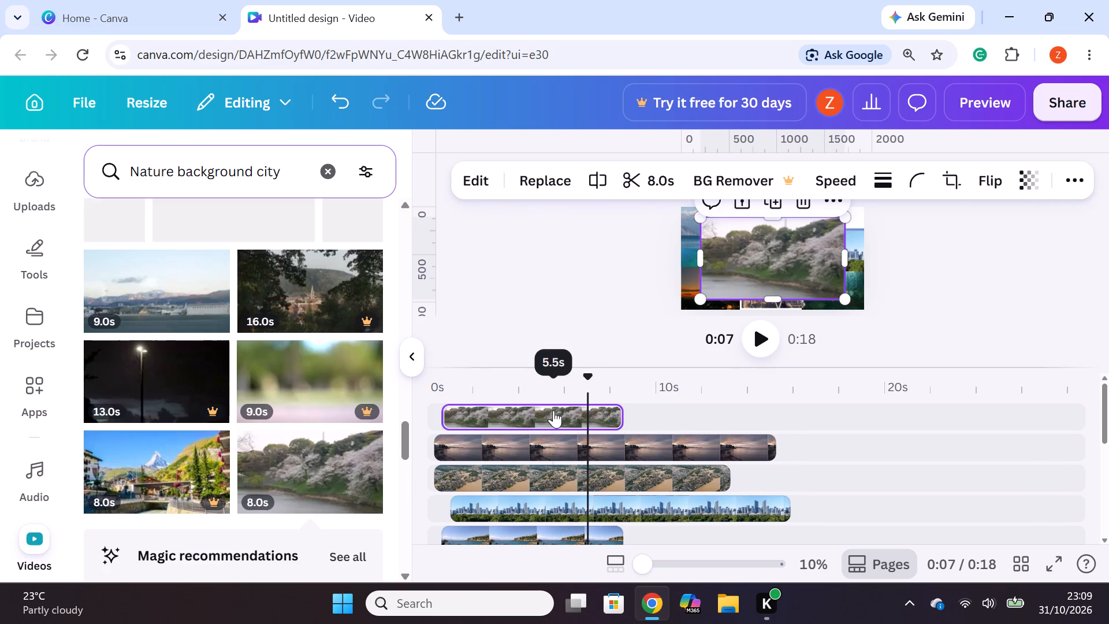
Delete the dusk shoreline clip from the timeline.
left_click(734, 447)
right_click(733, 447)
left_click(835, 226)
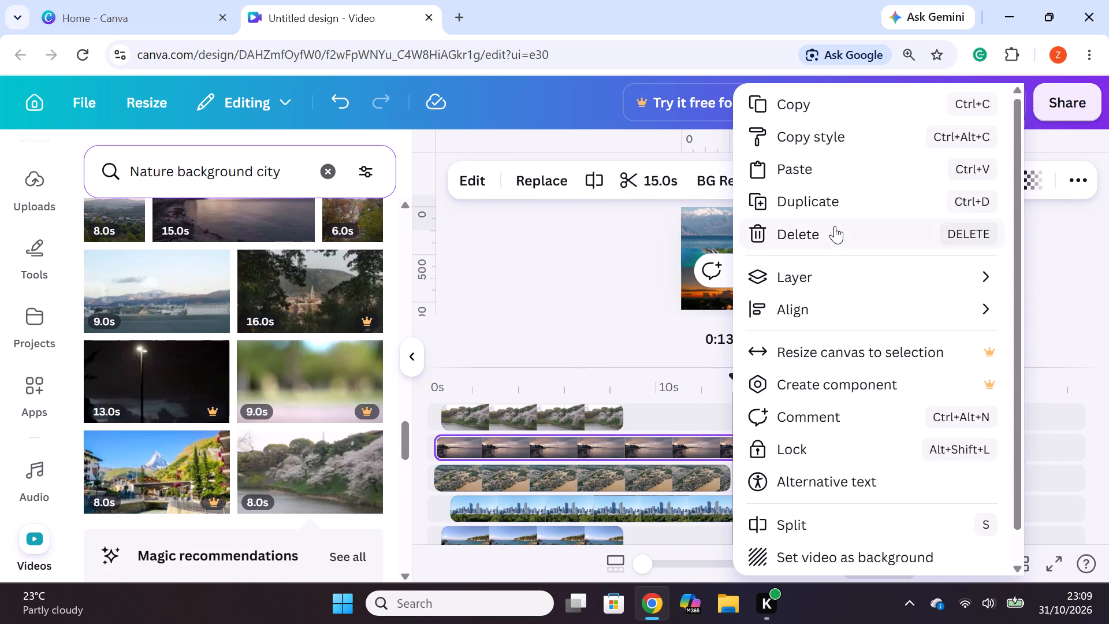
Set the blossoming trees clip's corner rounding to the maximum.
left_click(534, 419)
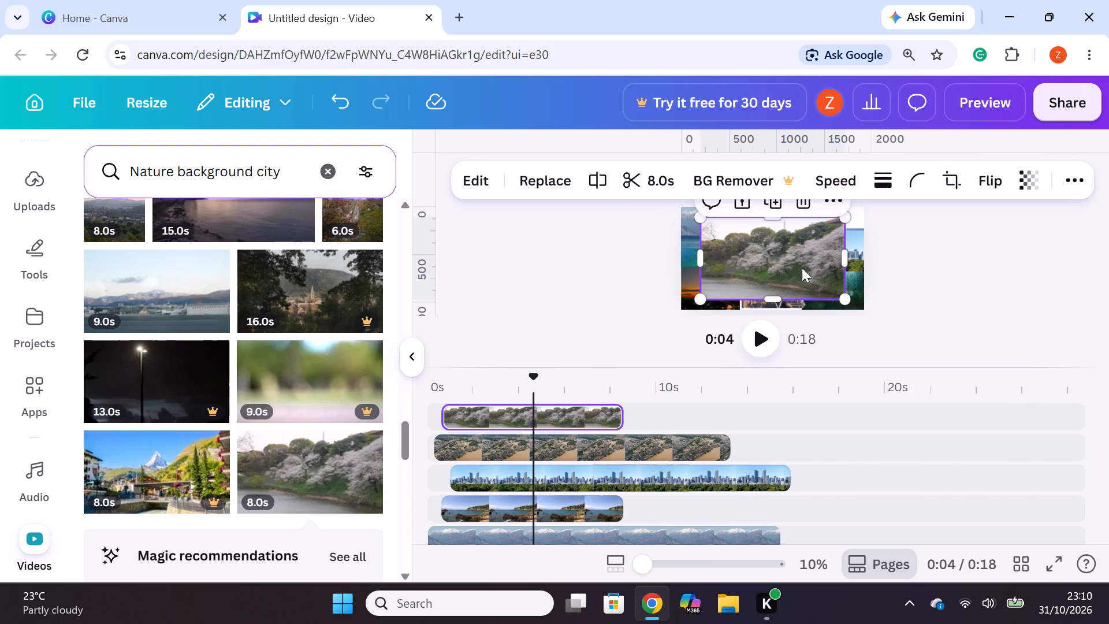
left_click(924, 176)
left_click_drag(816, 258, 944, 270)
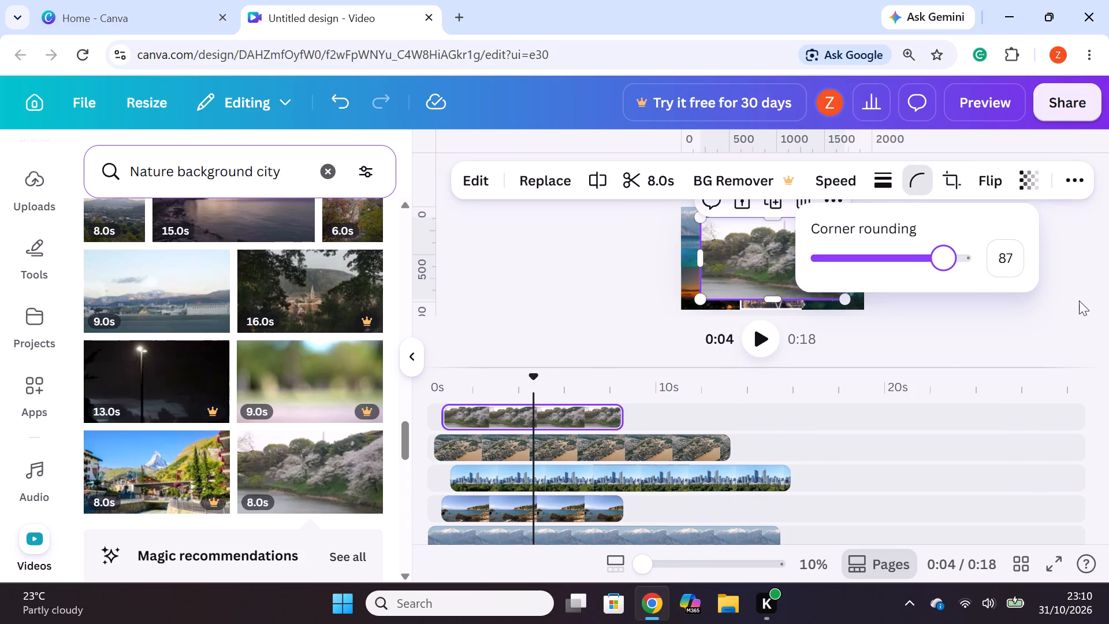
left_click_drag(944, 266, 982, 271)
left_click(990, 323)
Scale down the blossoming trees clip and fit it into the canvas's top-right corner, above the city skyline clip.
left_click(760, 269)
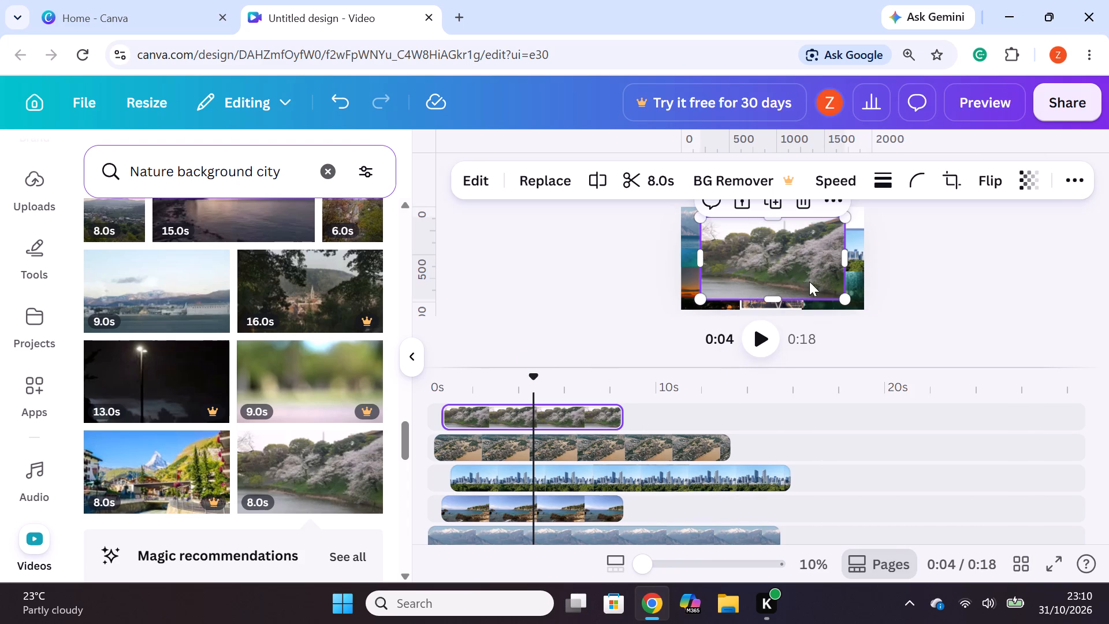
left_click_drag(844, 299, 804, 255)
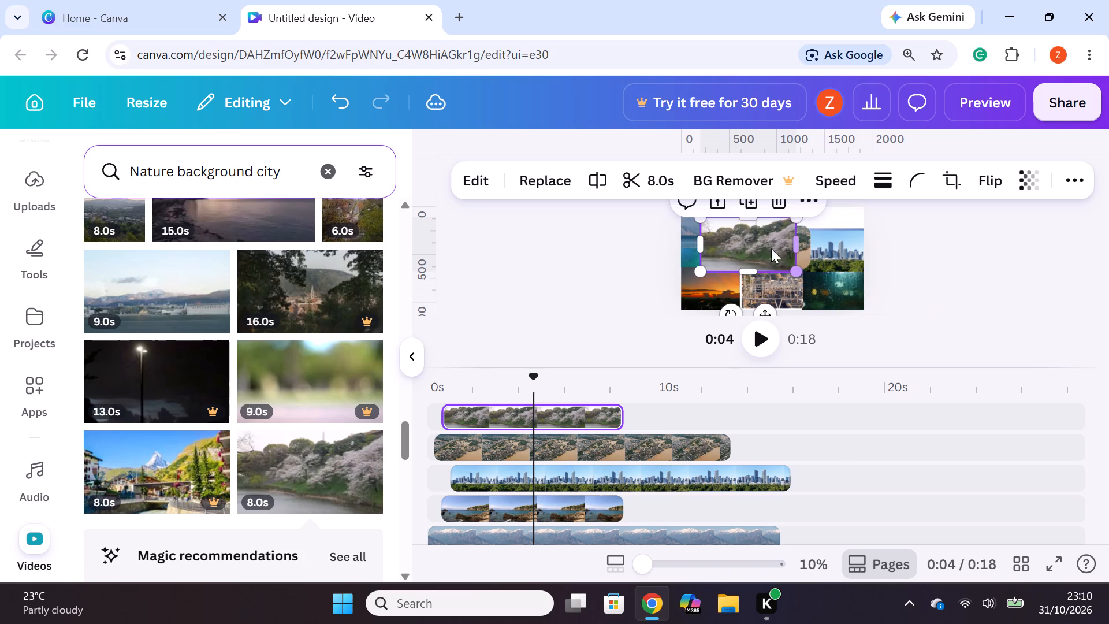
left_click_drag(747, 242, 828, 208)
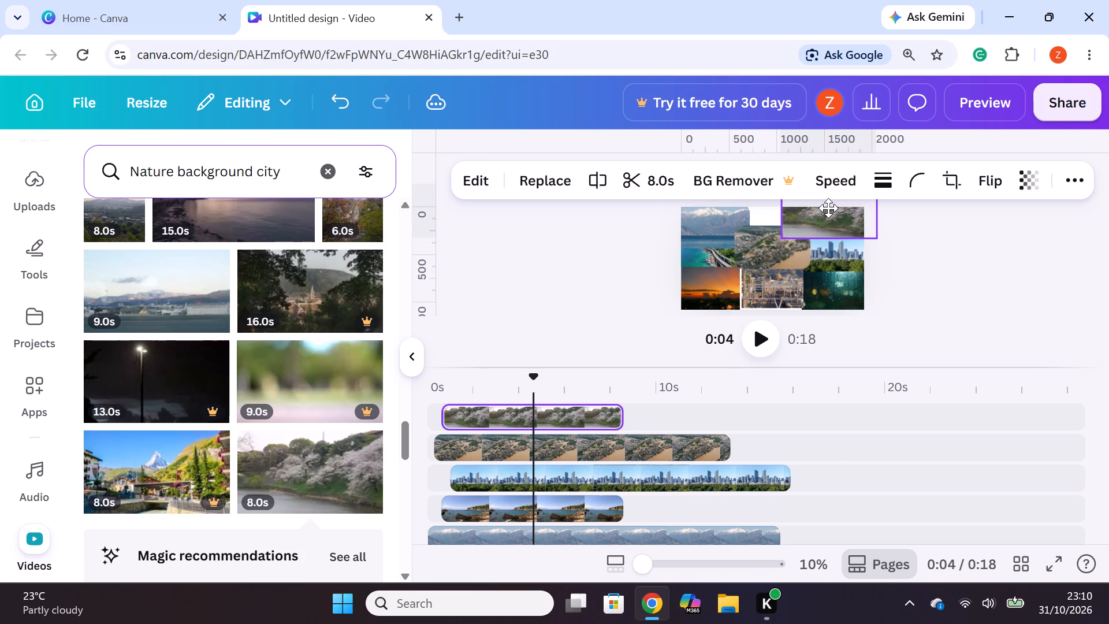
left_click_drag(828, 208, 833, 212)
left_click_drag(884, 244, 849, 235)
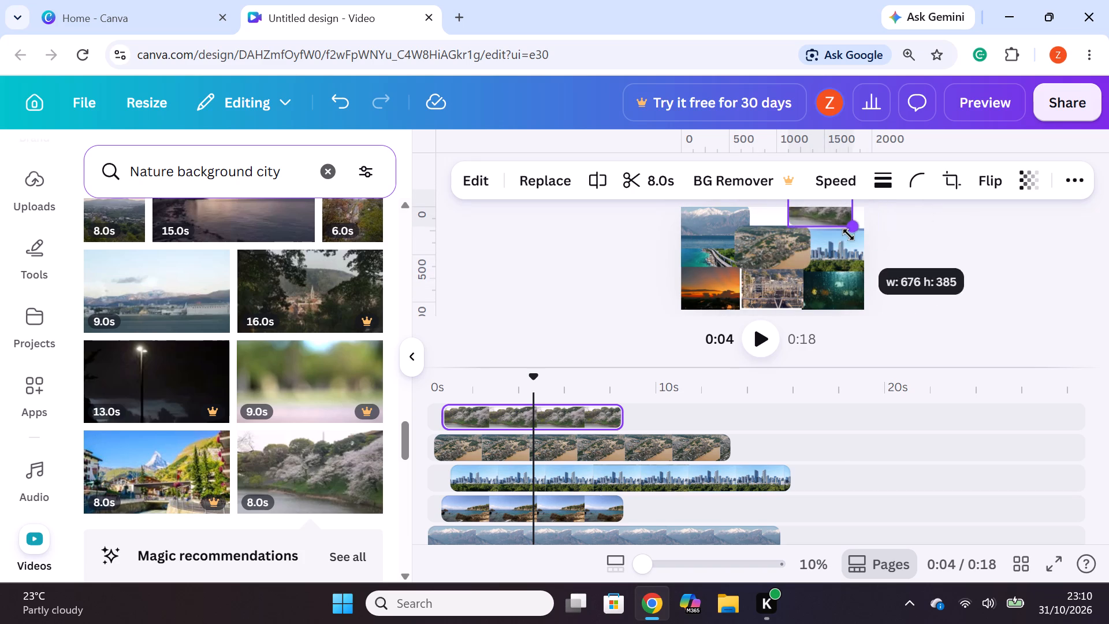
left_click_drag(849, 235, 847, 239)
left_click_drag(831, 221, 858, 237)
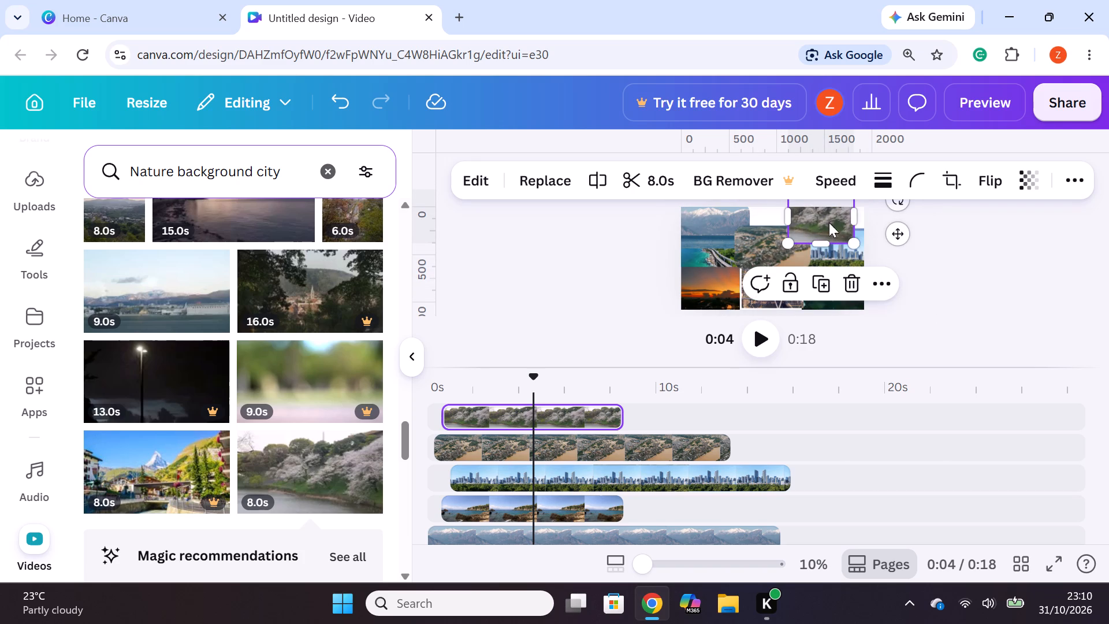
left_click_drag(829, 220, 841, 219)
left_click(981, 278)
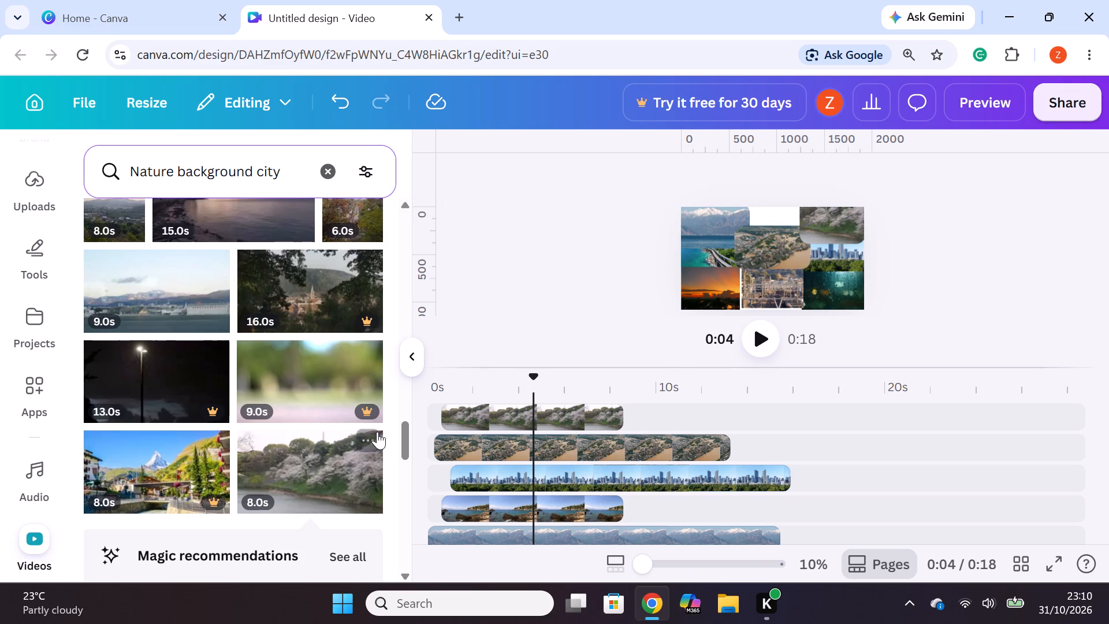
Add the 11-second golden sunlit park lake clip to a new top timeline track, starting at 0 seconds.
scroll(228, 423, "down", 1)
scroll(155, 429, "down", 3)
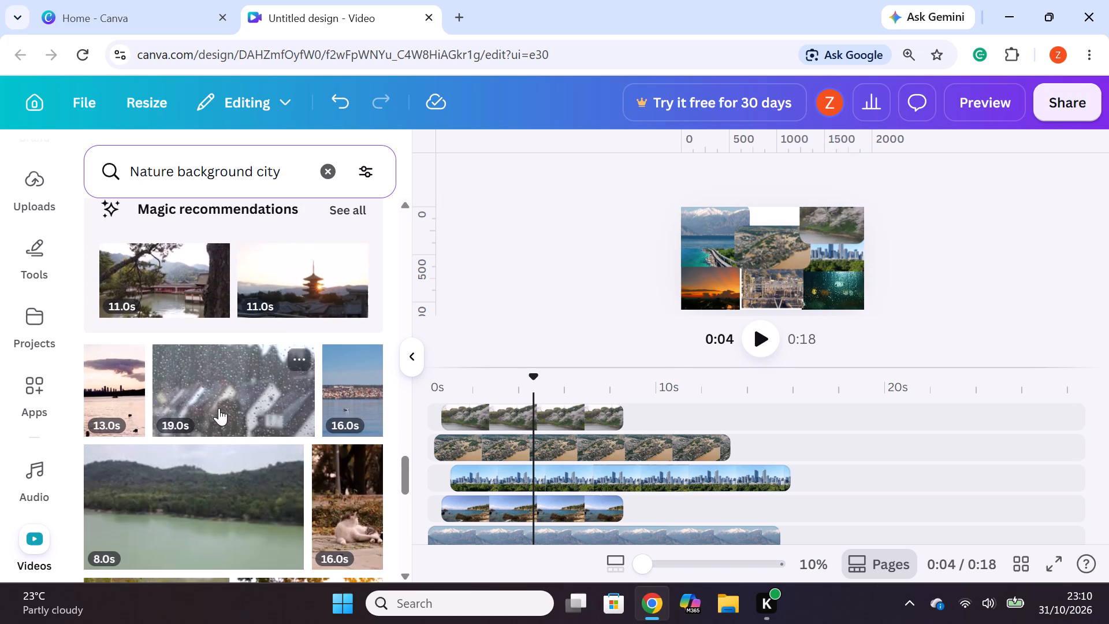
scroll(107, 454, "down", 2)
left_click_drag(280, 442, 458, 399)
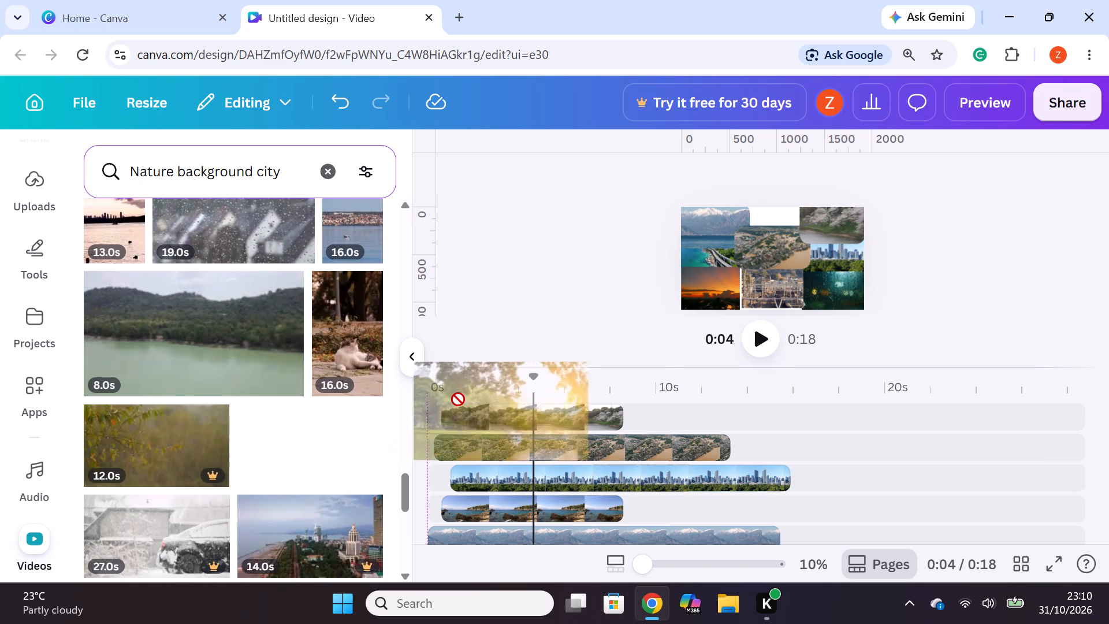
left_click_drag(458, 399, 466, 401)
left_click(466, 401)
left_click_drag(287, 454, 401, 401)
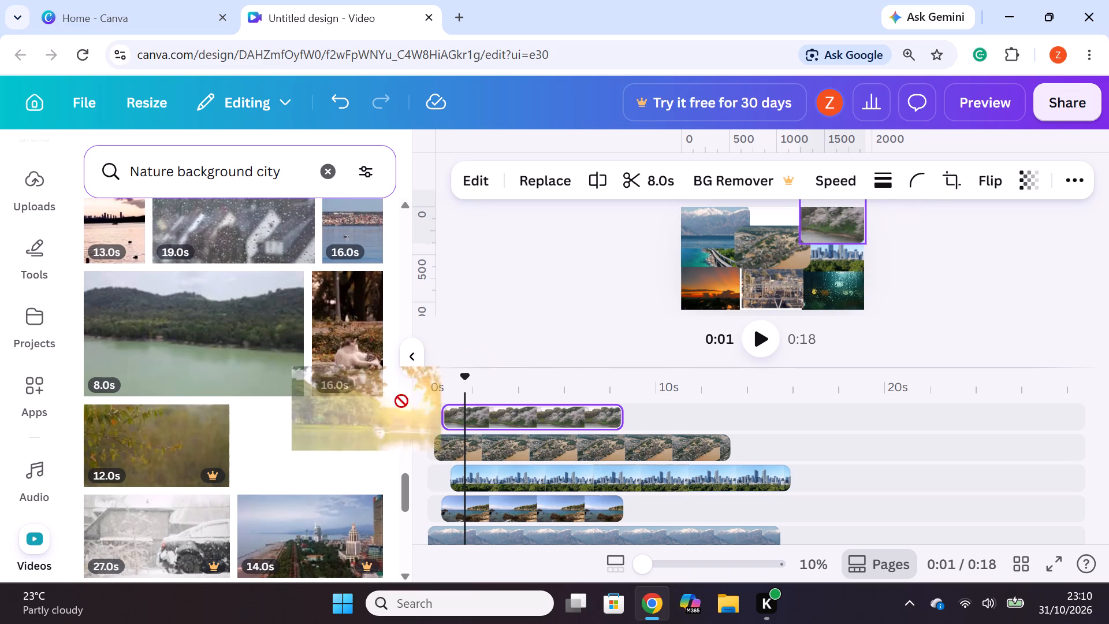
left_click_drag(401, 401, 472, 405)
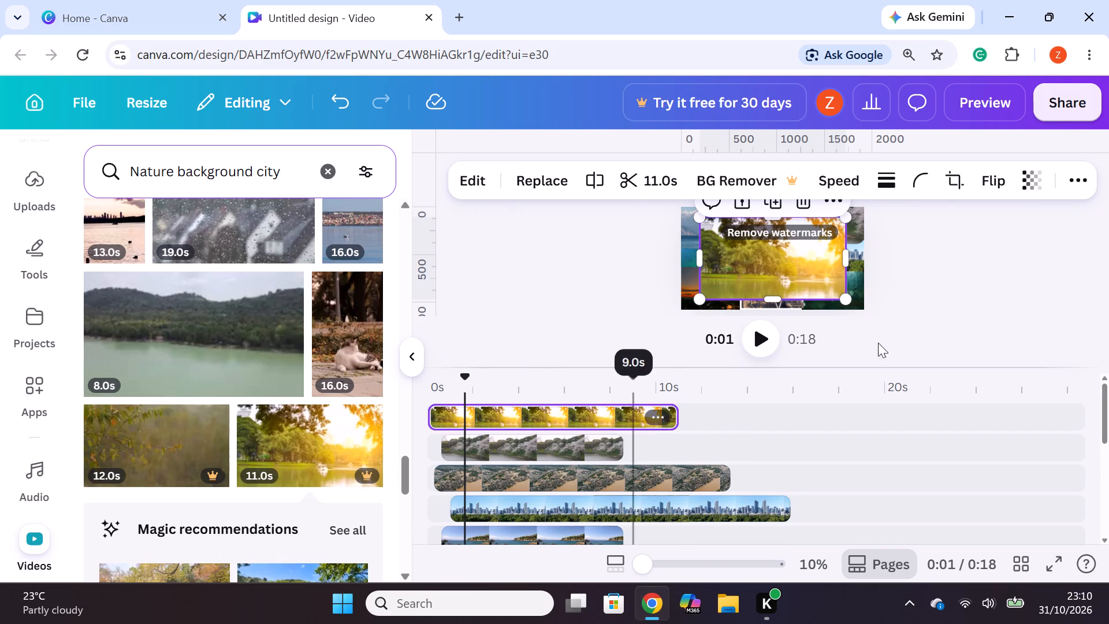
Set the golden park lake clip's corner rounding to 100.
left_click(923, 178)
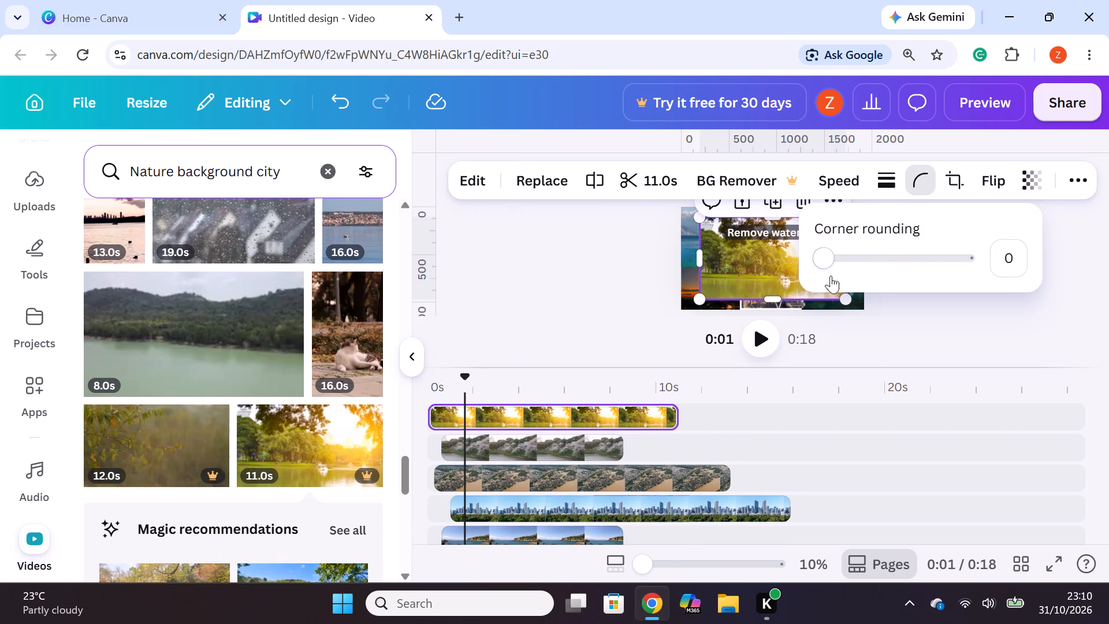
left_click_drag(823, 270, 968, 268)
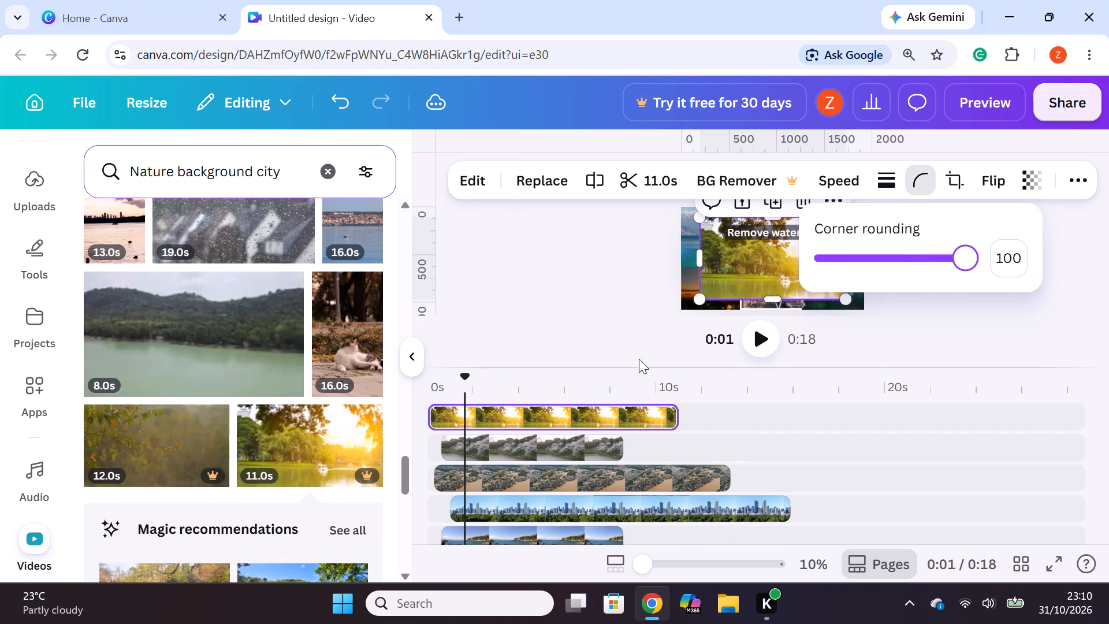
Scale down the golden park lake clip and move it into the gap at the canvas's top centre.
left_click(565, 410)
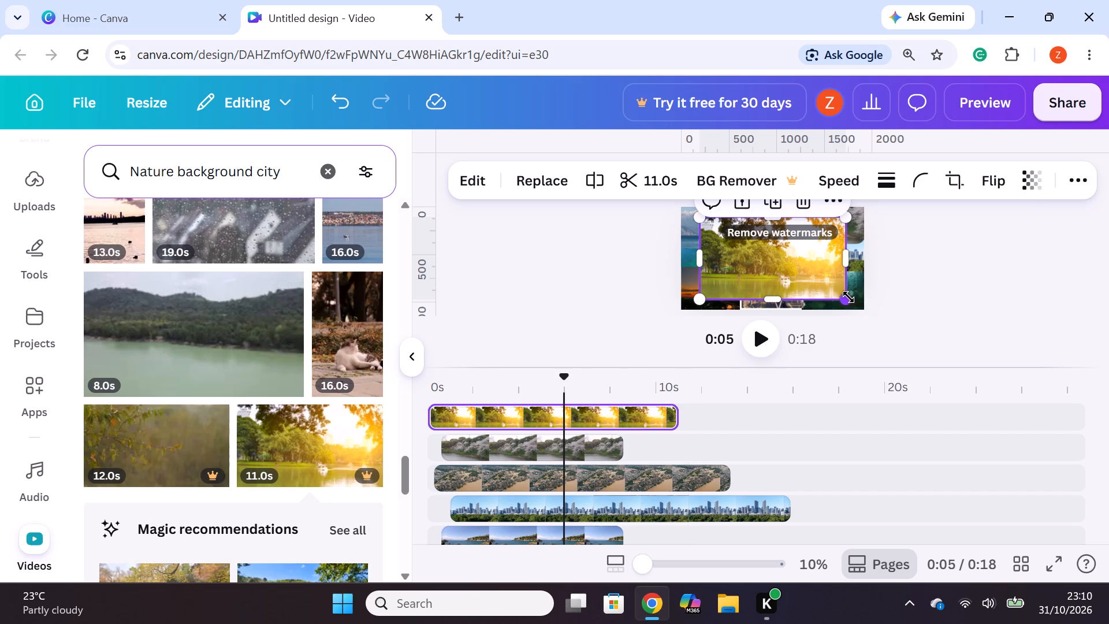
left_click_drag(848, 297, 773, 265)
left_click(728, 243)
left_click_drag(734, 231, 765, 210)
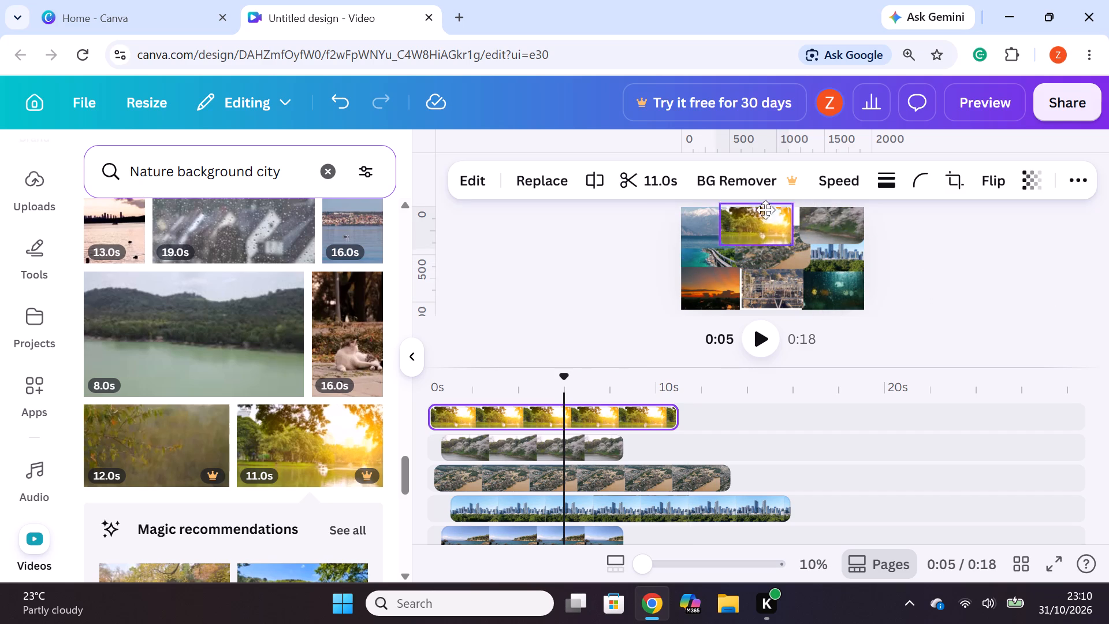
left_click_drag(765, 210, 776, 209)
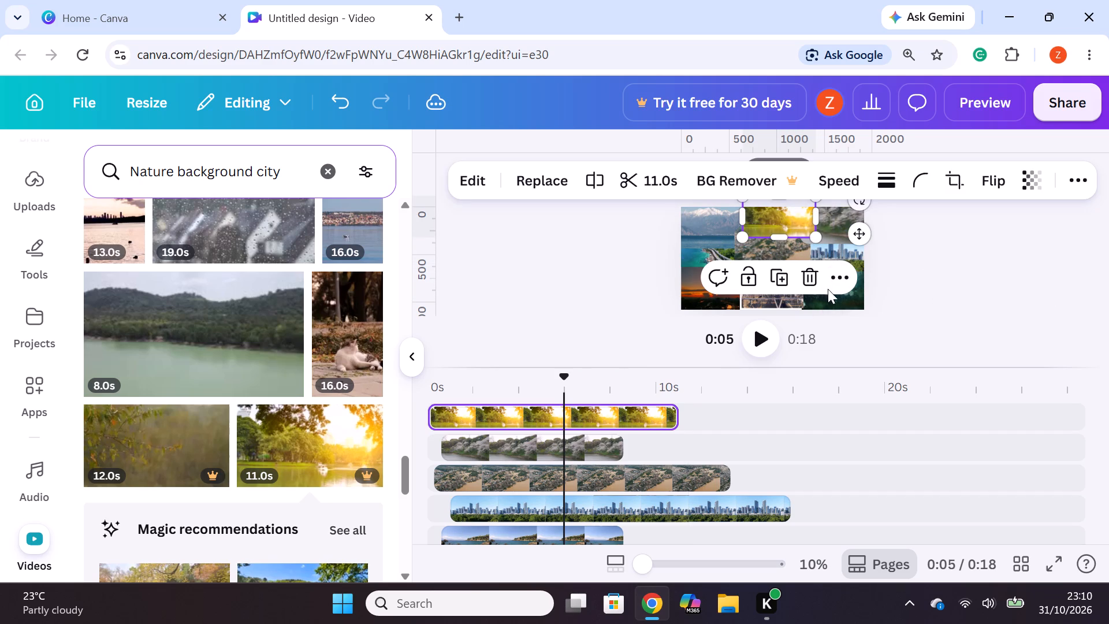
left_click(930, 310)
Nudge the buildings clip at the canvas's bottom centre against the orange sunset clip.
left_click(764, 287)
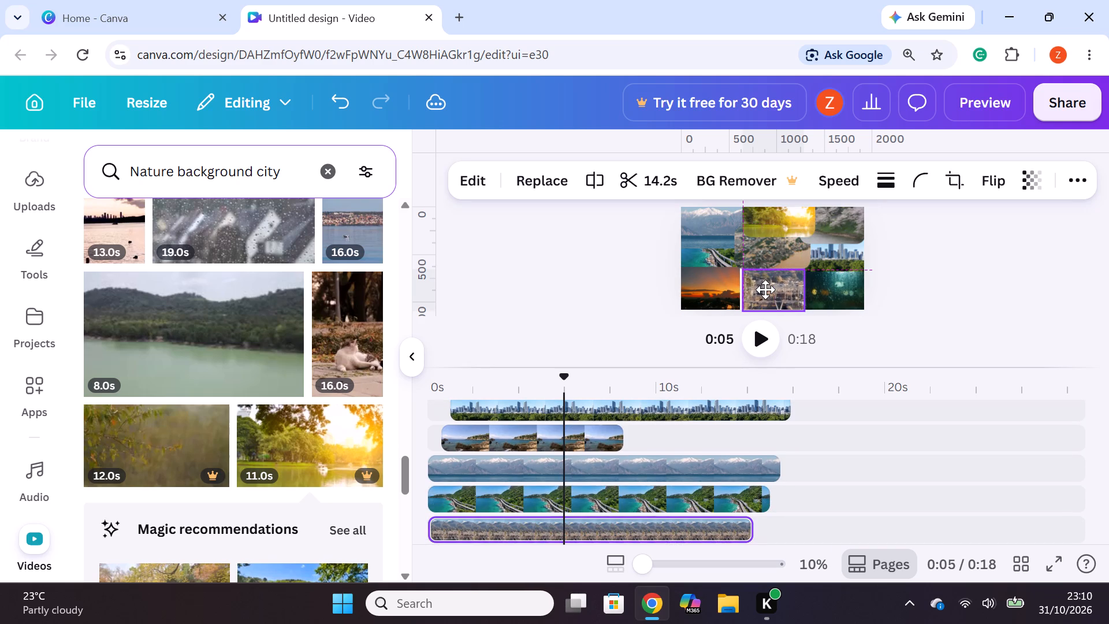
left_click(1006, 275)
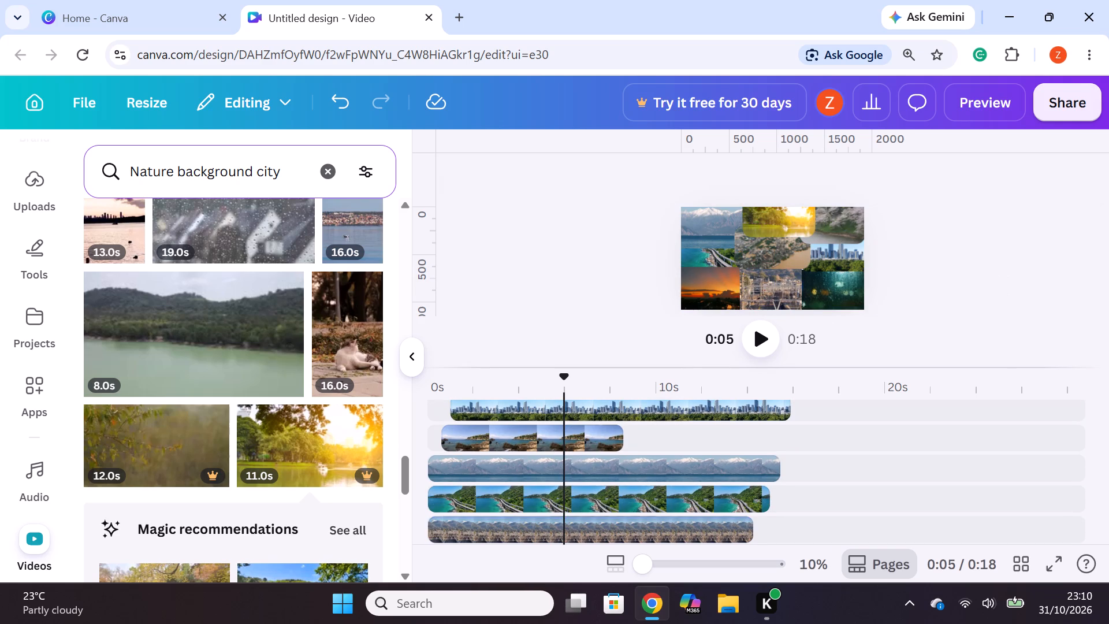
Add the 12-second blue lake with trees clip to a new top timeline track, starting at 0 seconds.
scroll(307, 414, "down", 2)
scroll(307, 414, "up", 1)
scroll(307, 414, "down", 3)
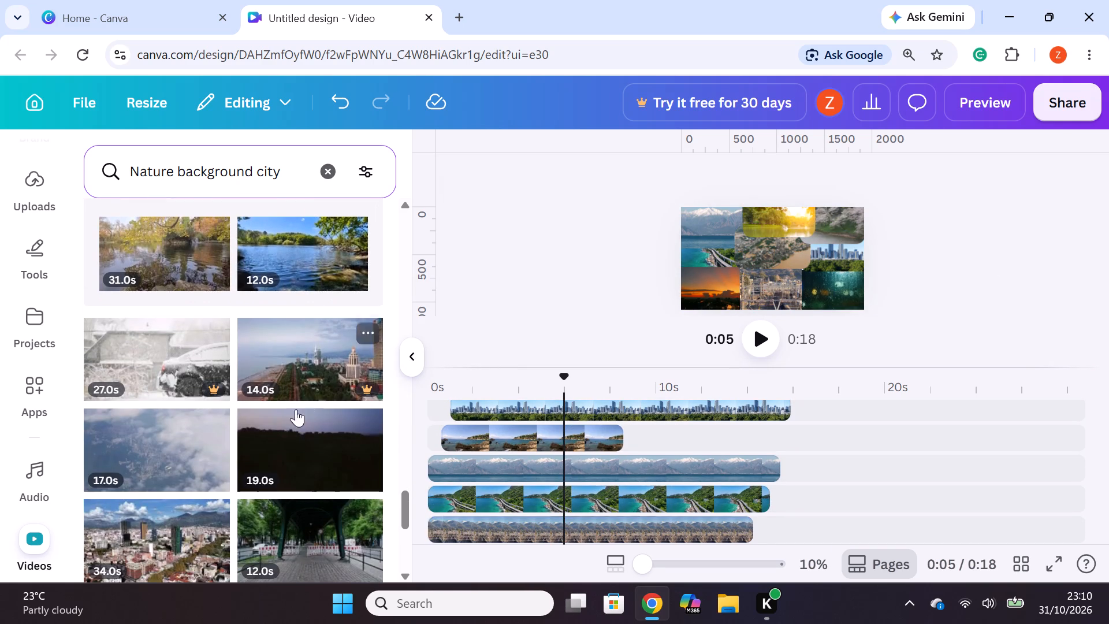
left_click_drag(281, 247, 507, 389)
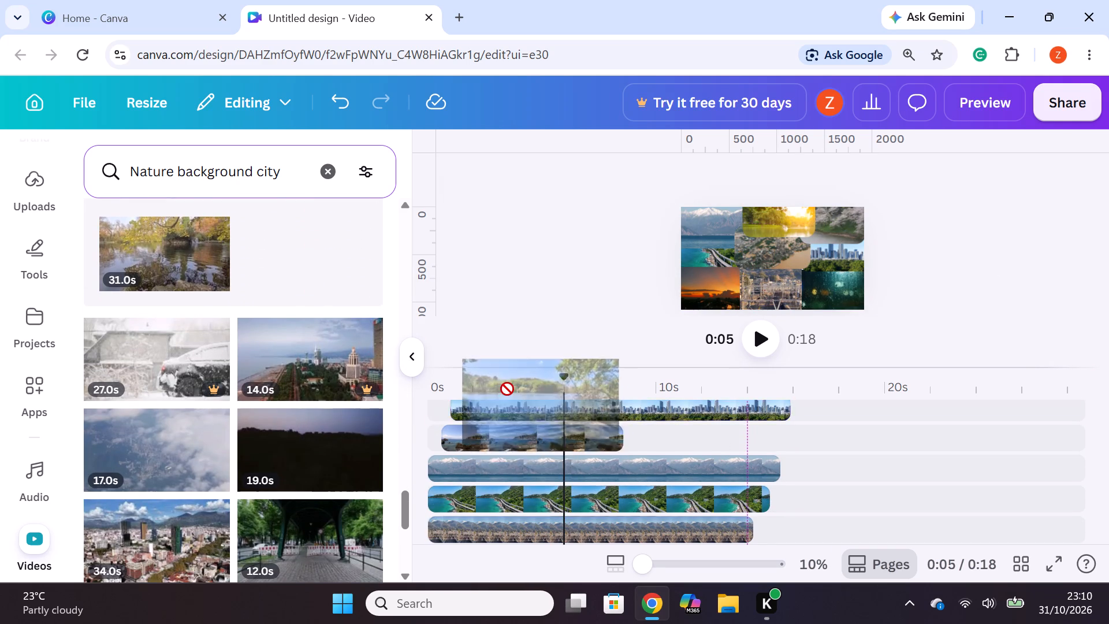
left_click_drag(507, 389, 276, 265)
scroll(434, 430, "up", 4)
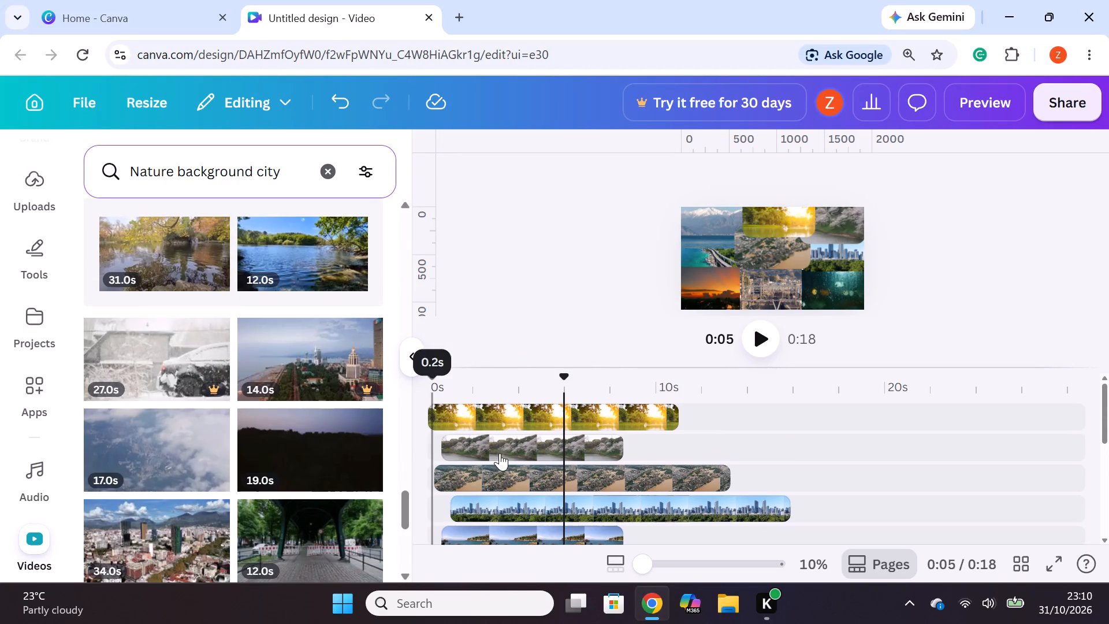
scroll(448, 397, "up", 6)
left_click_drag(300, 244, 511, 403)
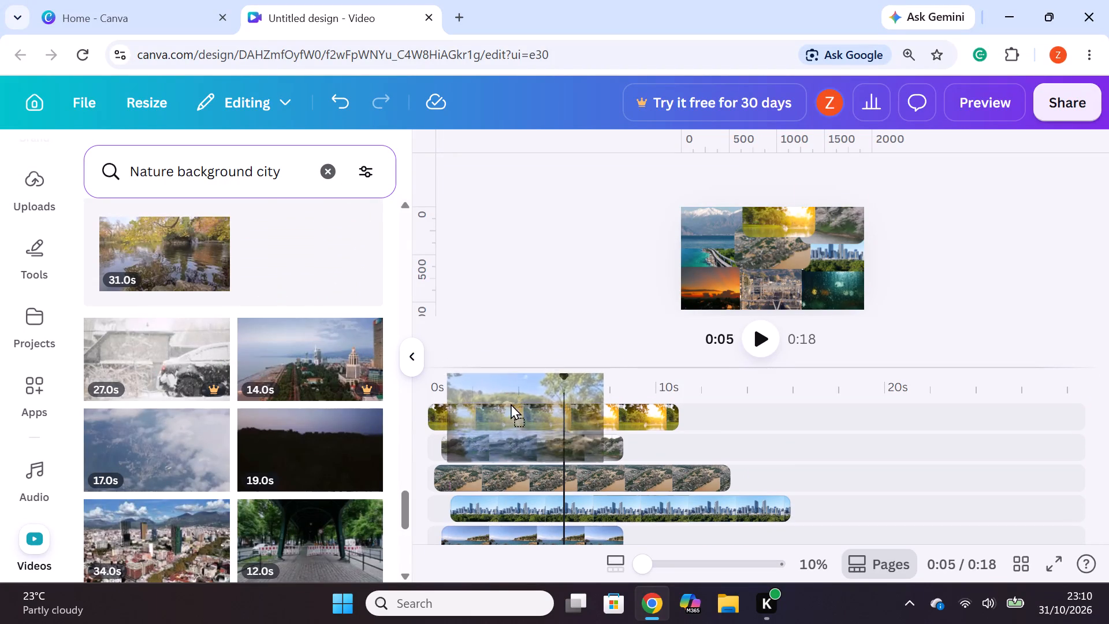
left_click_drag(511, 403, 511, 400)
left_click(511, 400)
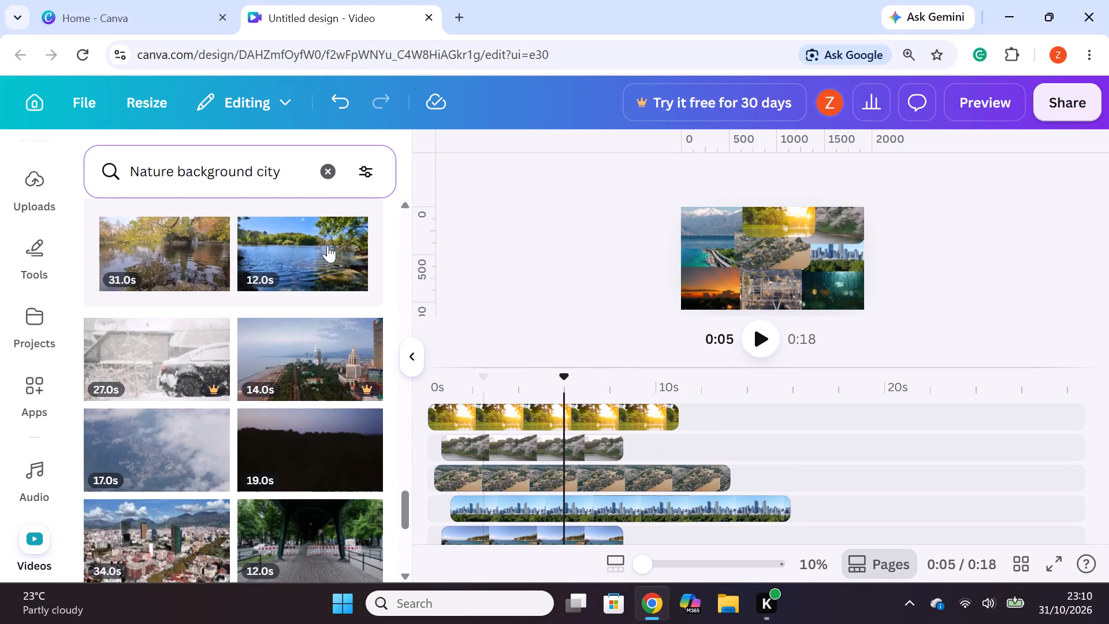
left_click_drag(317, 241, 520, 400)
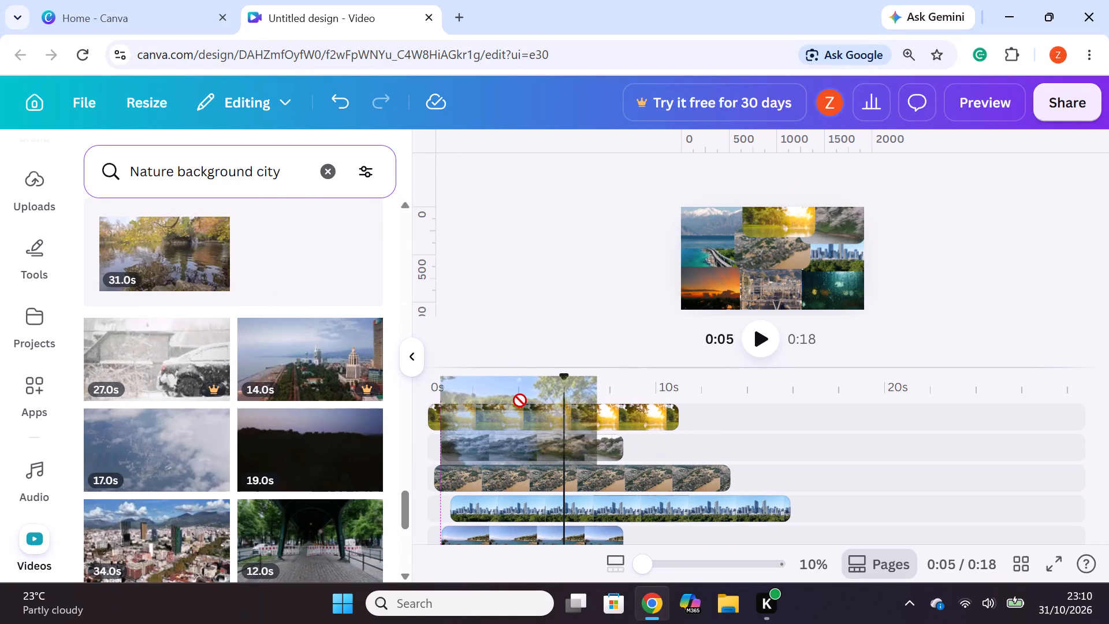
left_click_drag(520, 400, 523, 404)
left_click_drag(528, 411, 508, 412)
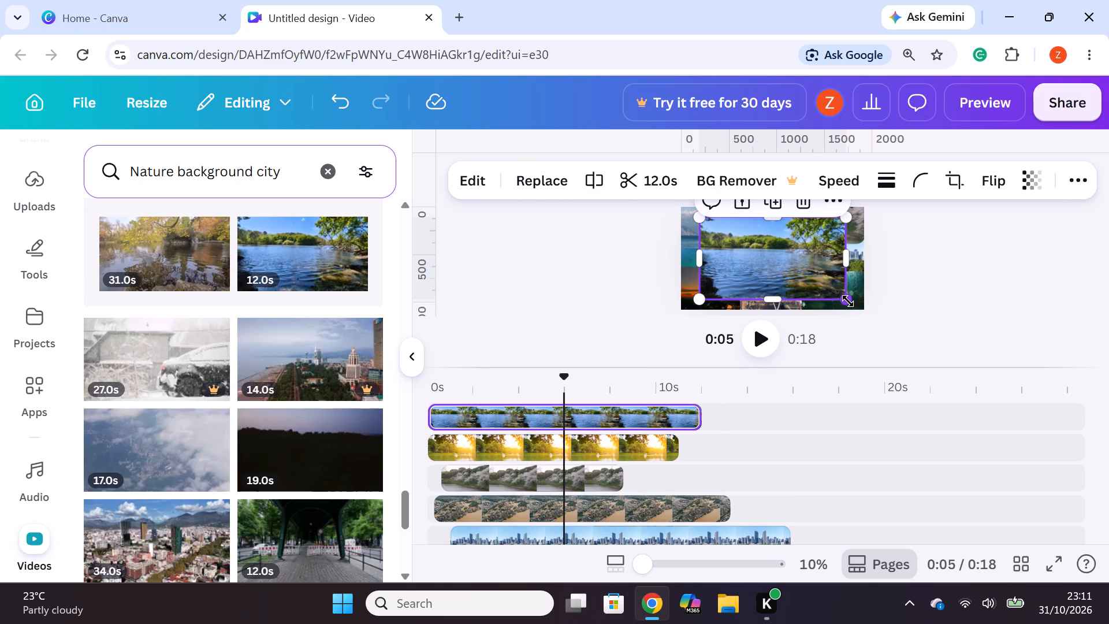
Scale down the blue lake clip to about half the canvas width.
left_click_drag(848, 300, 797, 266)
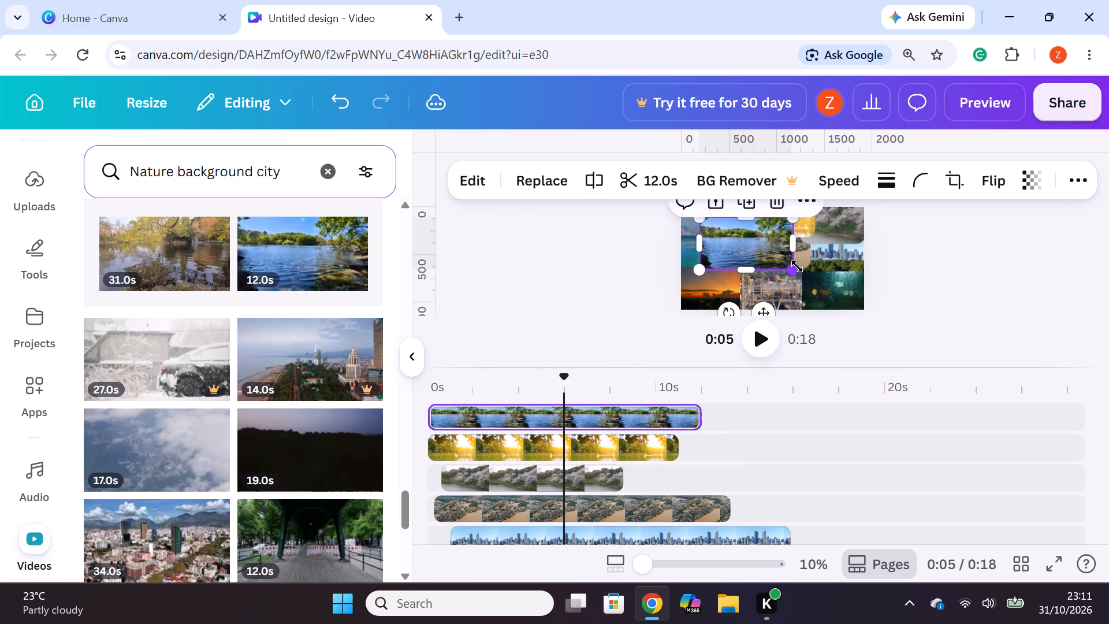
Set the blue lake clip's corner rounding to the maximum.
left_click(917, 176)
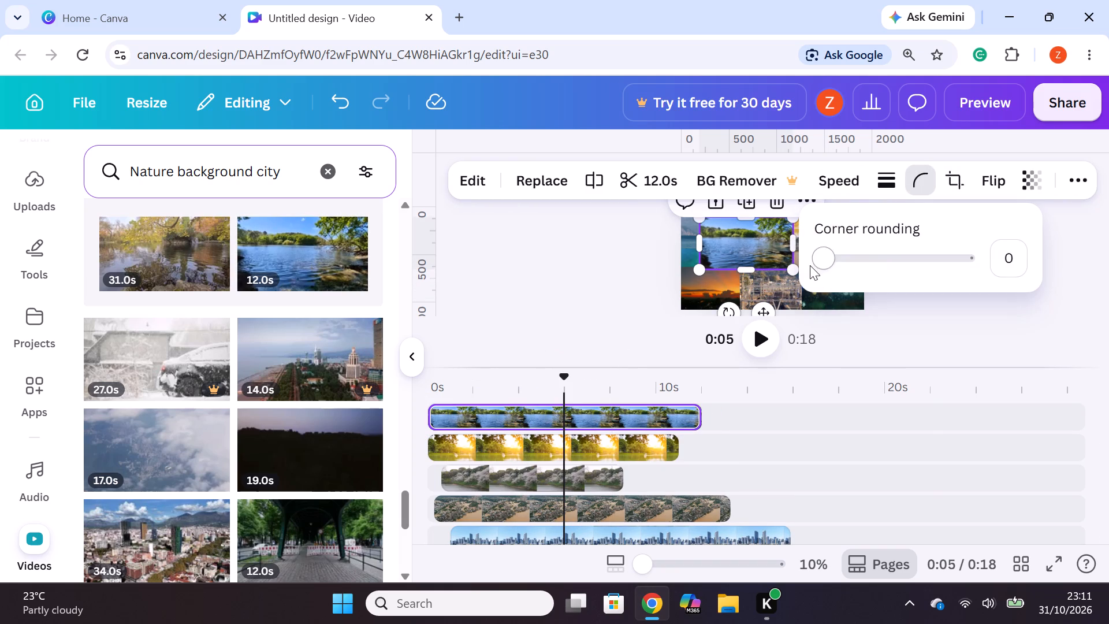
left_click_drag(834, 262, 1071, 281)
left_click(1047, 323)
Move the blue lake clip to the canvas centre, over the aerial river town clip.
left_click_drag(728, 242, 738, 246)
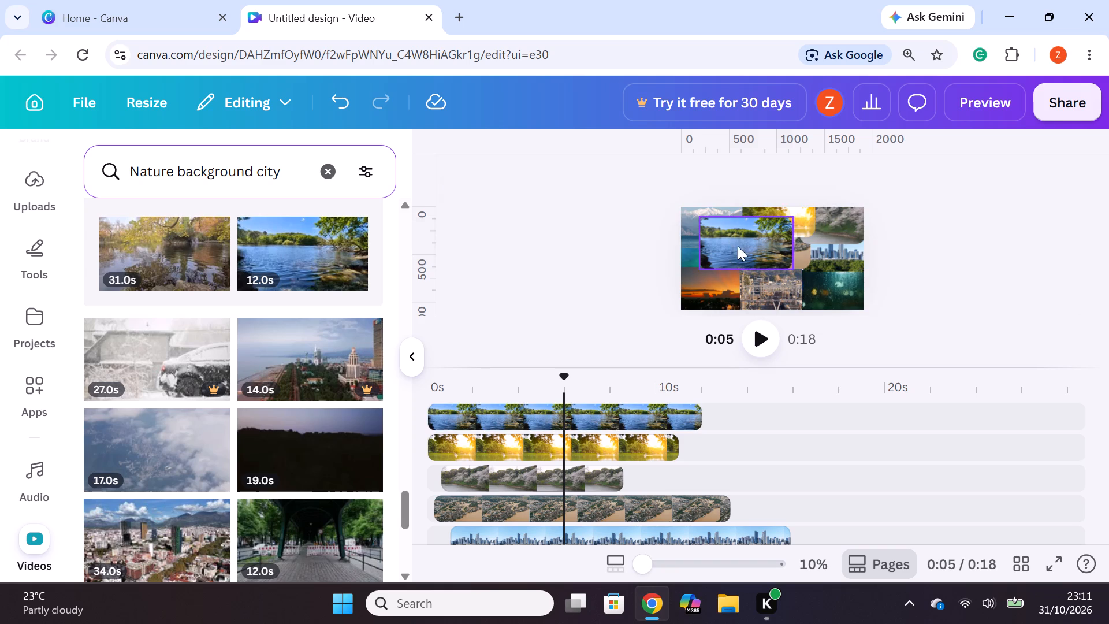
left_click_drag(738, 246, 756, 252)
left_click(993, 310)
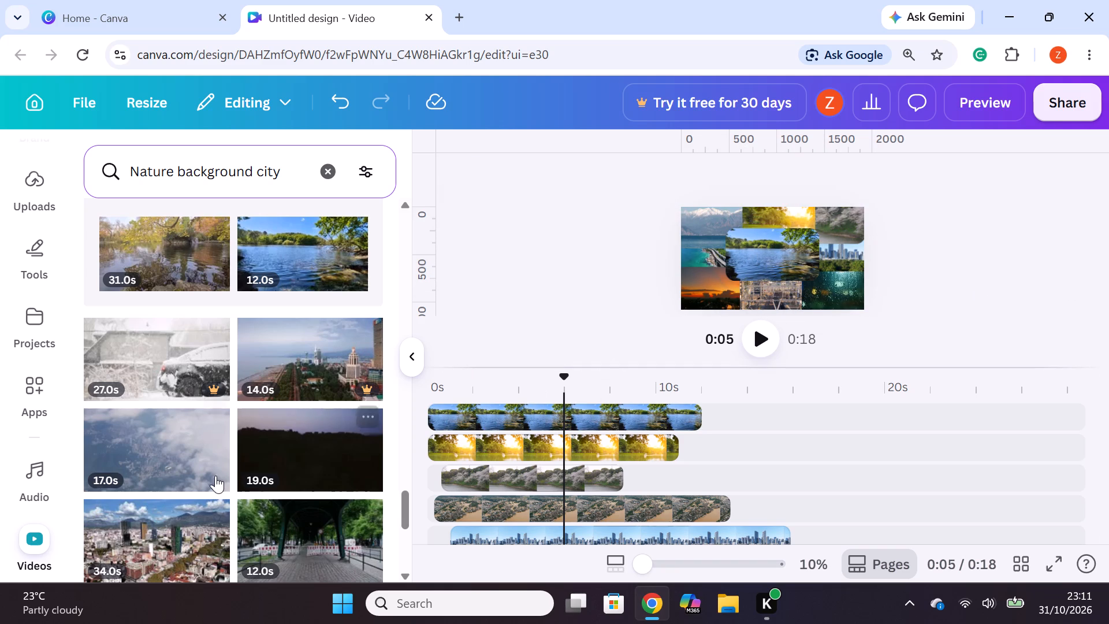
Add the 34-second aerial city with mountains clip to a new top timeline track, near the timeline's start.
scroll(215, 476, "down", 1)
left_click_drag(170, 462, 576, 400)
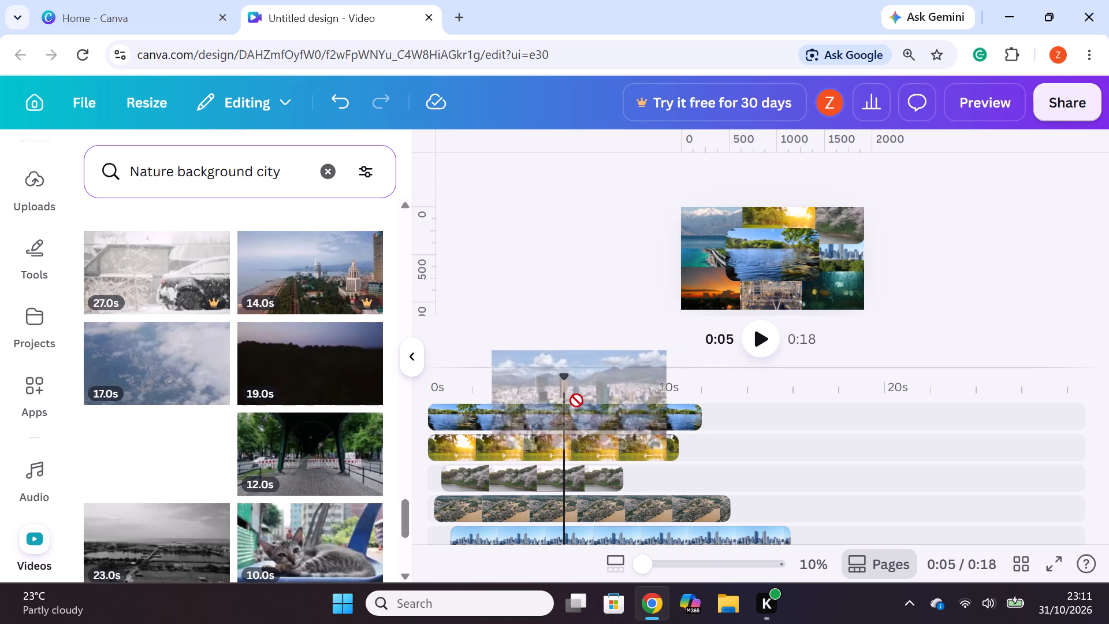
left_click_drag(576, 400, 567, 402)
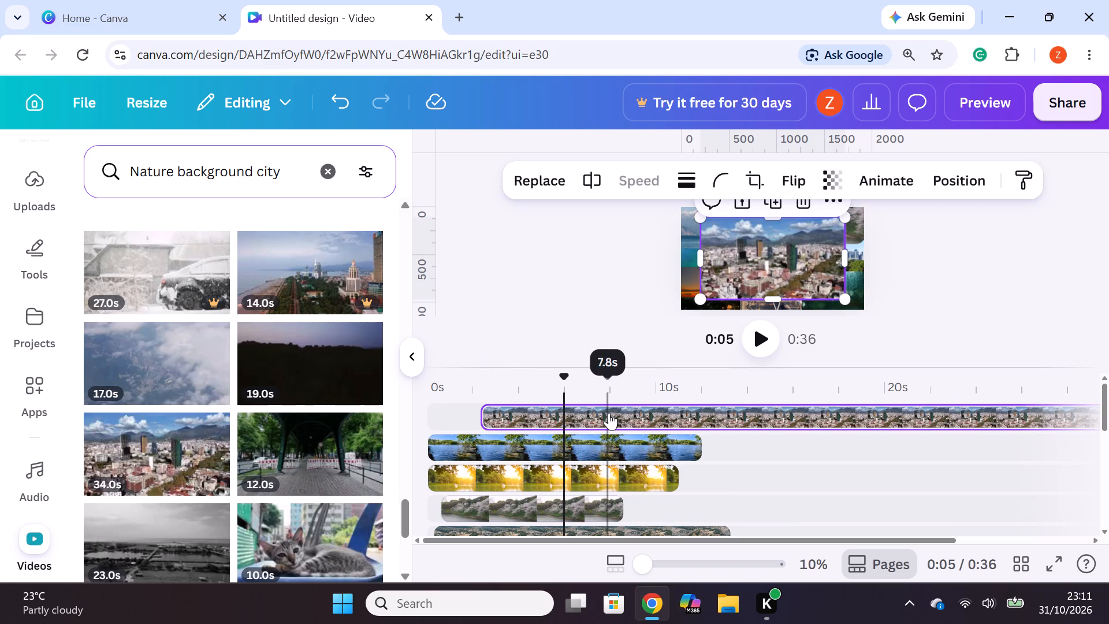
left_click_drag(609, 412, 564, 410)
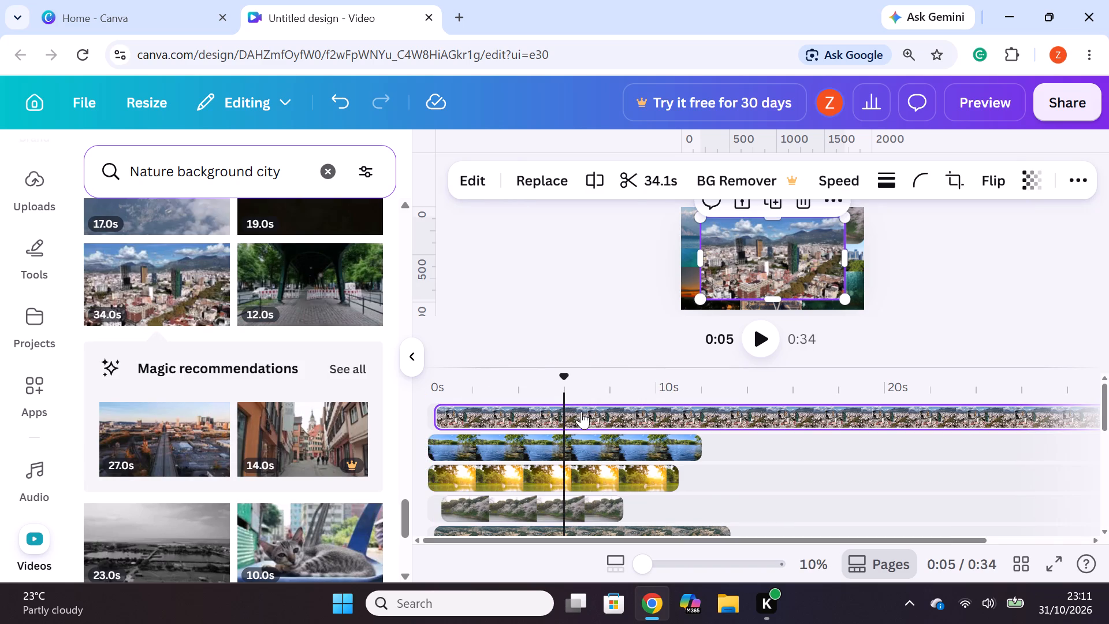
Split the aerial city with mountains clip at about 13.3 s and delete the part after the split.
left_click(734, 409)
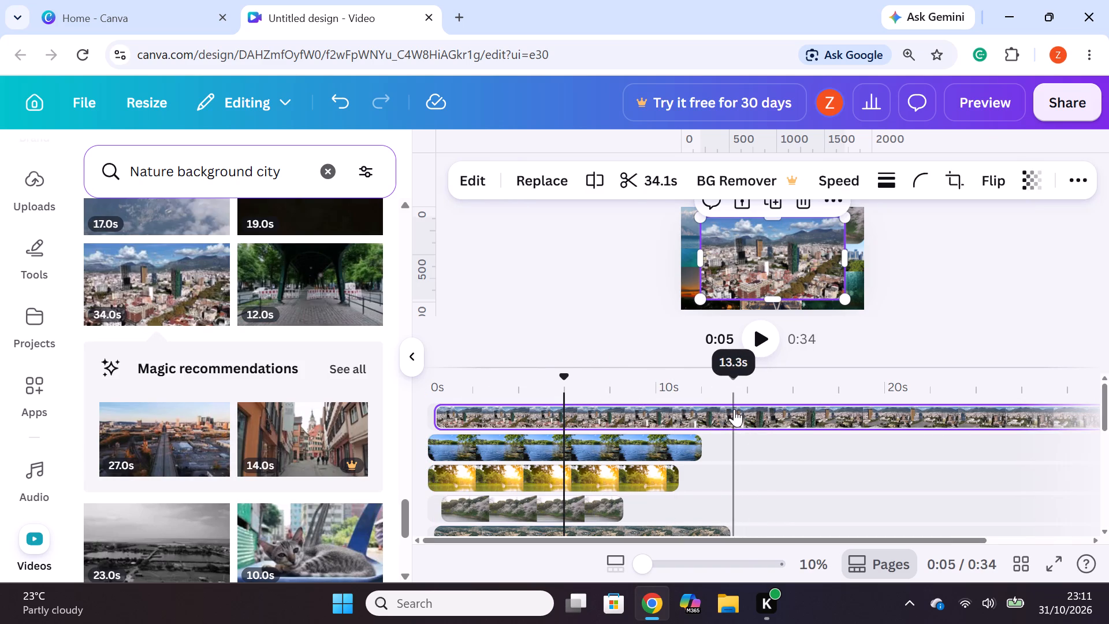
right_click(734, 409)
left_click(788, 528)
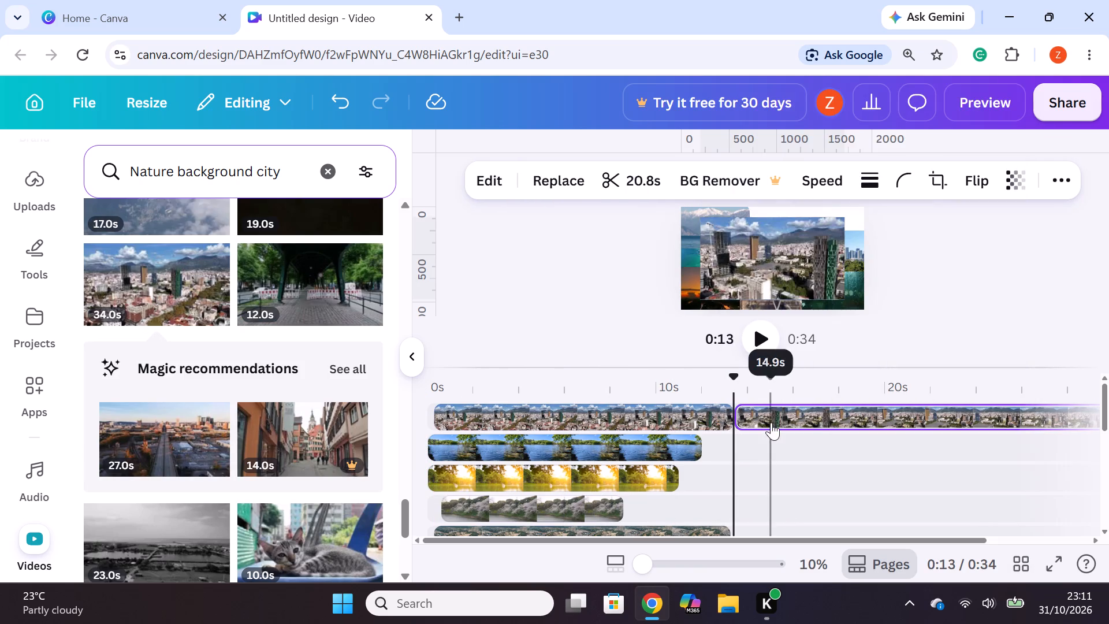
right_click(772, 419)
left_click(848, 241)
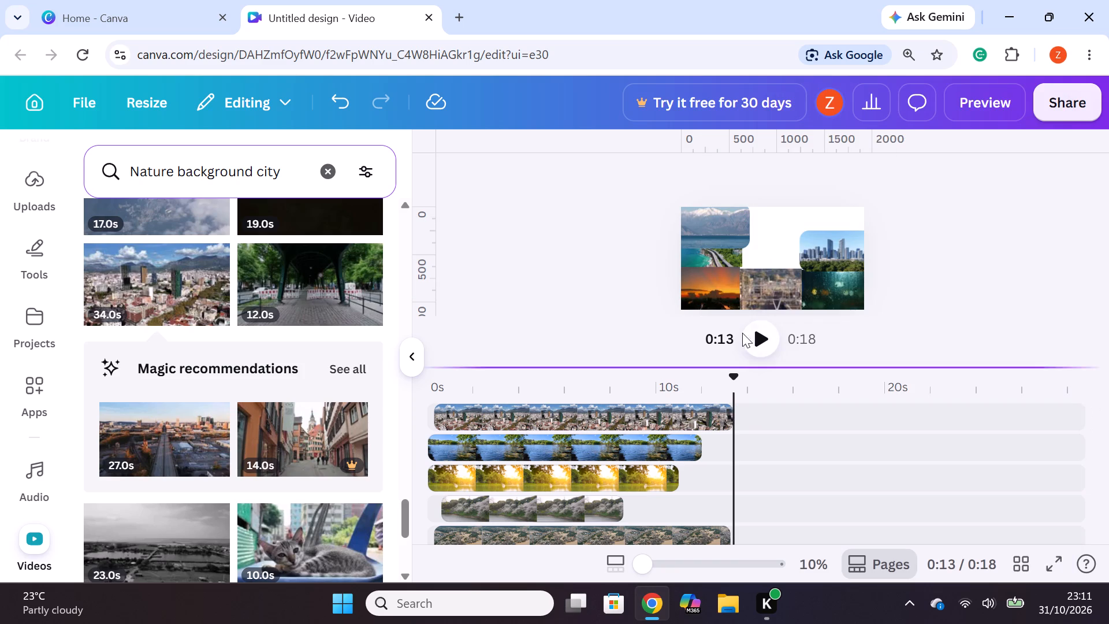
Check the collage at several timeline positions, examining the clips on the different tracks.
left_click(611, 459)
left_click(598, 481)
left_click(513, 523)
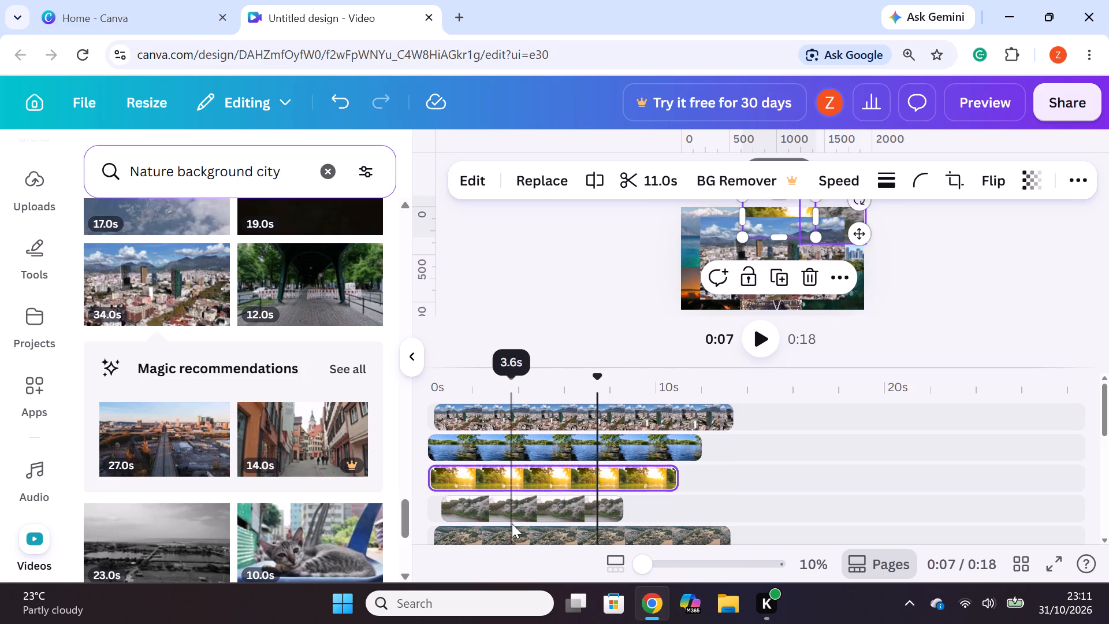
left_click(852, 414)
left_click(584, 452)
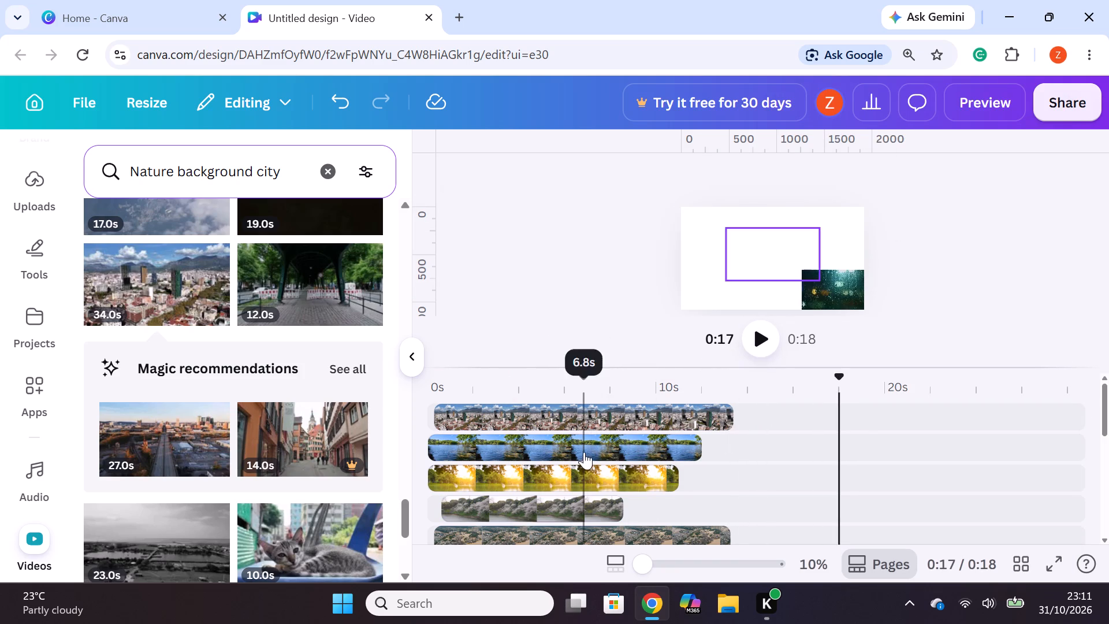
left_click(557, 485)
left_click(538, 506)
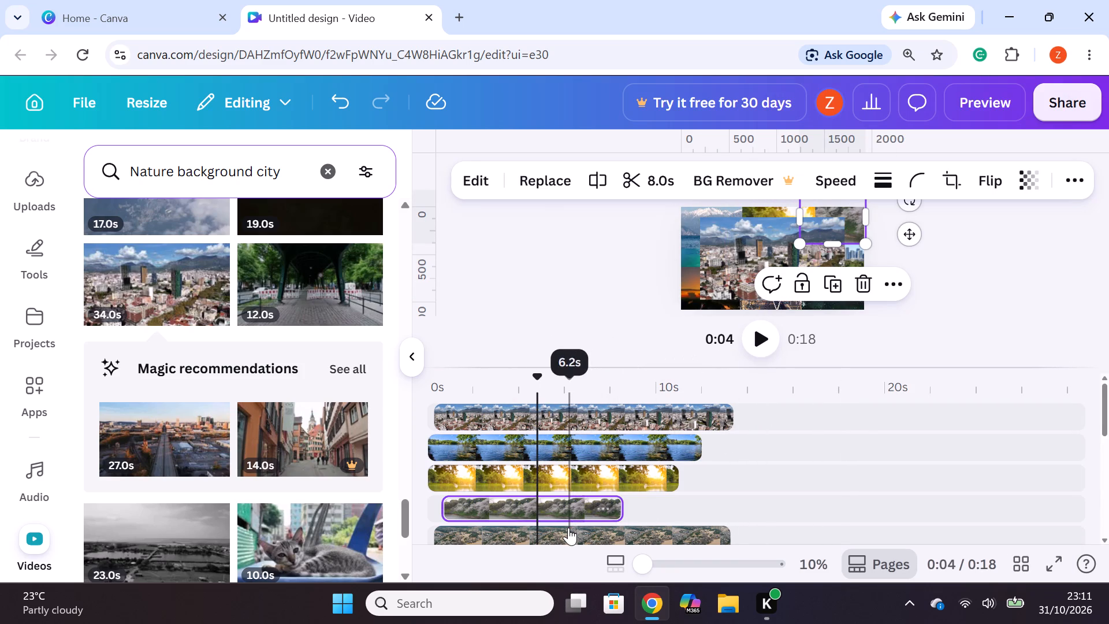
left_click(568, 528)
left_click(584, 439)
Scale down the aerial city with mountains clip to about 40% of the canvas width.
left_click(604, 406)
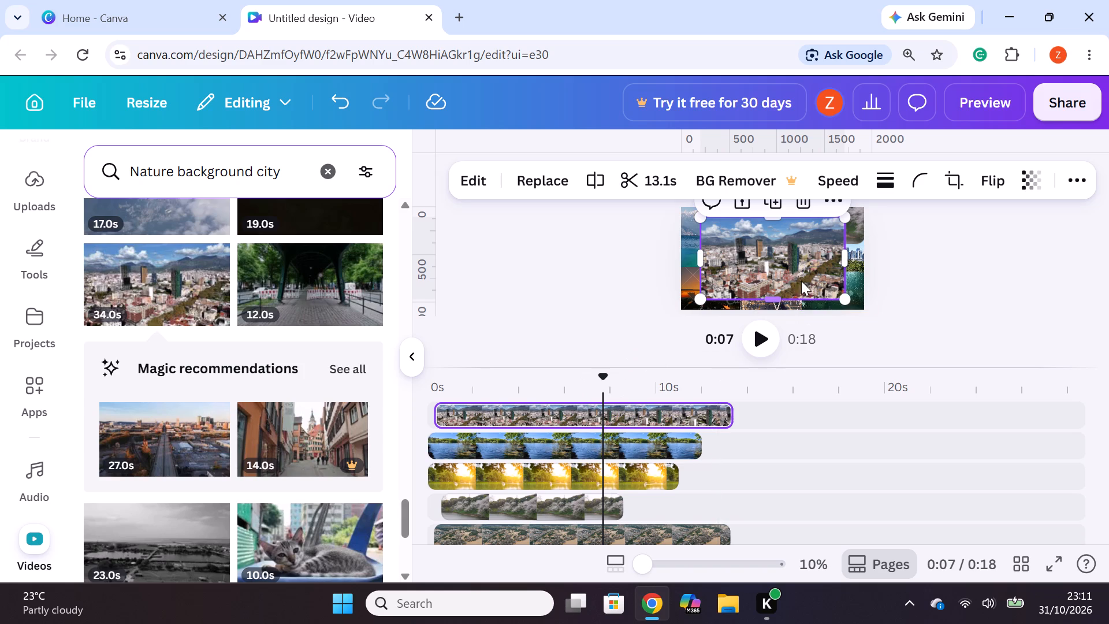
left_click(801, 277)
left_click(785, 273)
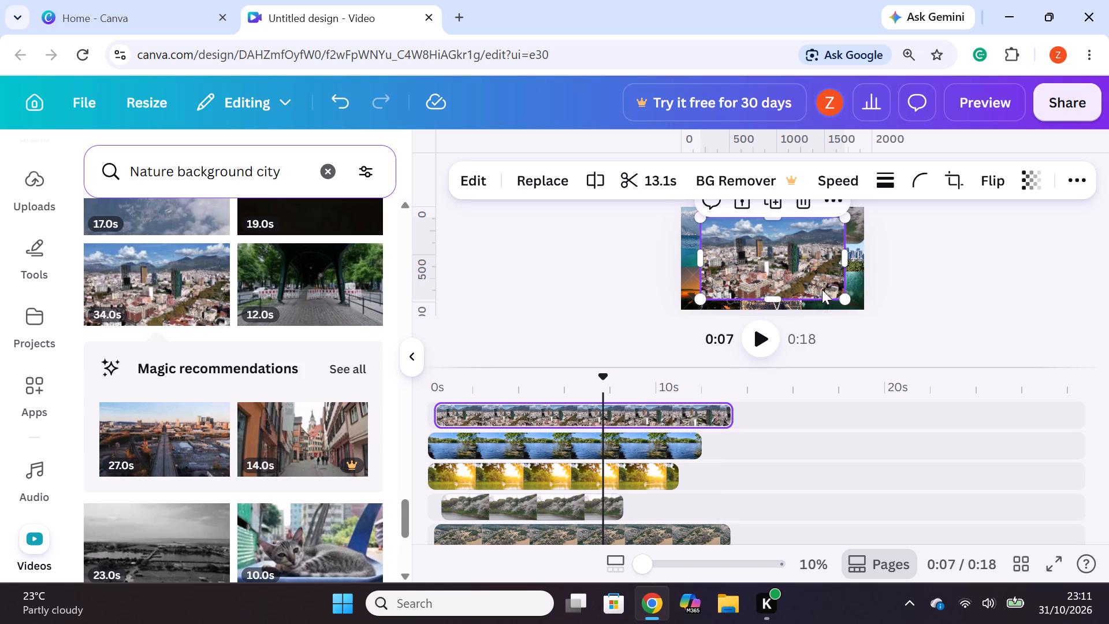
left_click_drag(849, 300, 781, 257)
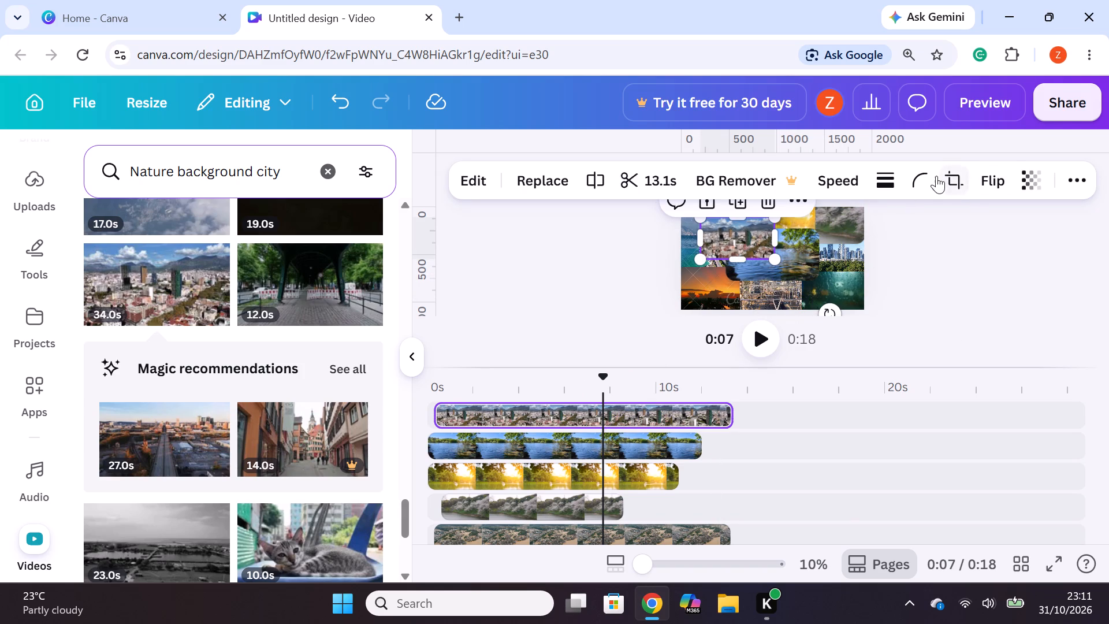
Set the aerial city with mountains clip's corner rounding to the maximum.
left_click(930, 178)
left_click_drag(829, 263, 993, 263)
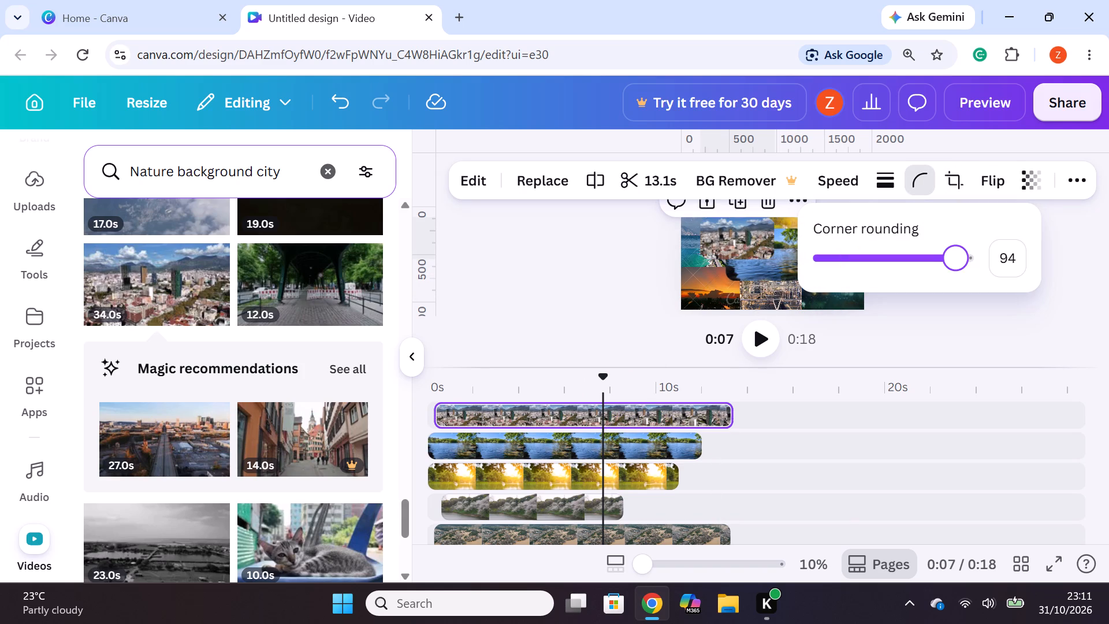
left_click_drag(993, 263, 994, 263)
left_click(1004, 301)
Move the aerial city with mountains clip into the canvas's top-left corner, over the mountain lake clip.
left_click_drag(732, 231, 704, 216)
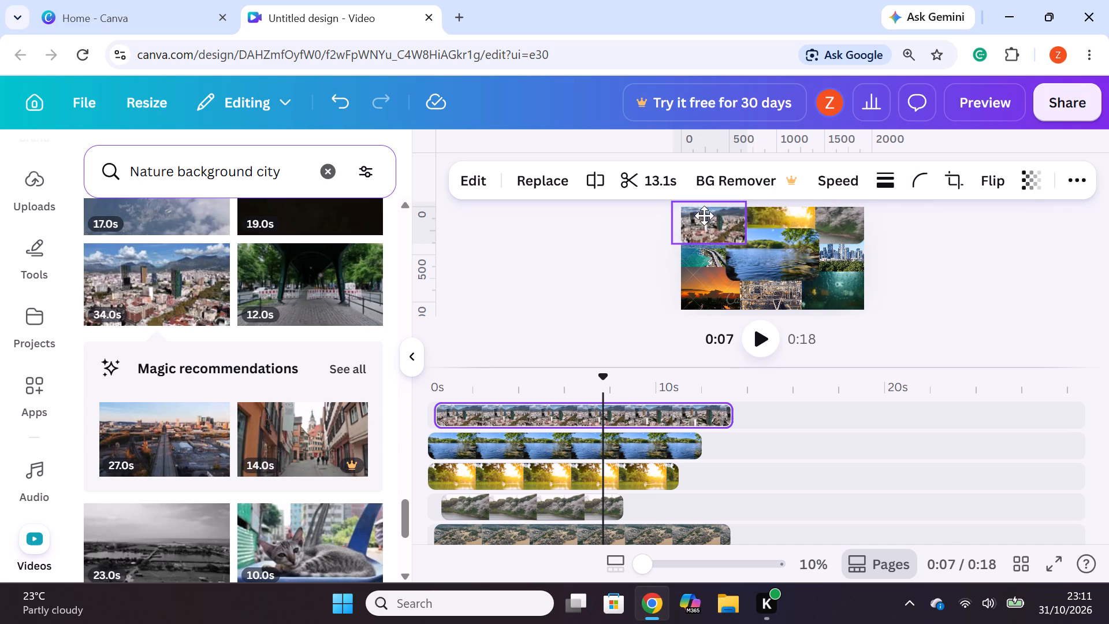
left_click_drag(704, 216, 708, 215)
left_click(1060, 311)
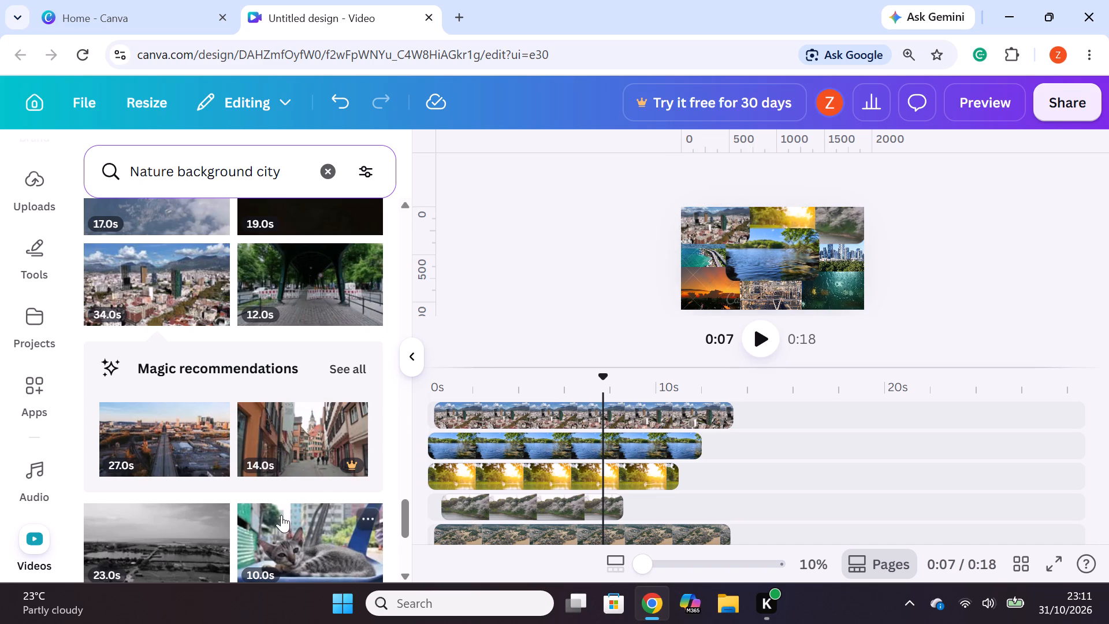
Add the 6-second turquoise bay town clip to a new top timeline track, near the timeline's start.
scroll(281, 515, "down", 2)
left_click_drag(153, 480, 634, 399)
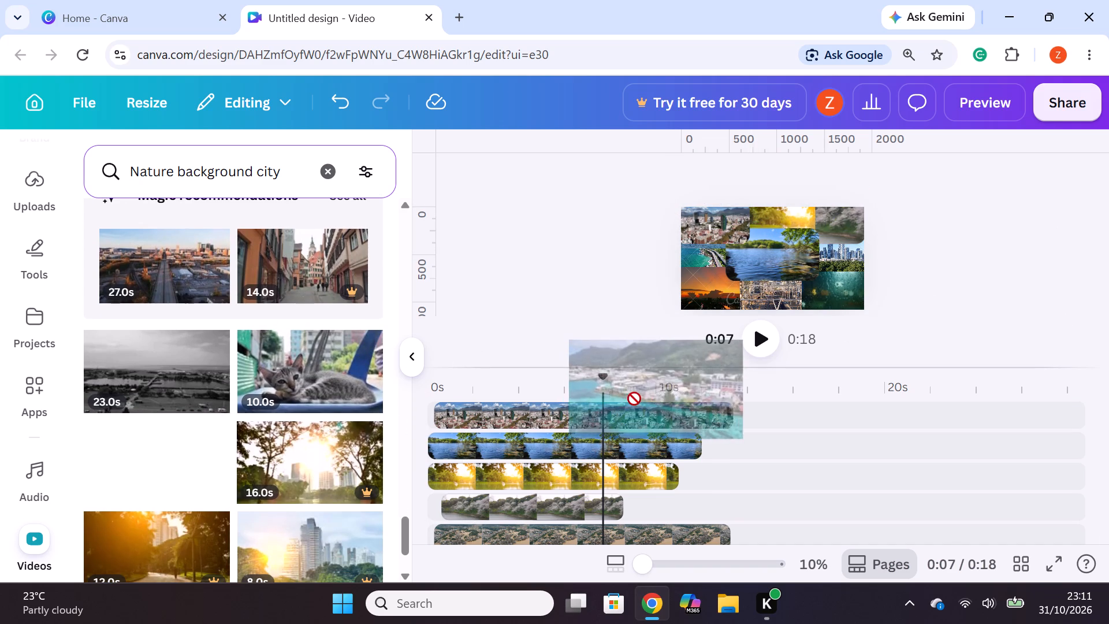
left_click_drag(634, 399, 560, 403)
left_click_drag(579, 407, 519, 405)
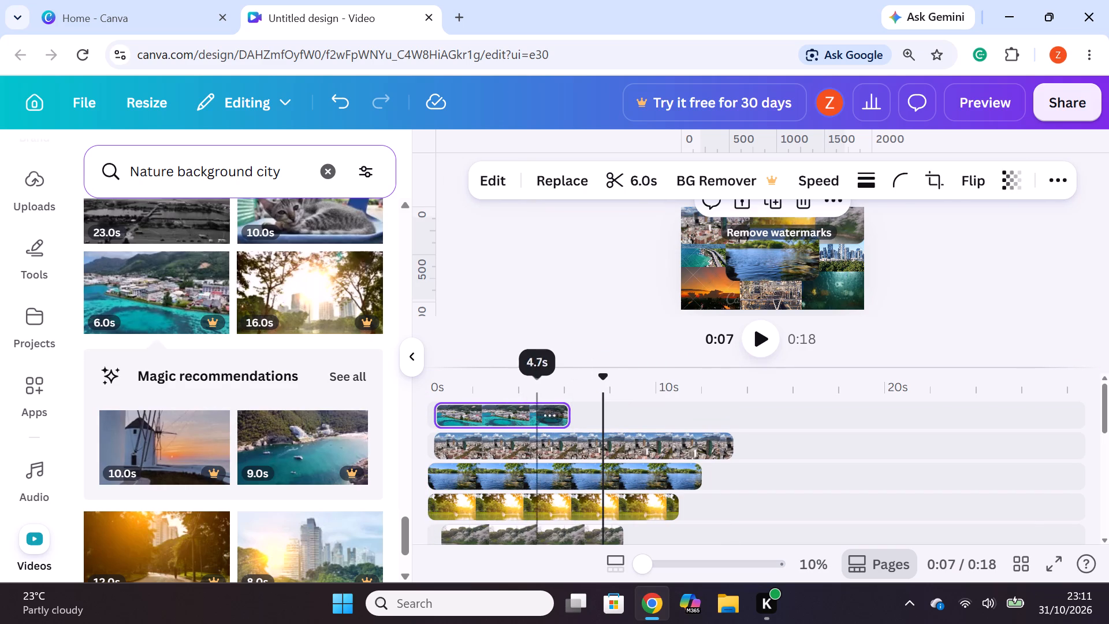
Set the turquoise bay town clip's corner rounding to the maximum.
left_click(508, 414)
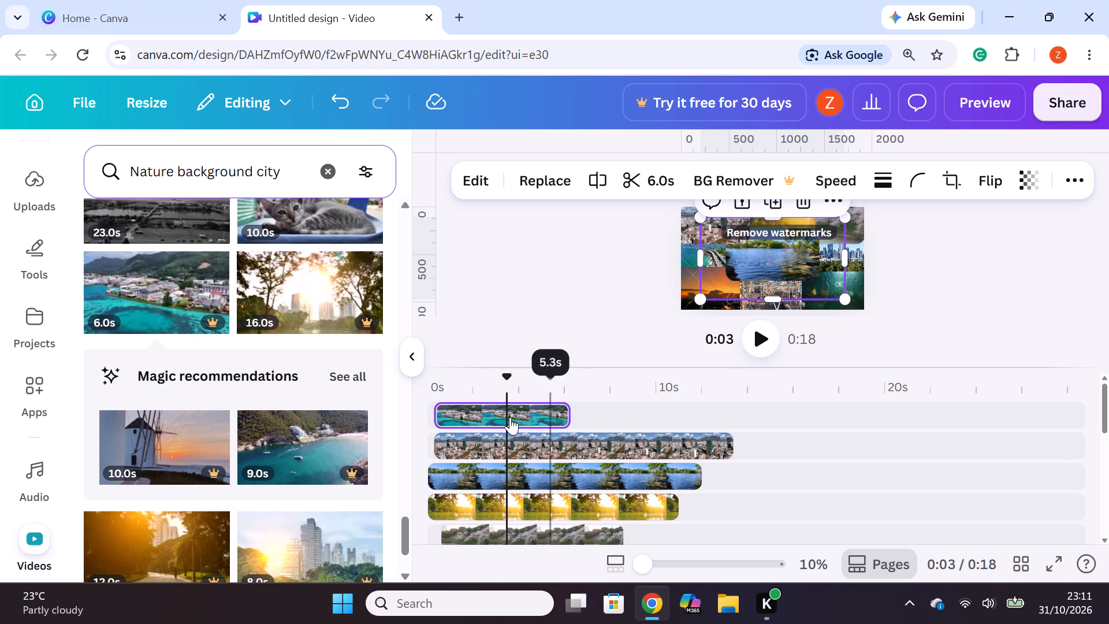
left_click(510, 417)
left_click(509, 417)
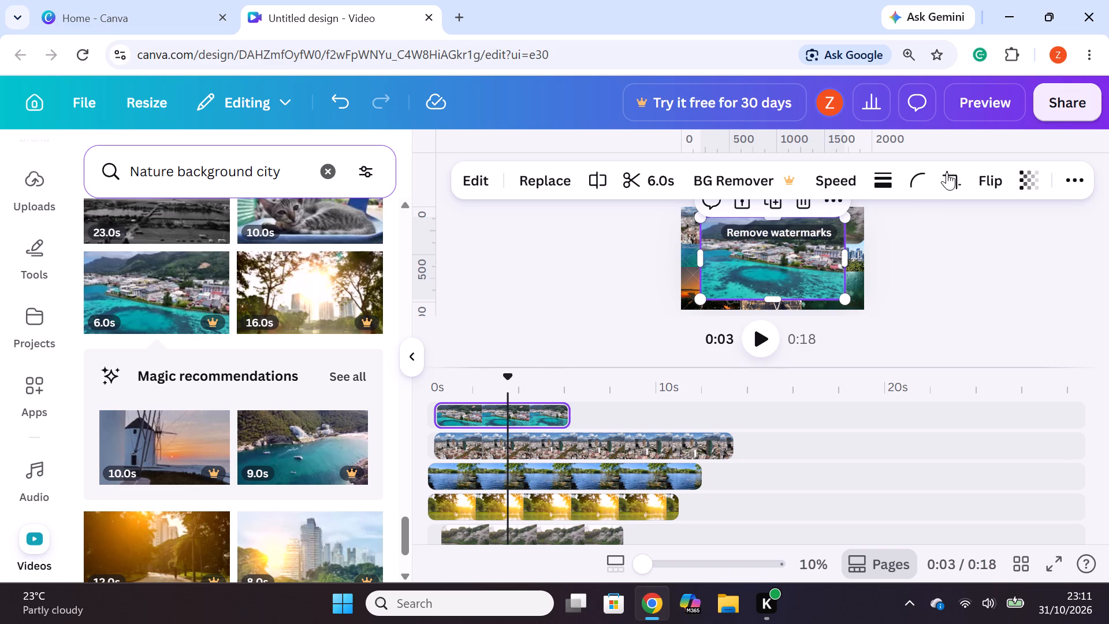
left_click(923, 179)
left_click_drag(824, 262, 1035, 297)
left_click(1035, 329)
Scale down the turquoise bay town clip to about half the canvas width.
left_click(772, 261)
left_click_drag(845, 298, 843, 298)
left_click_drag(843, 298, 813, 247)
left_click_drag(758, 246, 791, 254)
left_click_drag(758, 254, 758, 255)
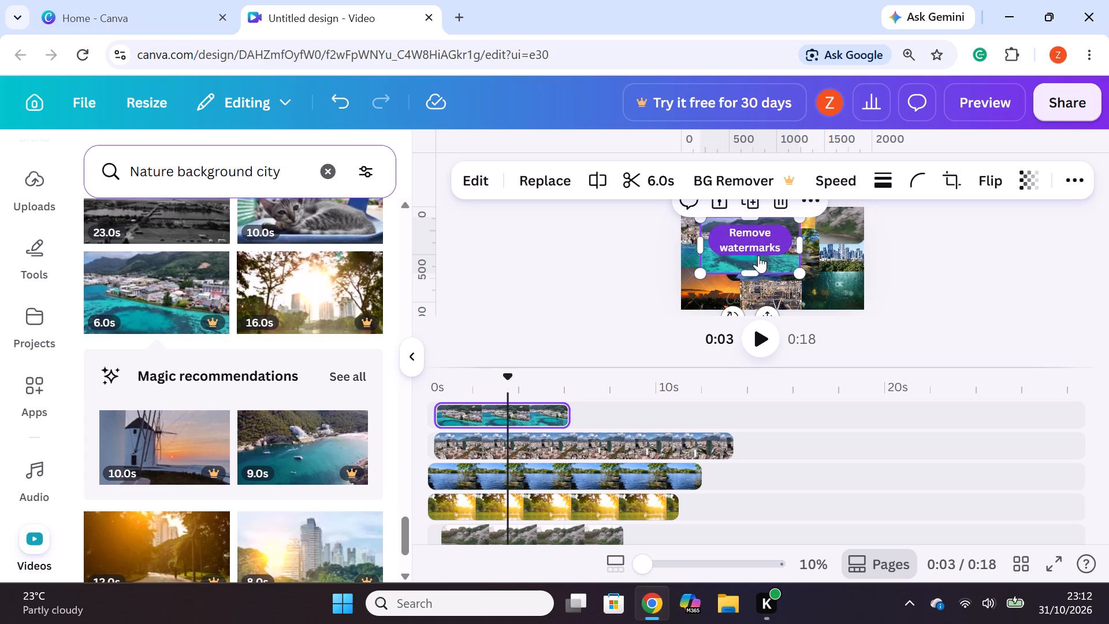
left_click_drag(758, 255, 793, 257)
left_click_drag(751, 261, 775, 270)
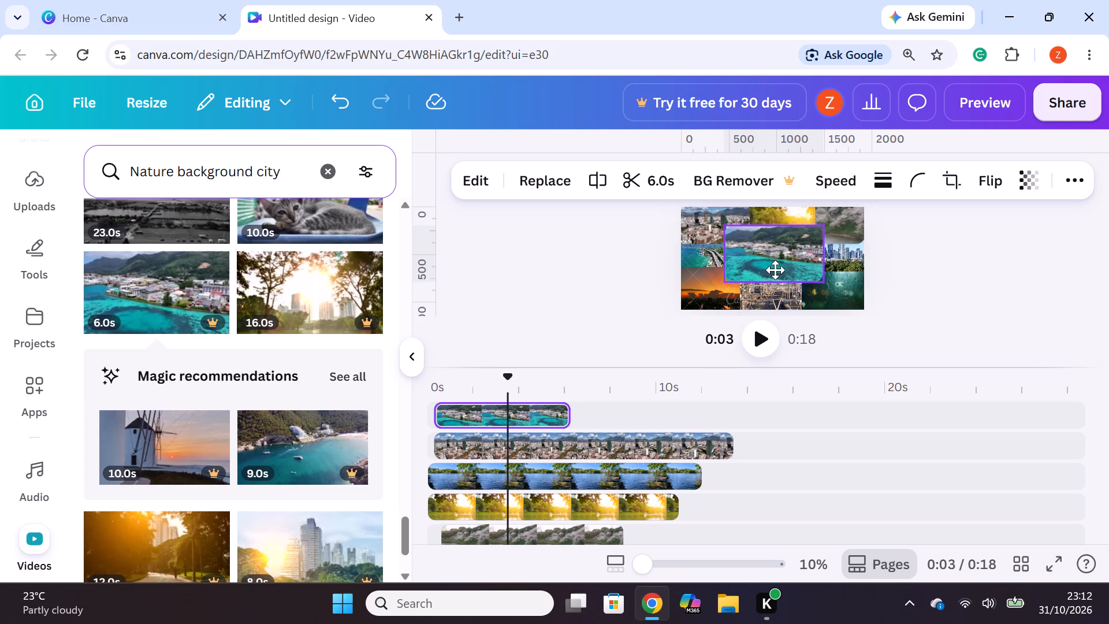
left_click_drag(775, 270, 773, 272)
left_click_drag(821, 286, 803, 266)
left_click_drag(769, 252, 786, 255)
left_click_drag(821, 279, 828, 299)
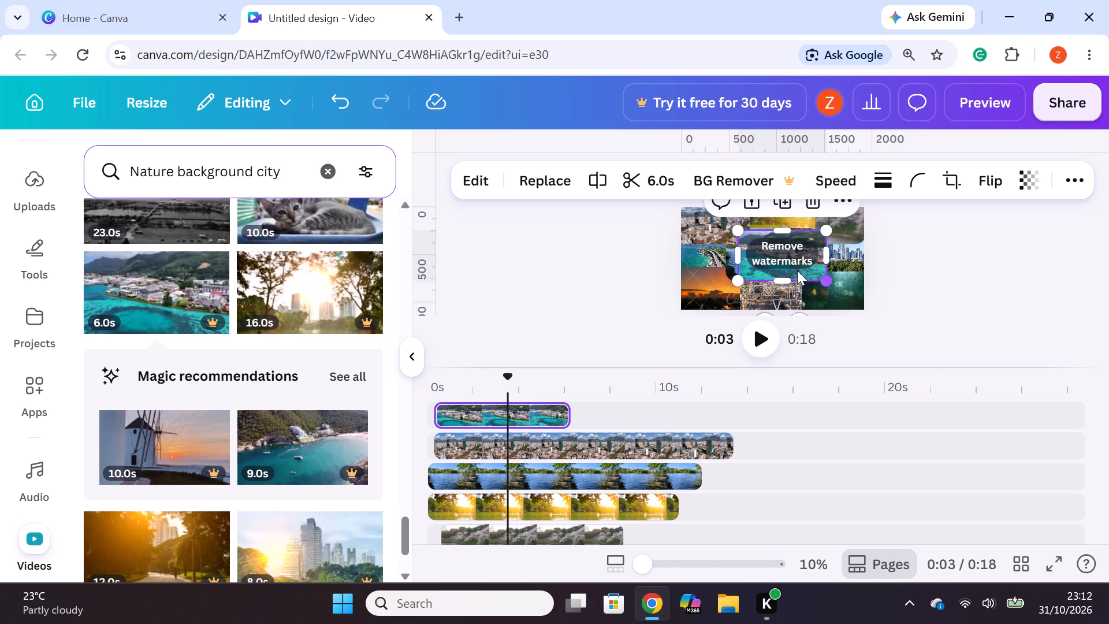
Move the turquoise bay town clip to the canvas centre, over the blue lake clip.
left_click_drag(801, 267, 773, 270)
left_click_drag(814, 268, 807, 265)
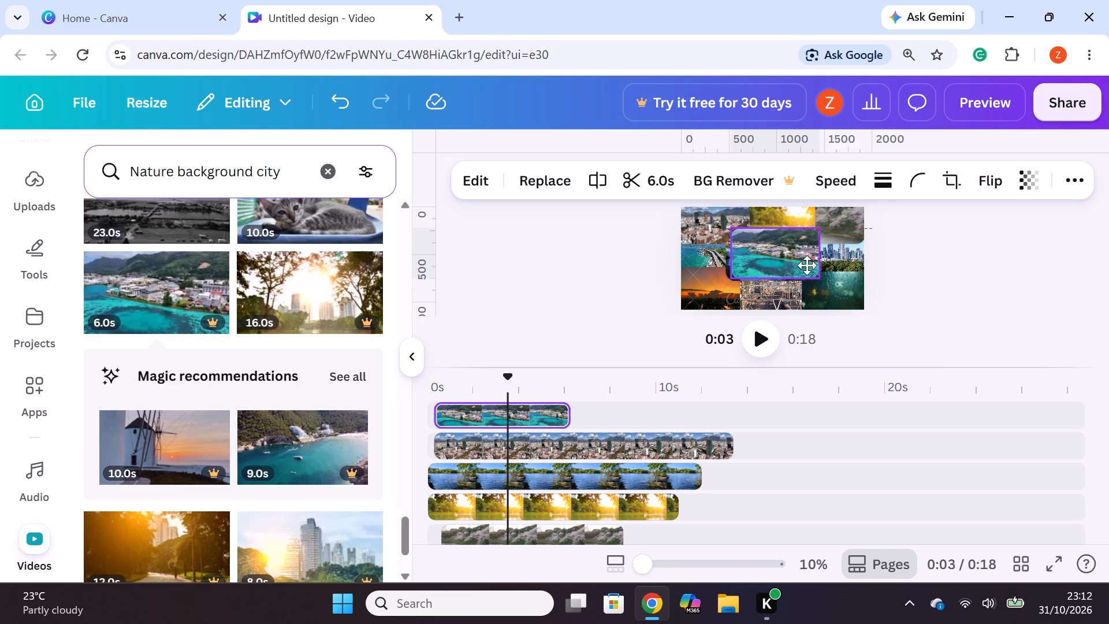
left_click_drag(807, 265, 805, 267)
left_click(956, 292)
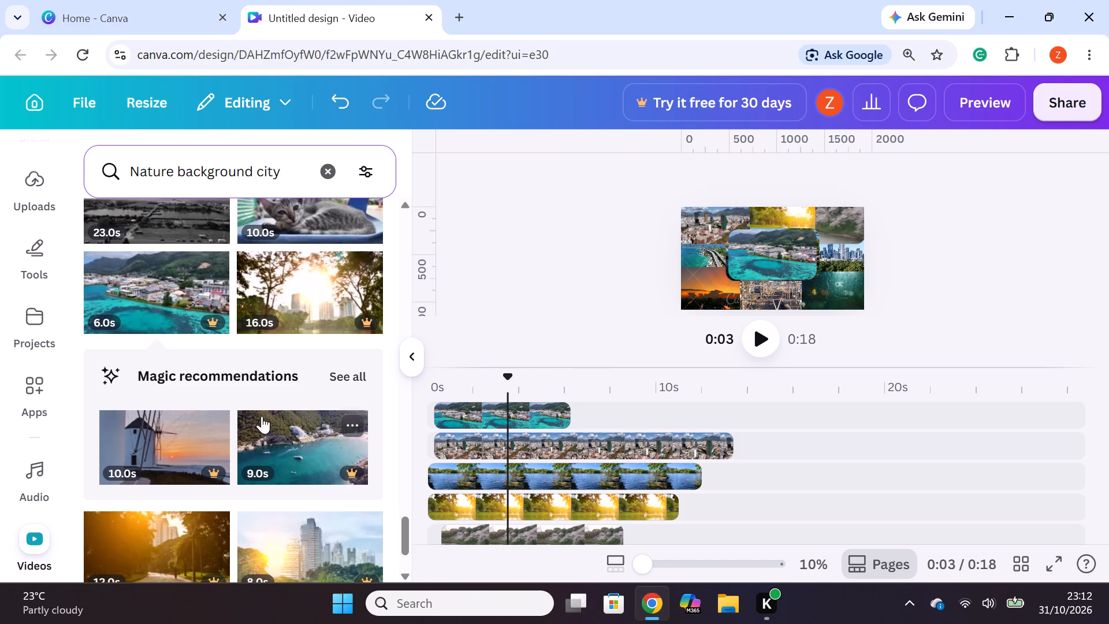
Add the 20-second cherry blossom river clip from the stock results as the page's background video.
scroll(268, 429, "up", 3)
scroll(266, 450, "down", 9)
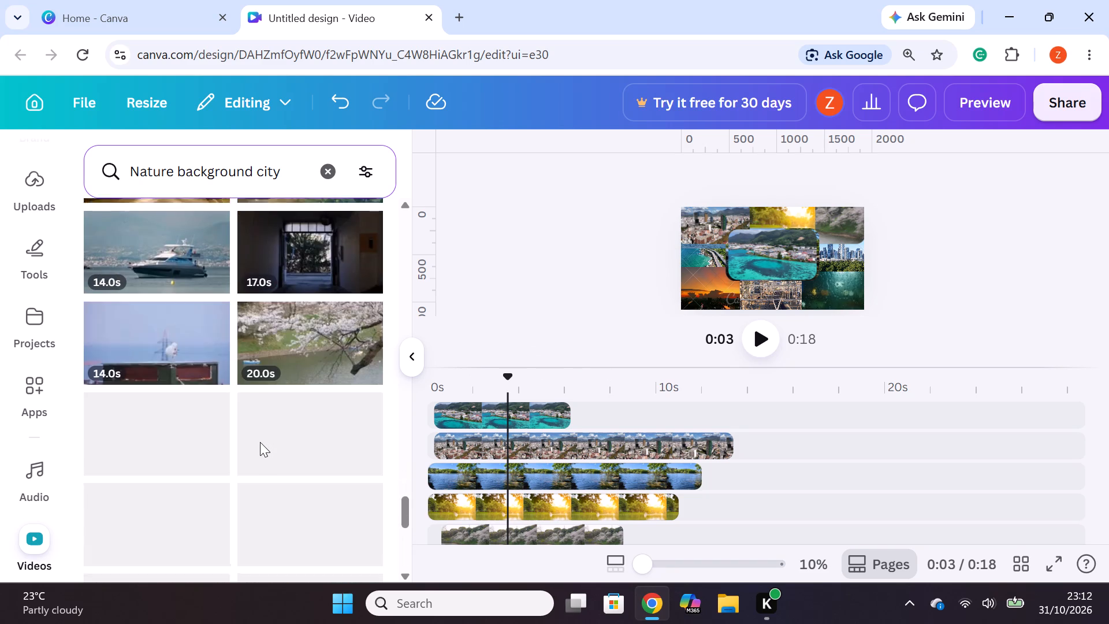
scroll(260, 442, "down", 2)
scroll(291, 298, "up", 2)
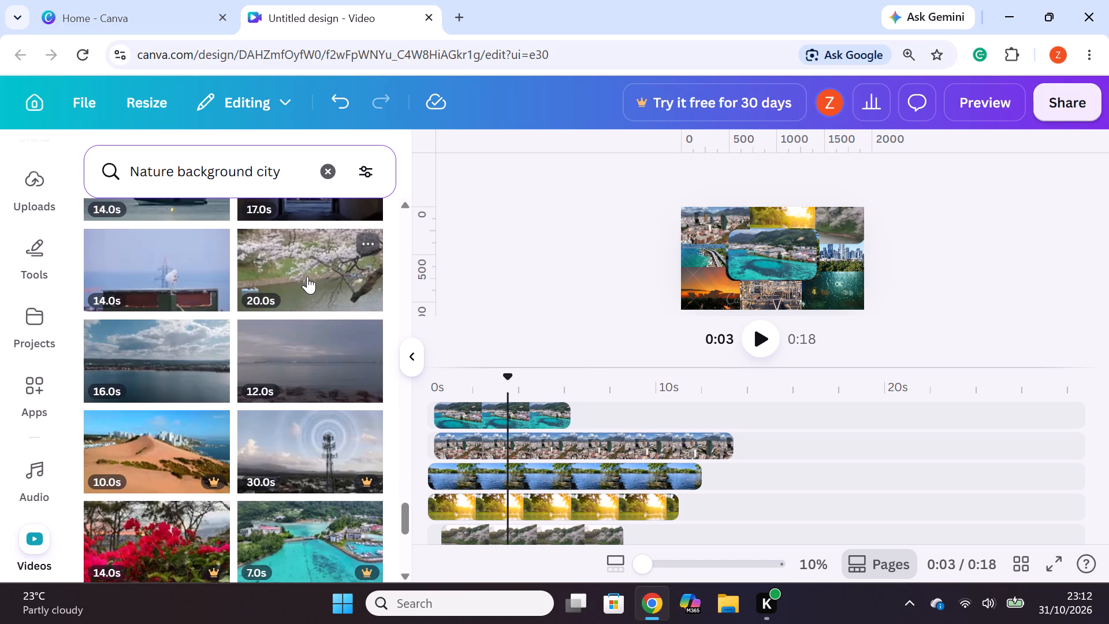
left_click(307, 274)
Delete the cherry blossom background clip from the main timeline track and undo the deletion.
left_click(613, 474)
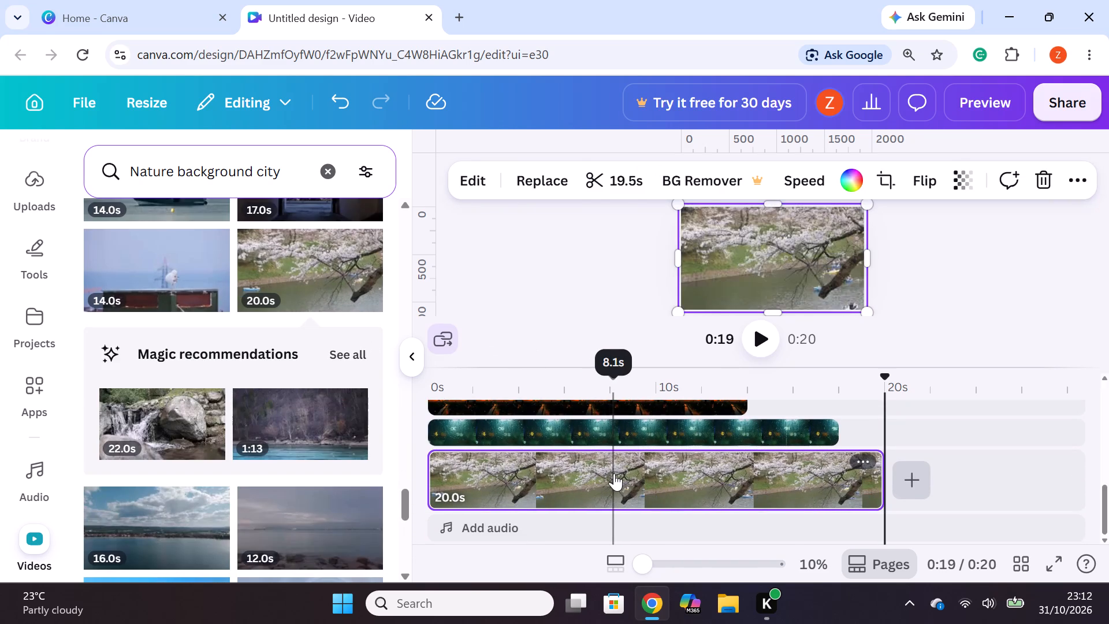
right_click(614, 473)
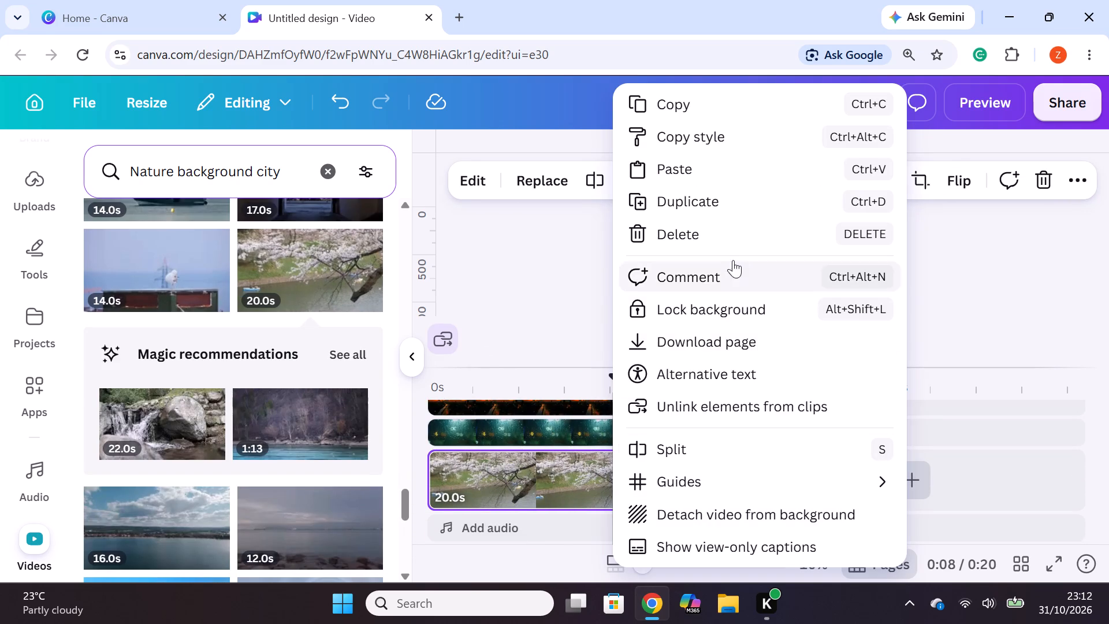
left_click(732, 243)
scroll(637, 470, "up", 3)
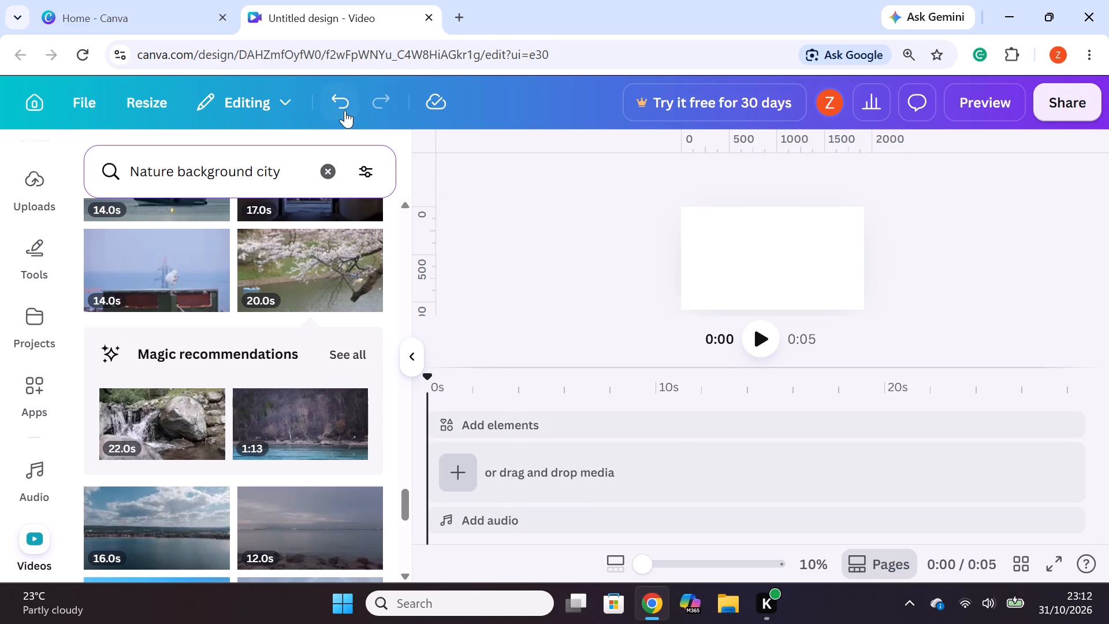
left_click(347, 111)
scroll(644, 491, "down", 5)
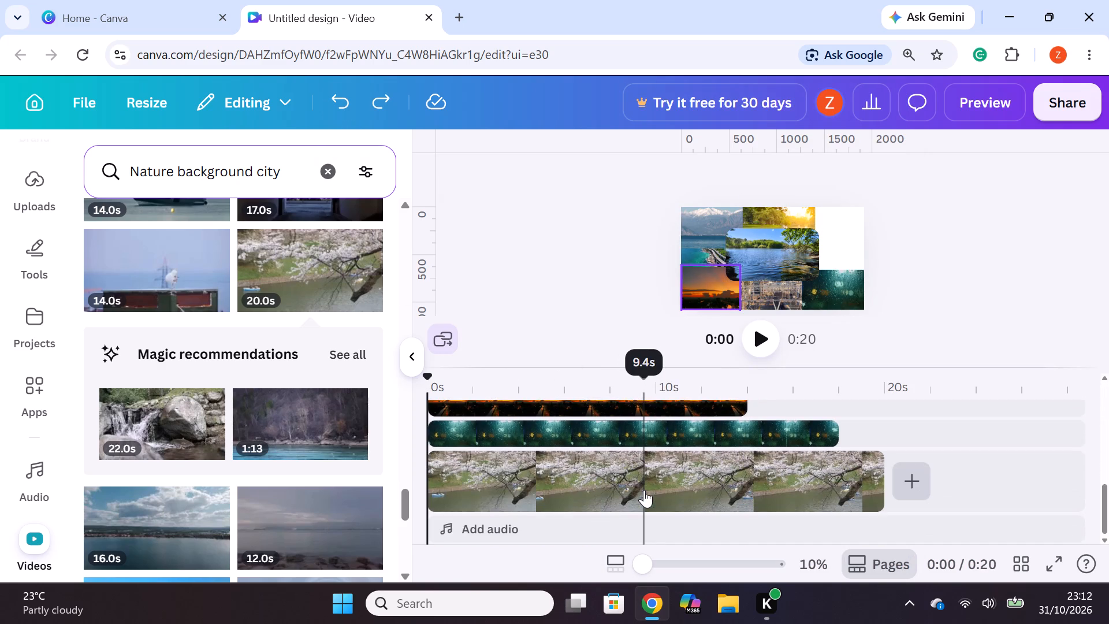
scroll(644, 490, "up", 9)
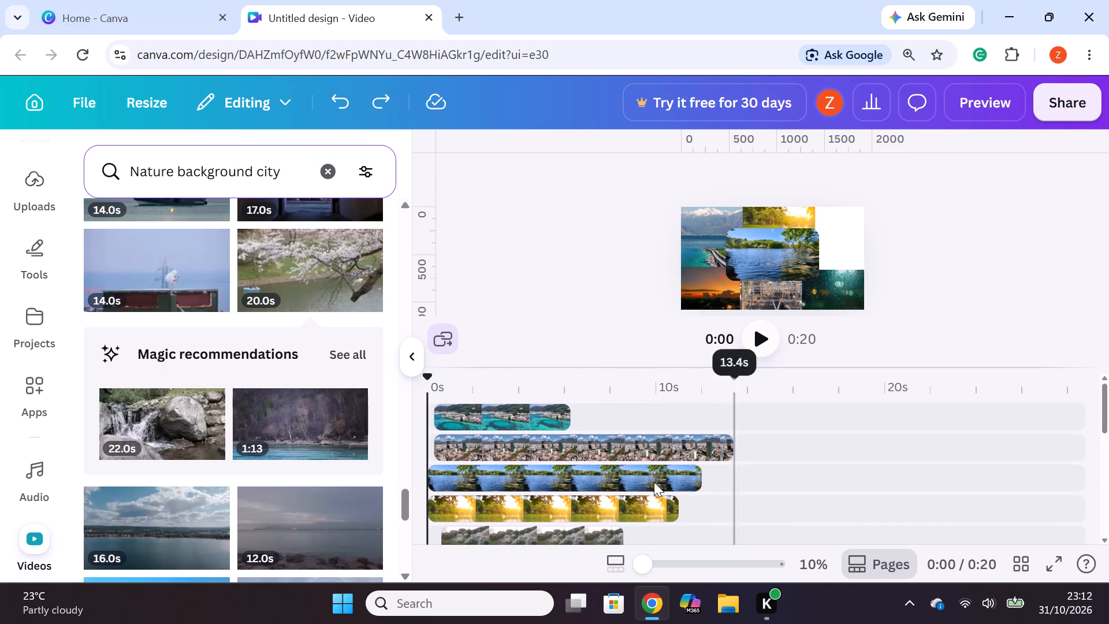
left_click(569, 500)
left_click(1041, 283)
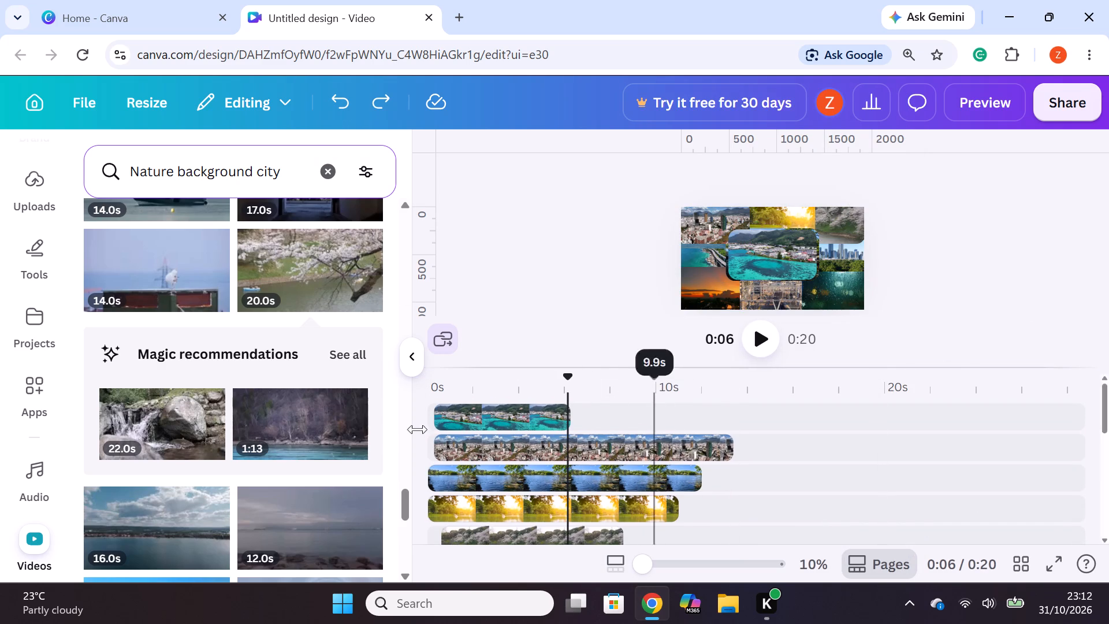
Add the 14-second red flowers clip to a new top timeline track, aligned with the timeline's start.
scroll(159, 420, "down", 4)
left_click_drag(143, 356, 148, 356)
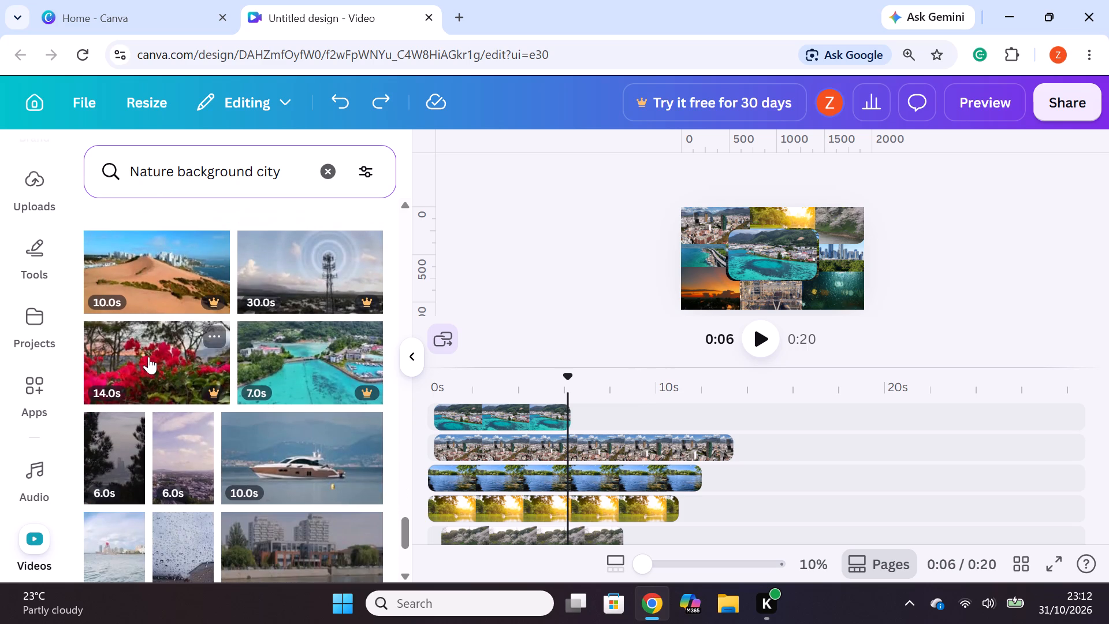
left_click_drag(148, 356, 520, 404)
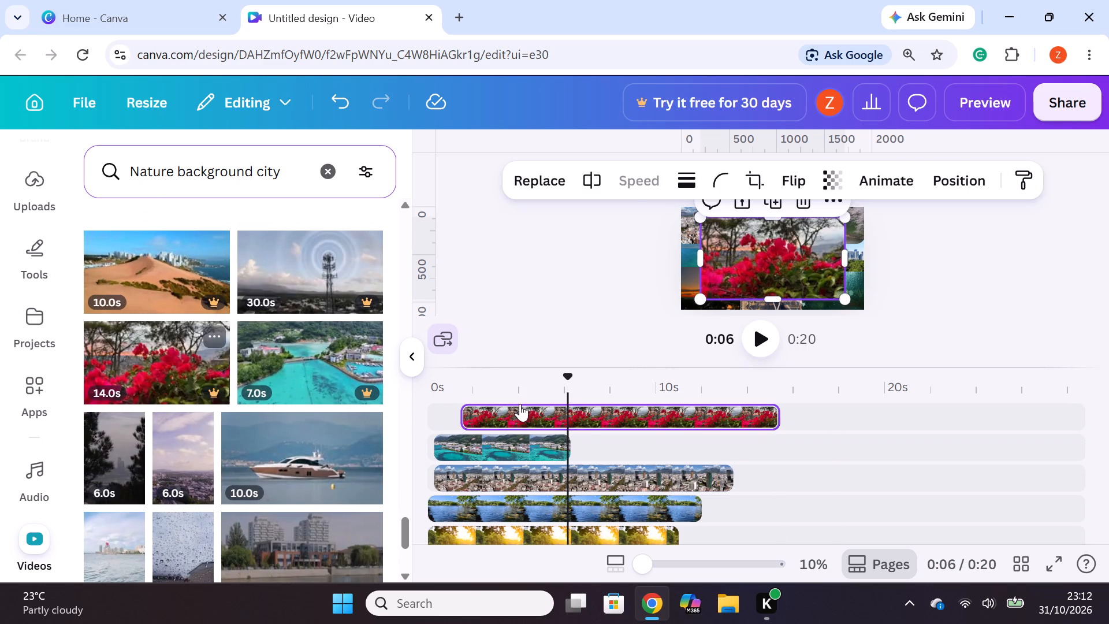
left_click_drag(585, 413, 547, 412)
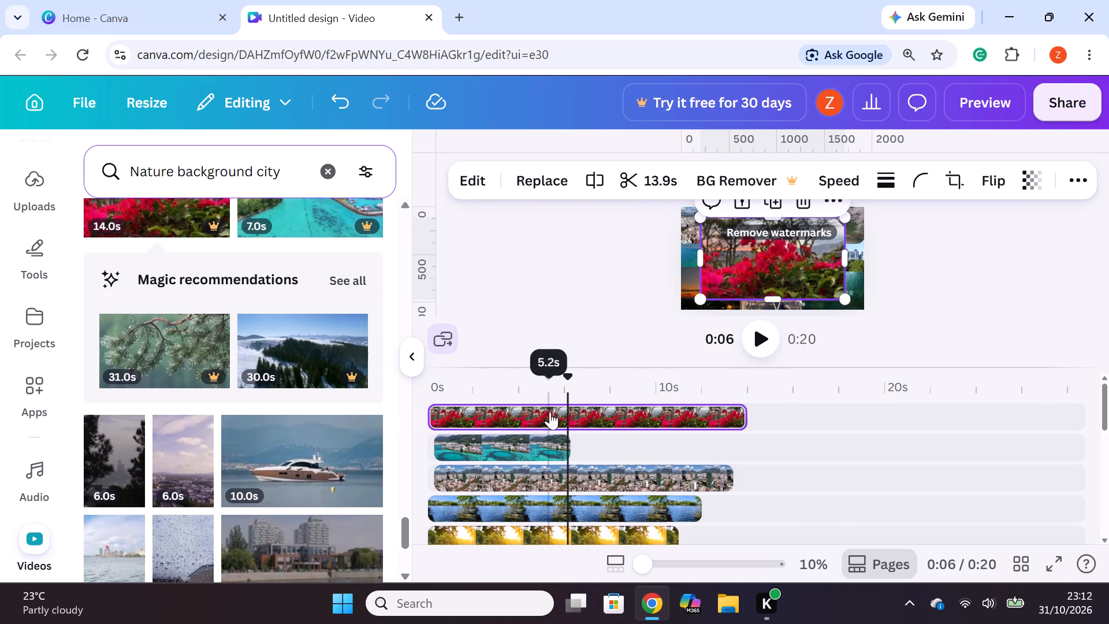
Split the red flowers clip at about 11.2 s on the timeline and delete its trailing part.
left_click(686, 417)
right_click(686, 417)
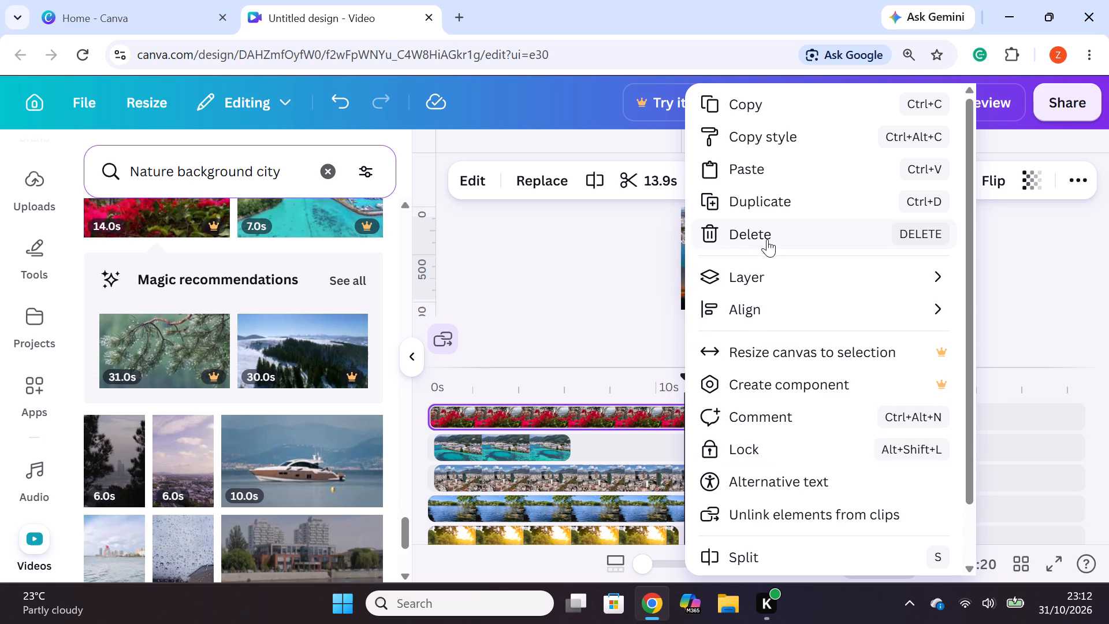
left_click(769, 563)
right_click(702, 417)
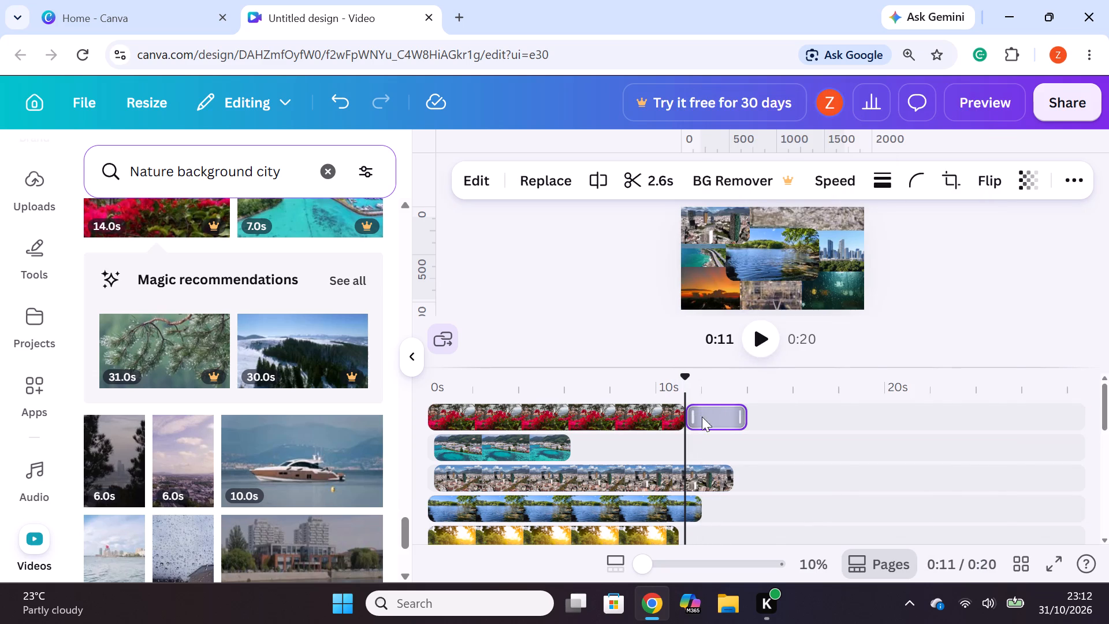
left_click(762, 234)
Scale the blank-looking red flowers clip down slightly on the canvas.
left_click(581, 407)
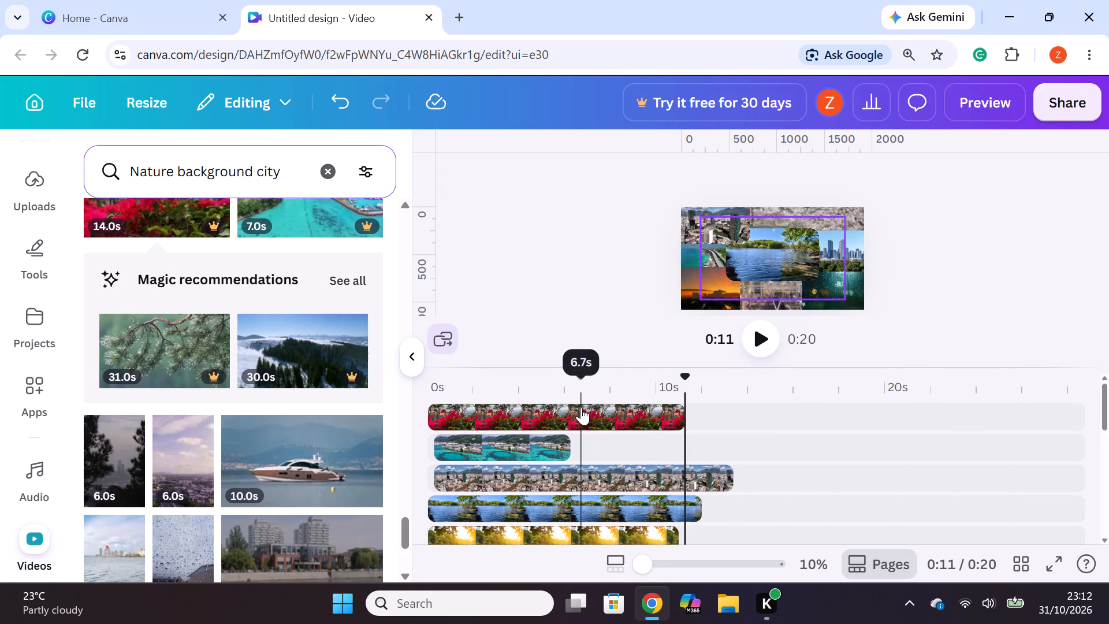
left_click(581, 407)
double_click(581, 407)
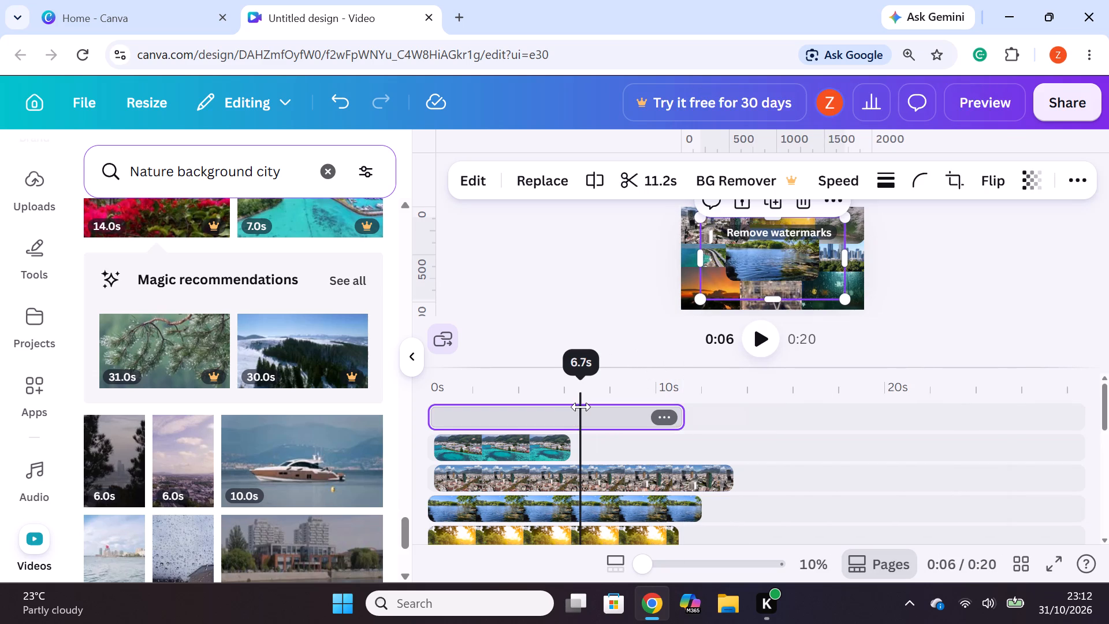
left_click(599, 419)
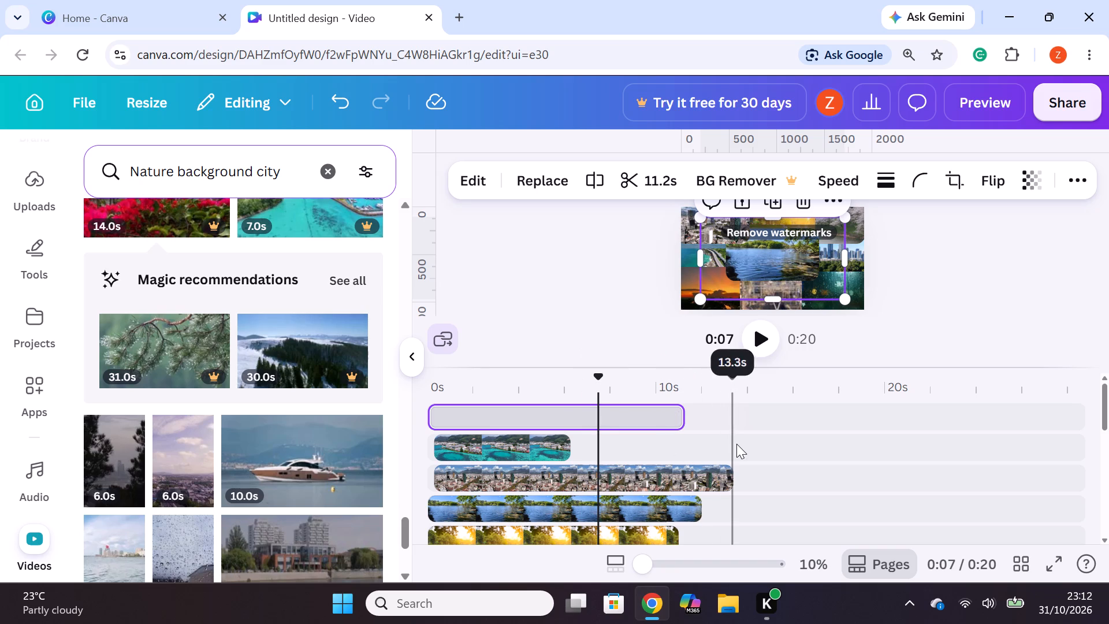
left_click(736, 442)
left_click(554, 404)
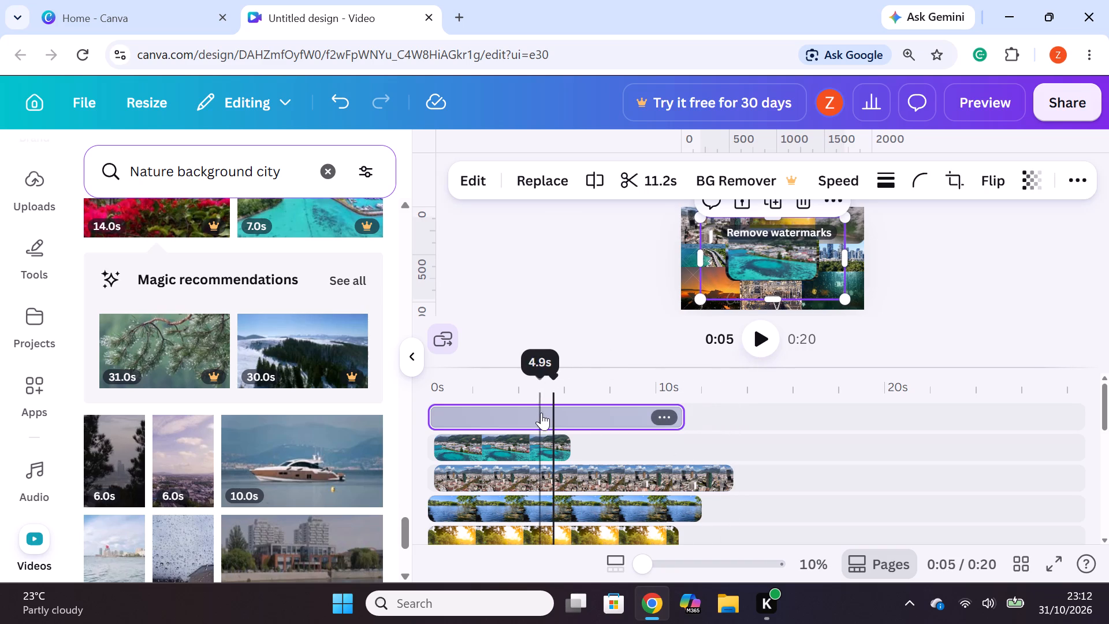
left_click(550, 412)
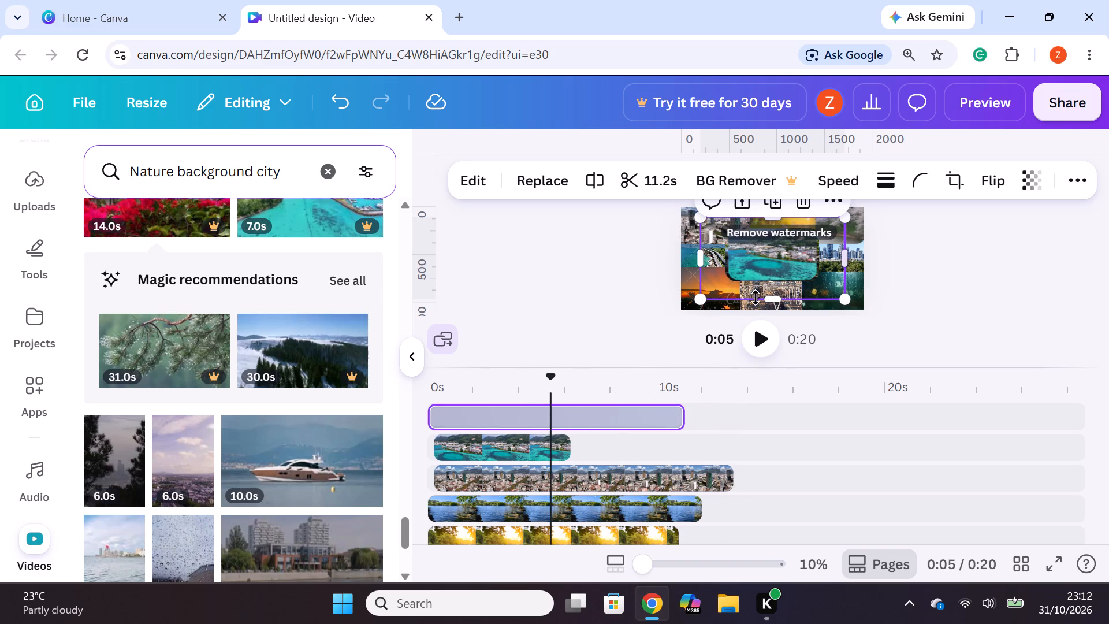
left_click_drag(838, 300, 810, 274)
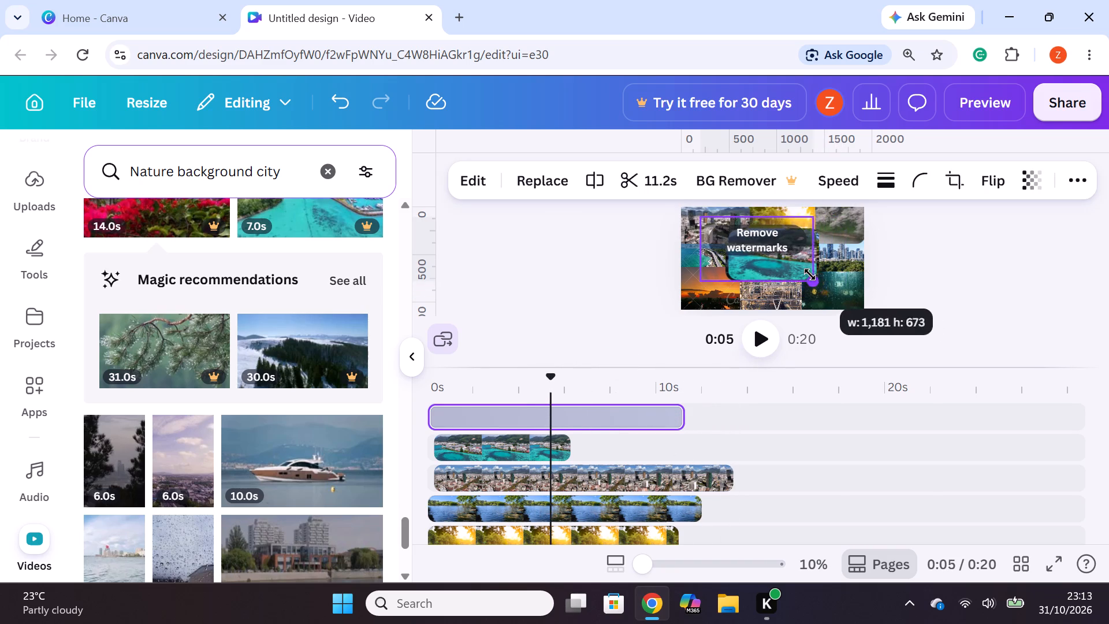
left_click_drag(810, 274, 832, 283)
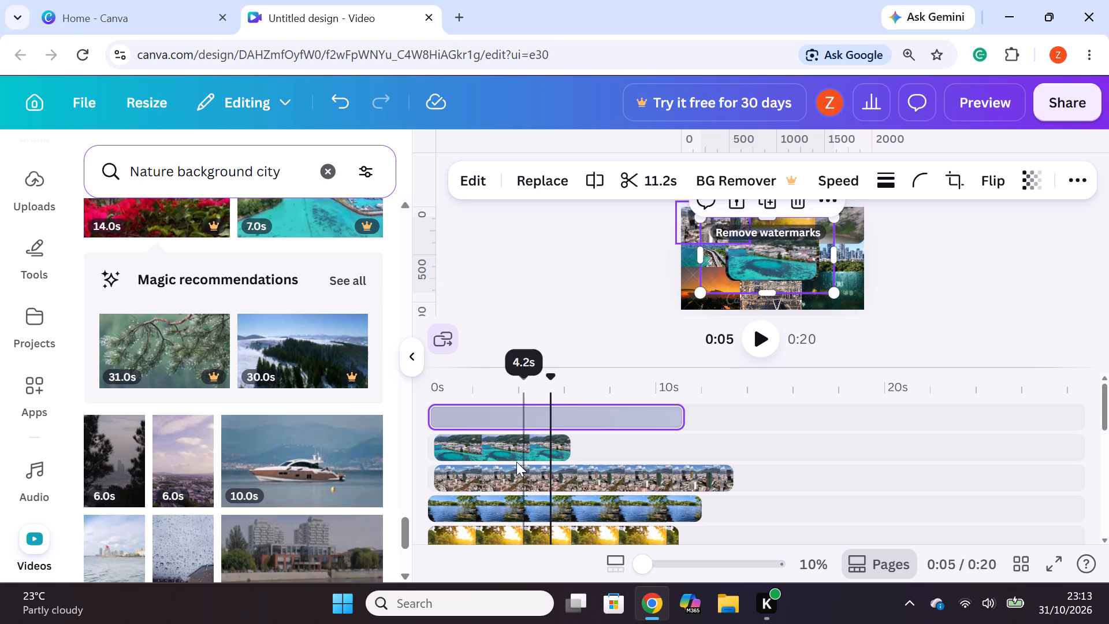
Delete the blank-looking red flowers clip from the top timeline track.
left_click(515, 454)
left_click(537, 422)
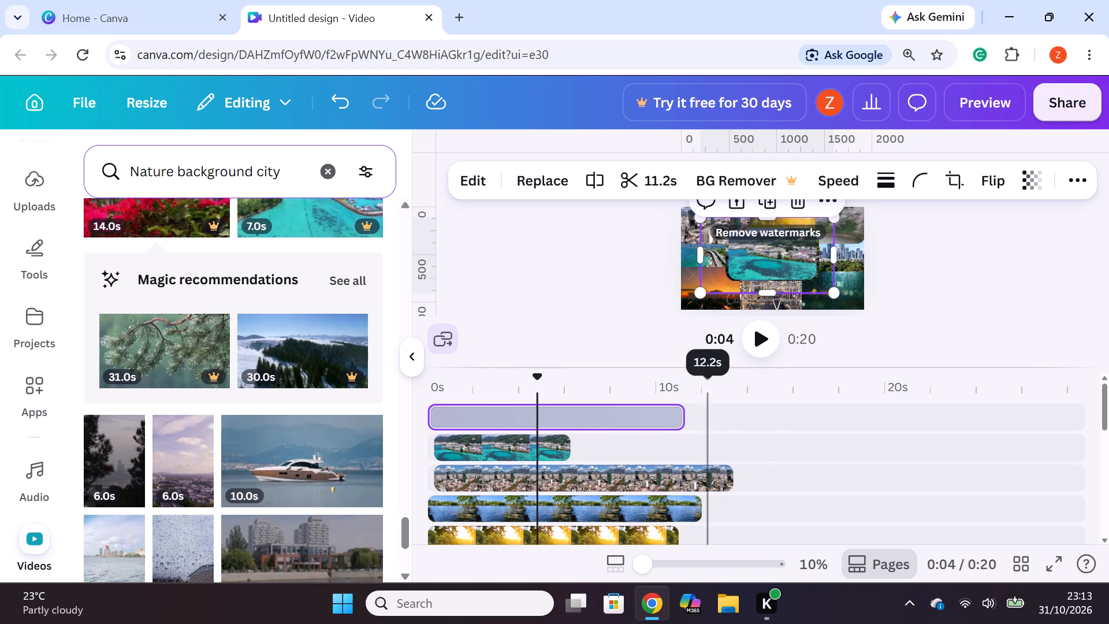
left_click(530, 449)
left_click(524, 478)
left_click(566, 404)
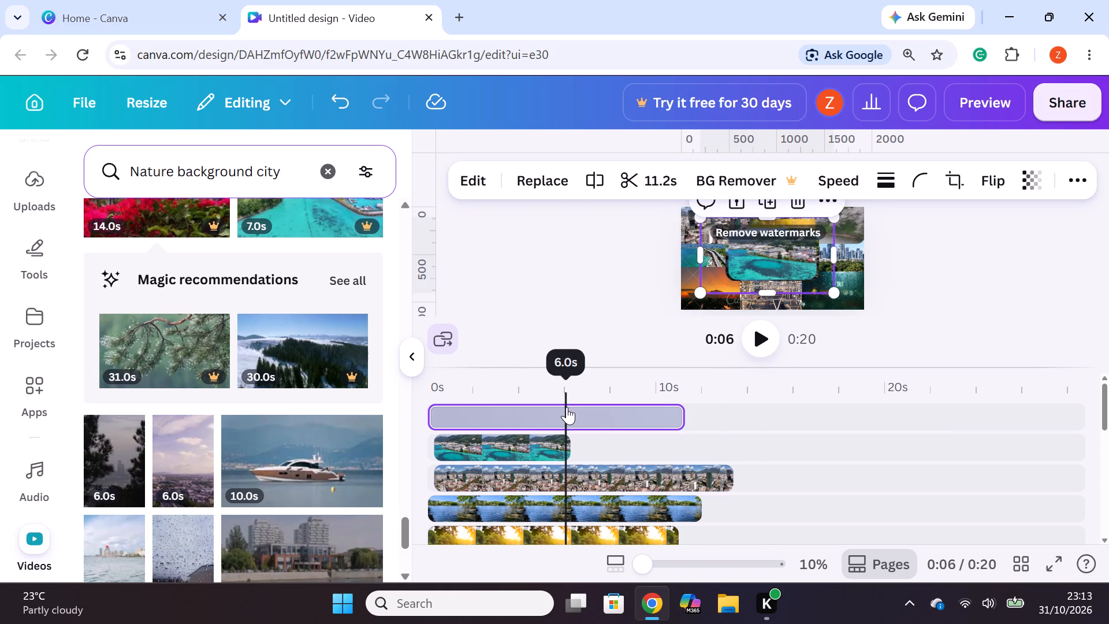
left_click(797, 198)
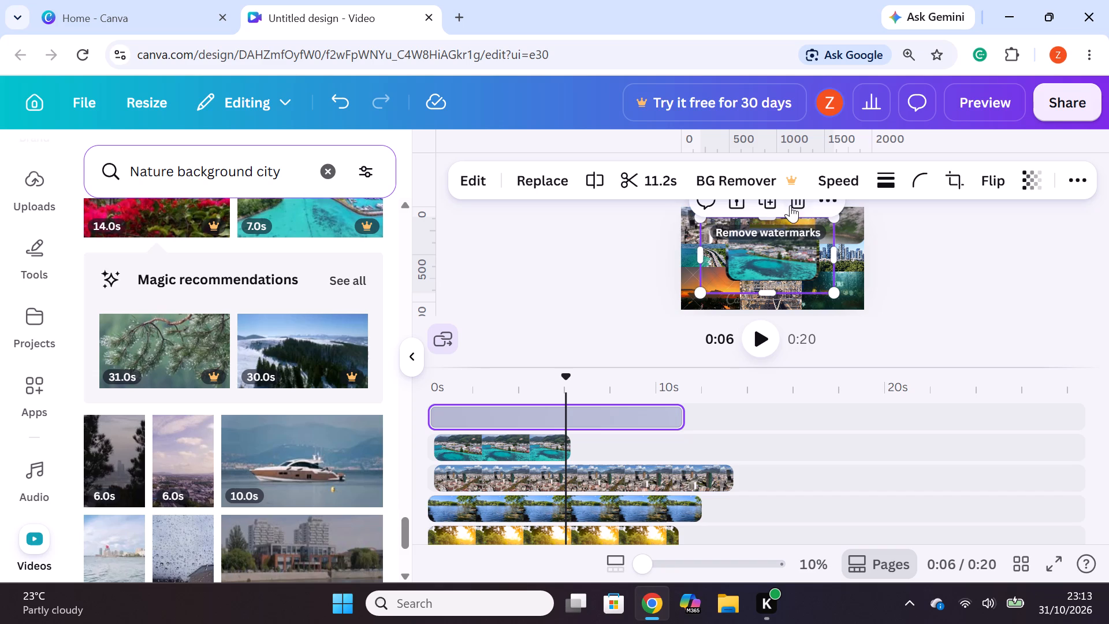
left_click(794, 204)
Add the 14-second red flowers stock clip again on a new top timeline track, aligned with the timeline's start.
scroll(187, 367, "down", 2)
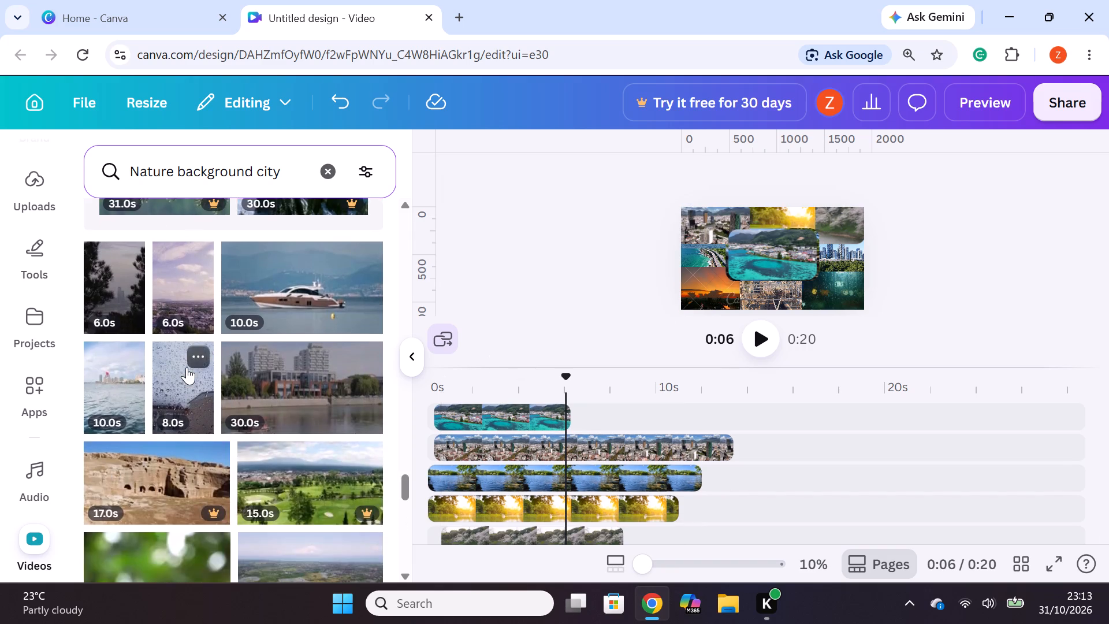
scroll(187, 367, "up", 3)
left_click_drag(168, 300, 536, 418)
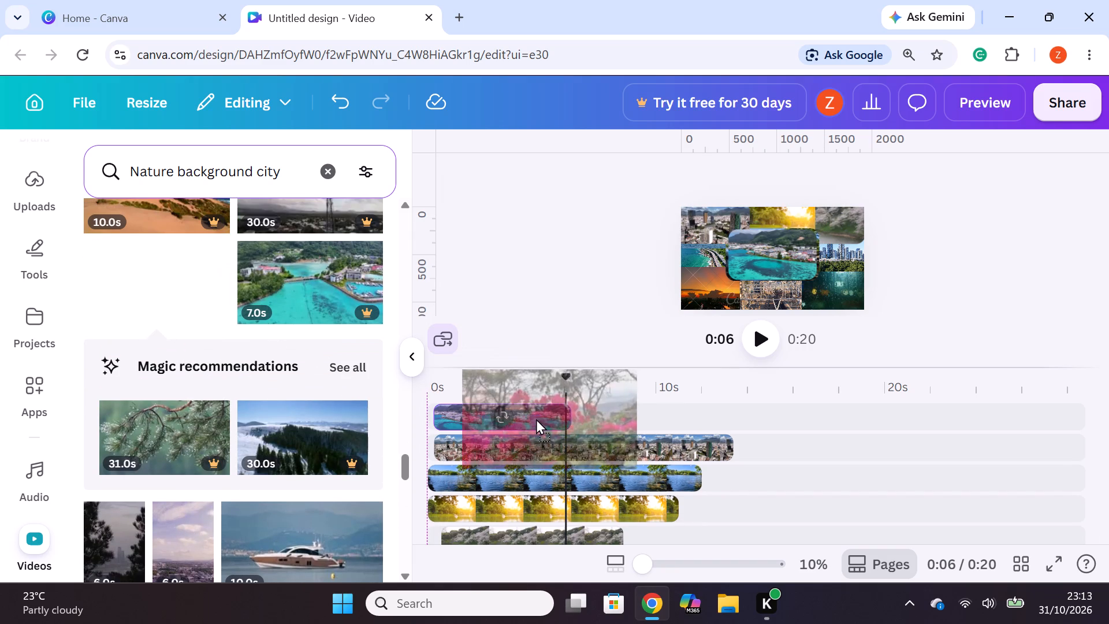
left_click_drag(536, 418, 535, 404)
left_click_drag(582, 416, 550, 417)
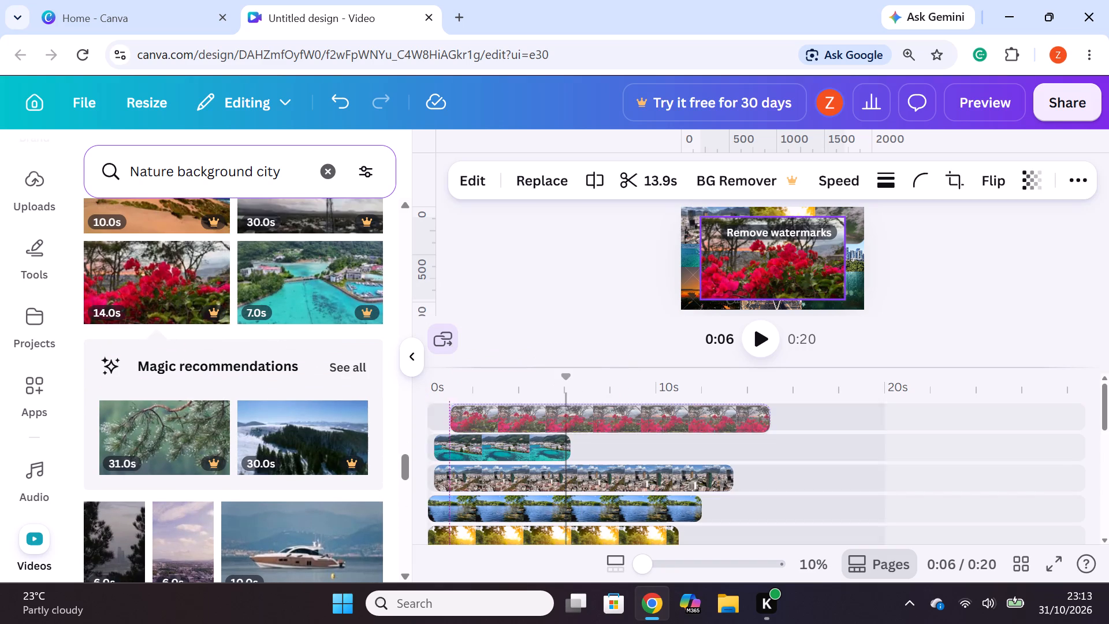
left_click_drag(550, 417, 557, 417)
Split the red flowers clip at about 10.7 s on the timeline and delete its trailing part.
left_click(675, 417)
right_click(675, 416)
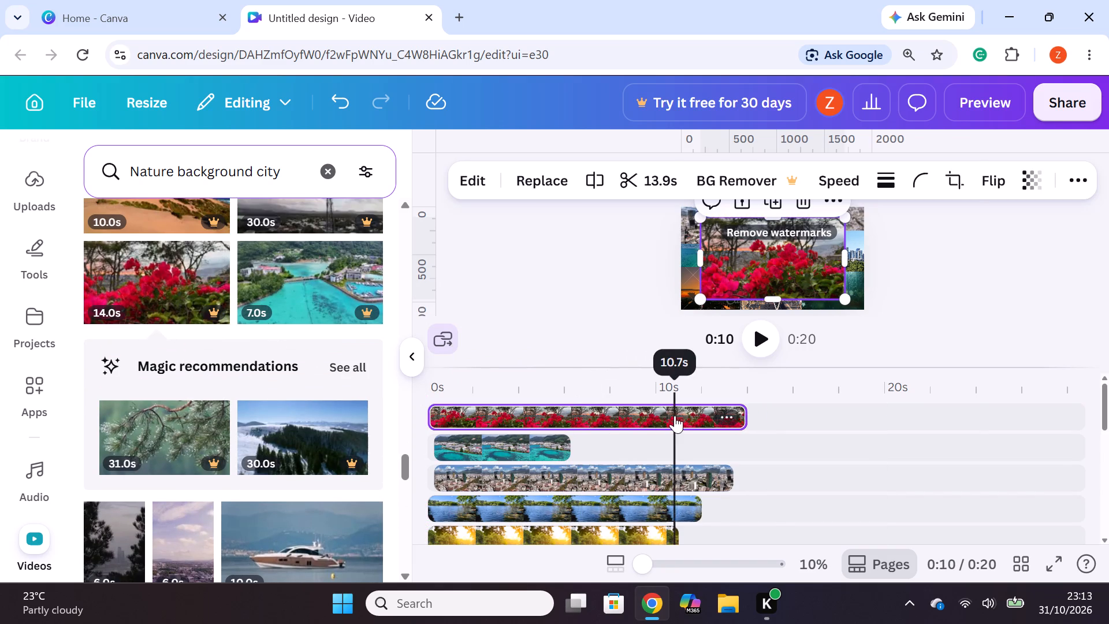
left_click(735, 559)
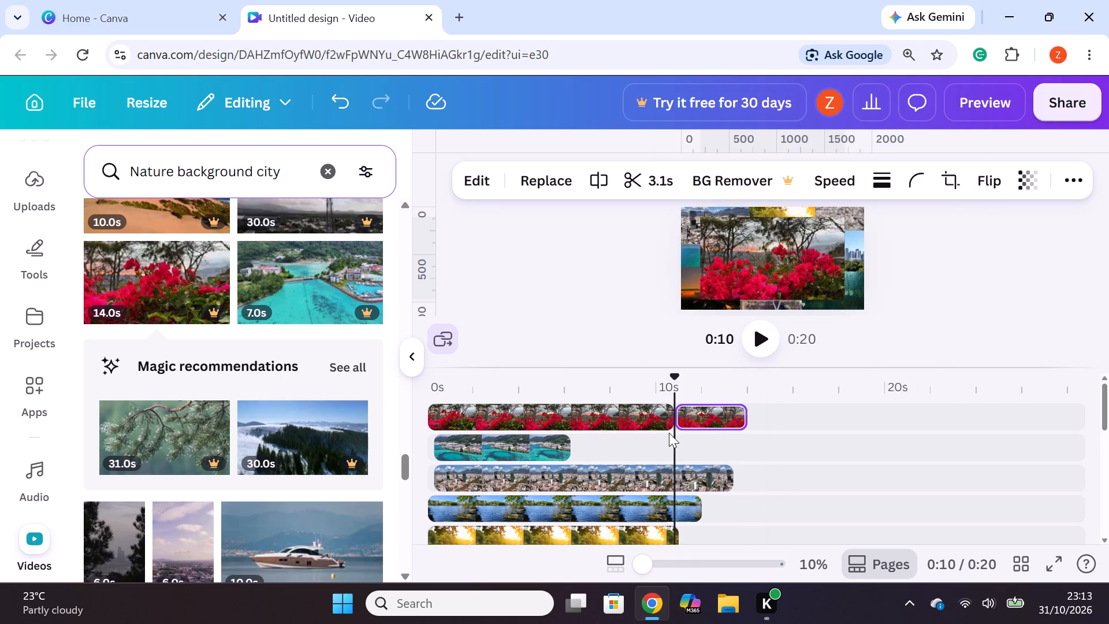
right_click(698, 415)
left_click(760, 239)
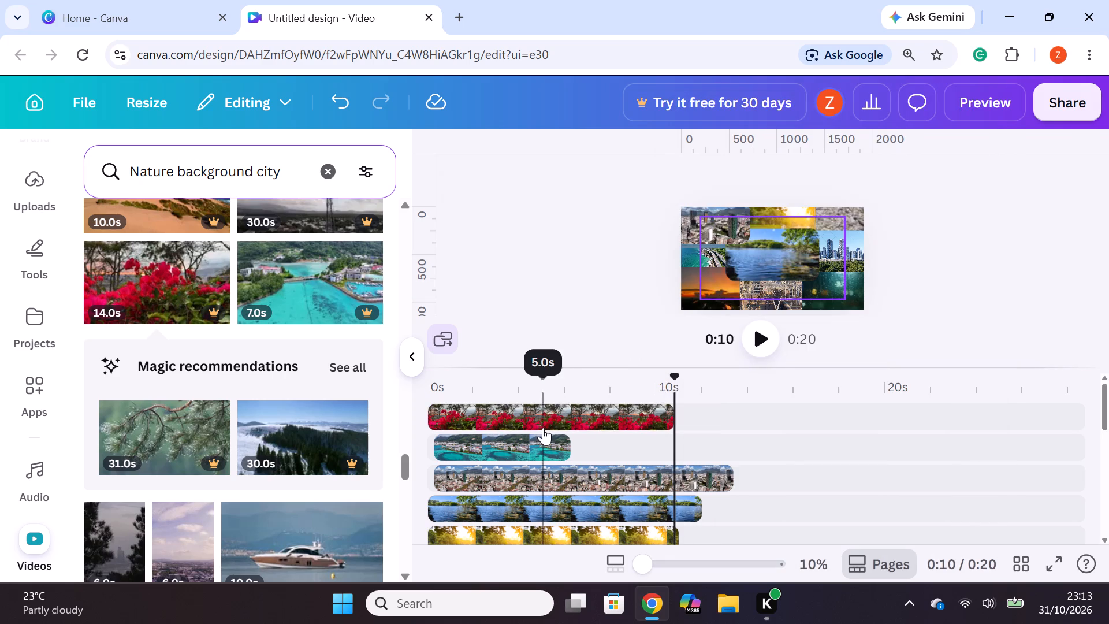
Scale down the red flowers clip and move it to the canvas centre, over the turquoise bay town clip.
left_click(553, 407)
right_click(553, 407)
left_click(527, 420)
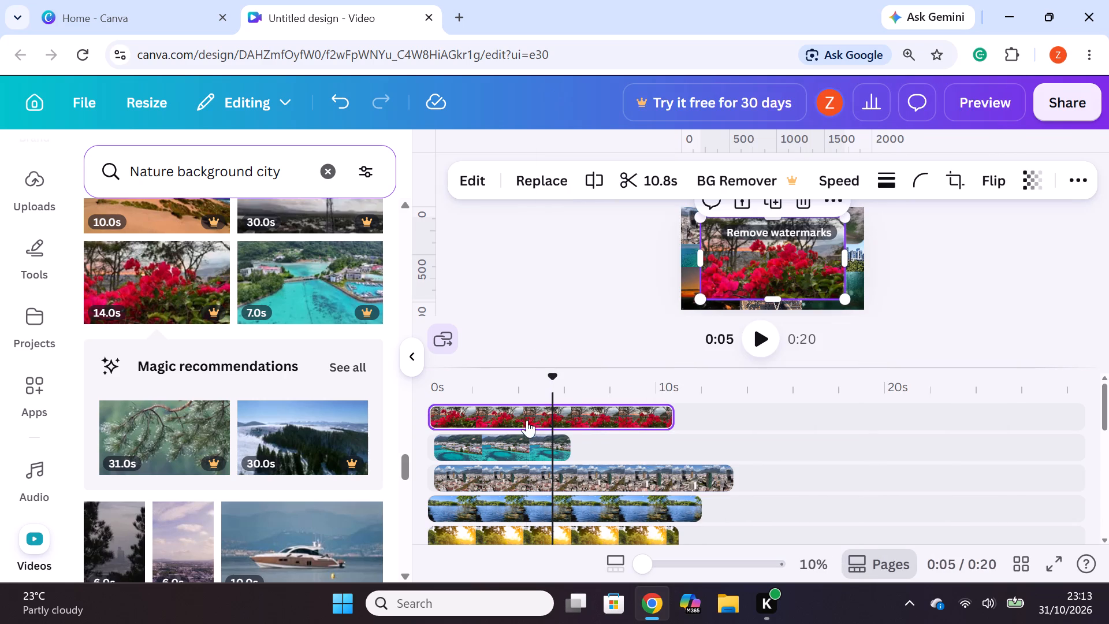
left_click_drag(846, 299, 818, 273)
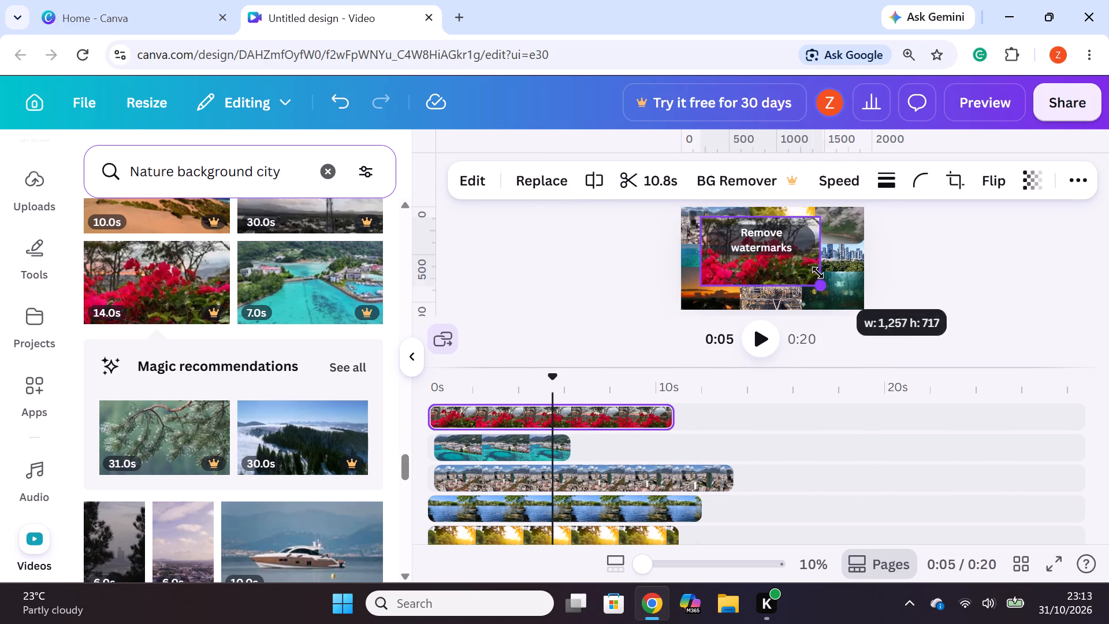
left_click_drag(818, 273, 801, 266)
left_click_drag(724, 260, 744, 265)
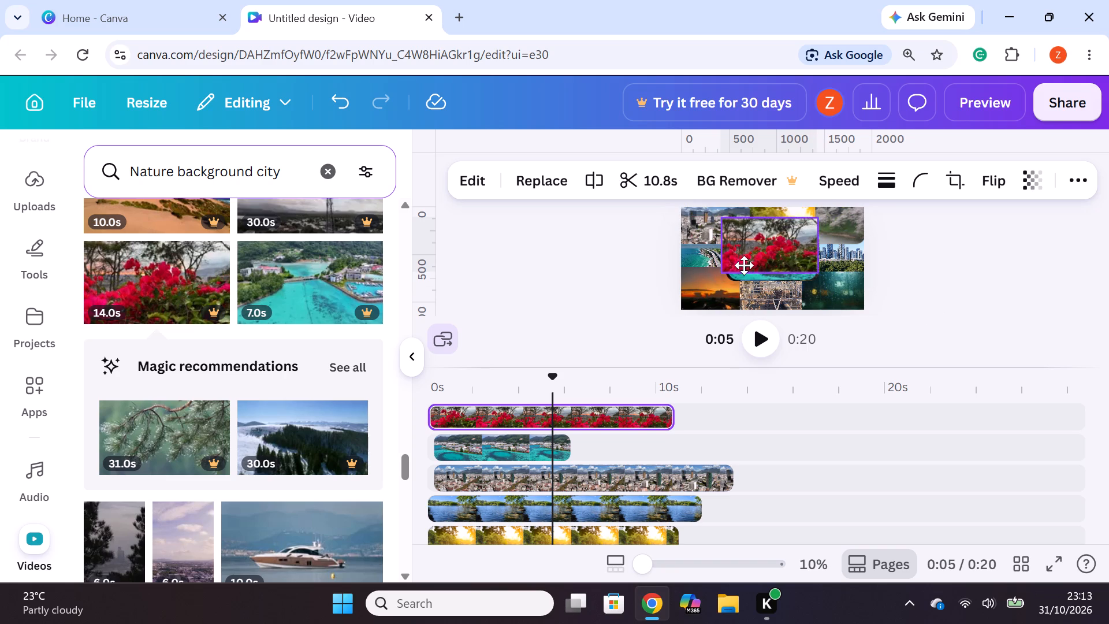
left_click_drag(744, 265, 746, 272)
left_click(975, 304)
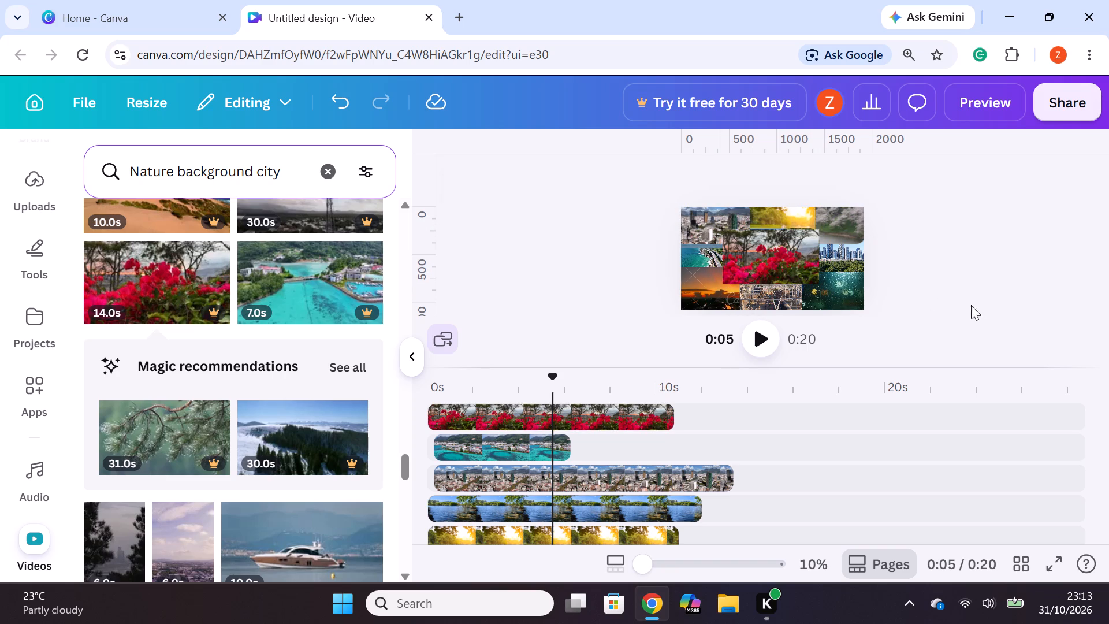
Set the centre red flowers clip's corner rounding to 100.
left_click(795, 253)
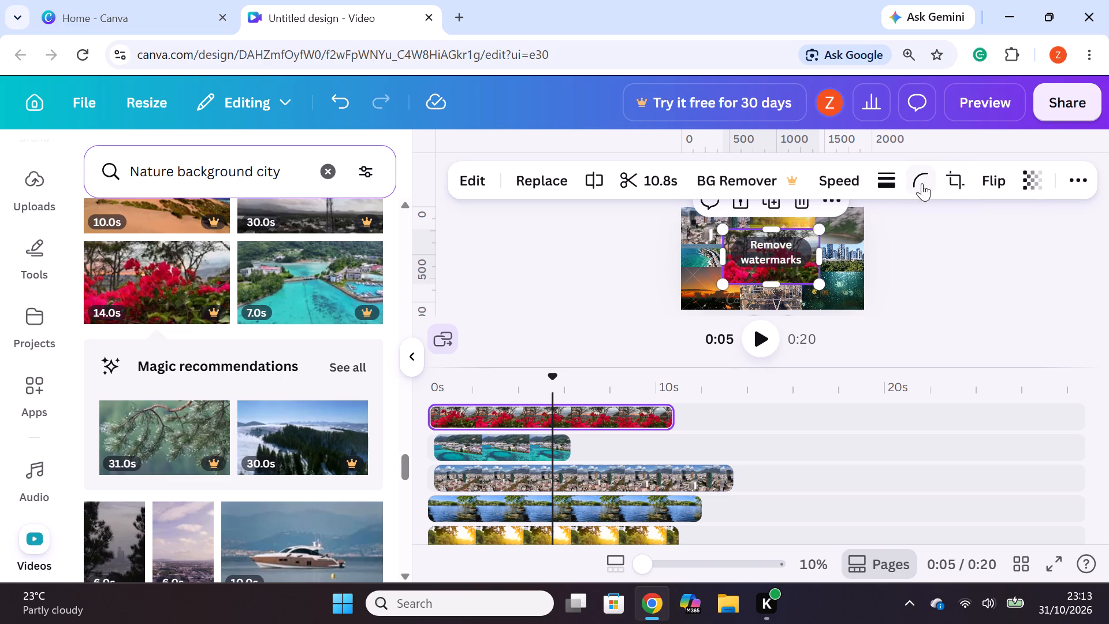
left_click(922, 183)
left_click_drag(825, 263, 1103, 278)
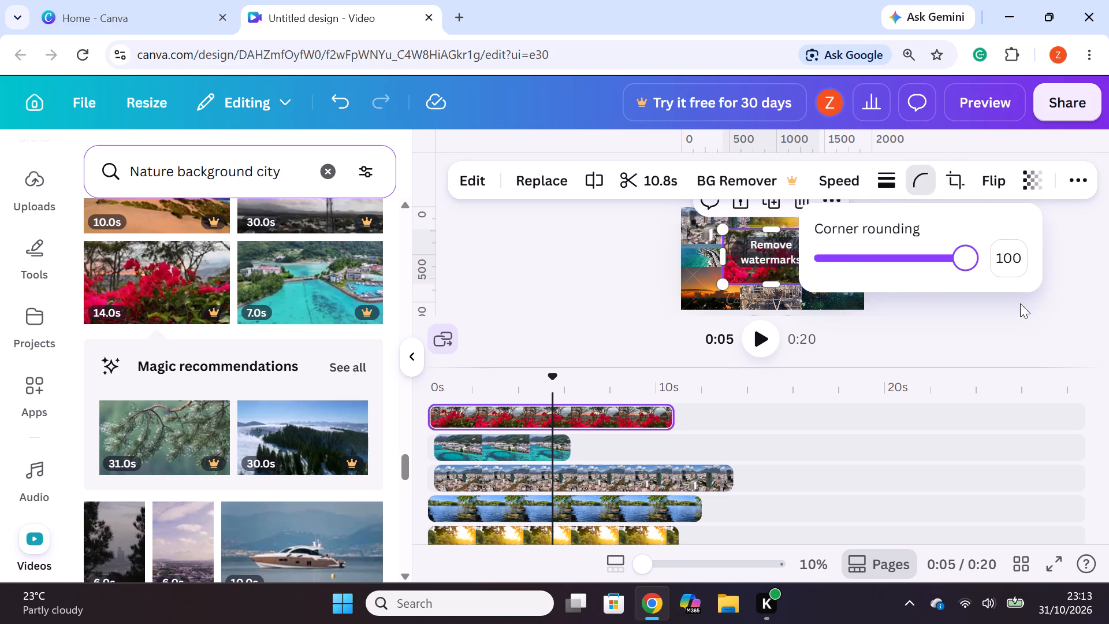
left_click(1020, 303)
left_click(929, 284)
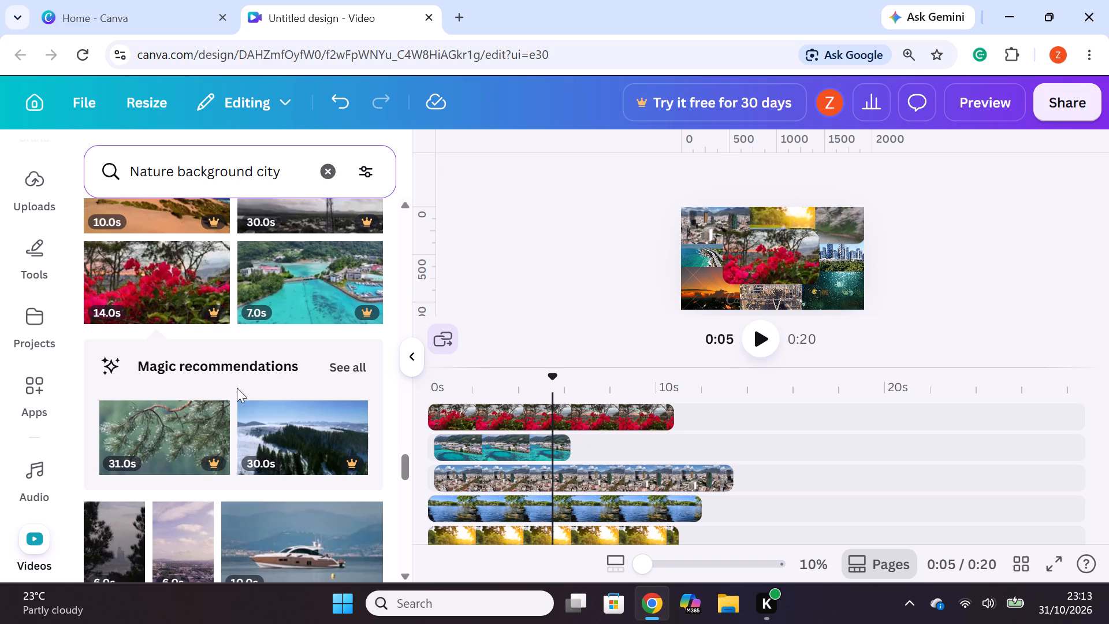
Add the 18-second city beach clip from the stock results to a new top timeline track, aligned with the timeline's start.
scroll(220, 402, "down", 6)
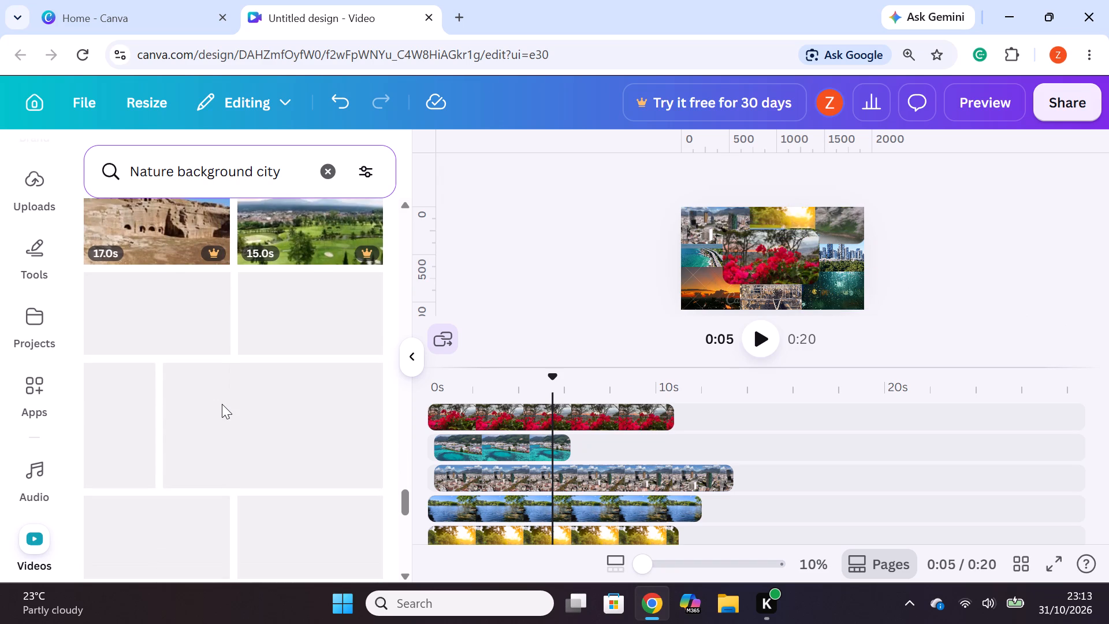
scroll(222, 404, "down", 5)
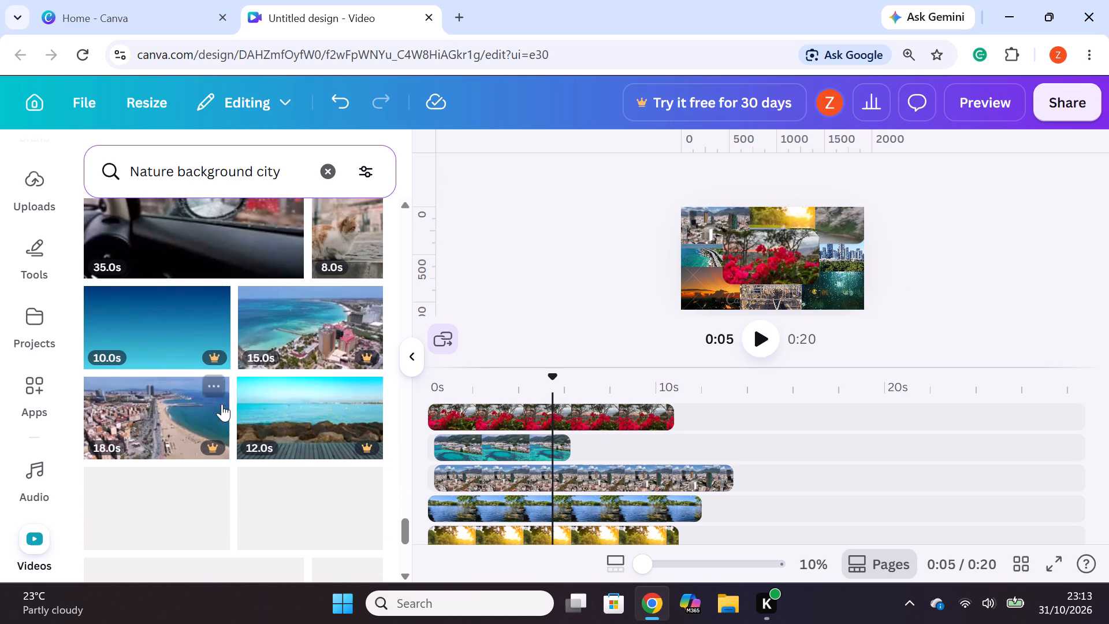
left_click_drag(139, 417, 526, 384)
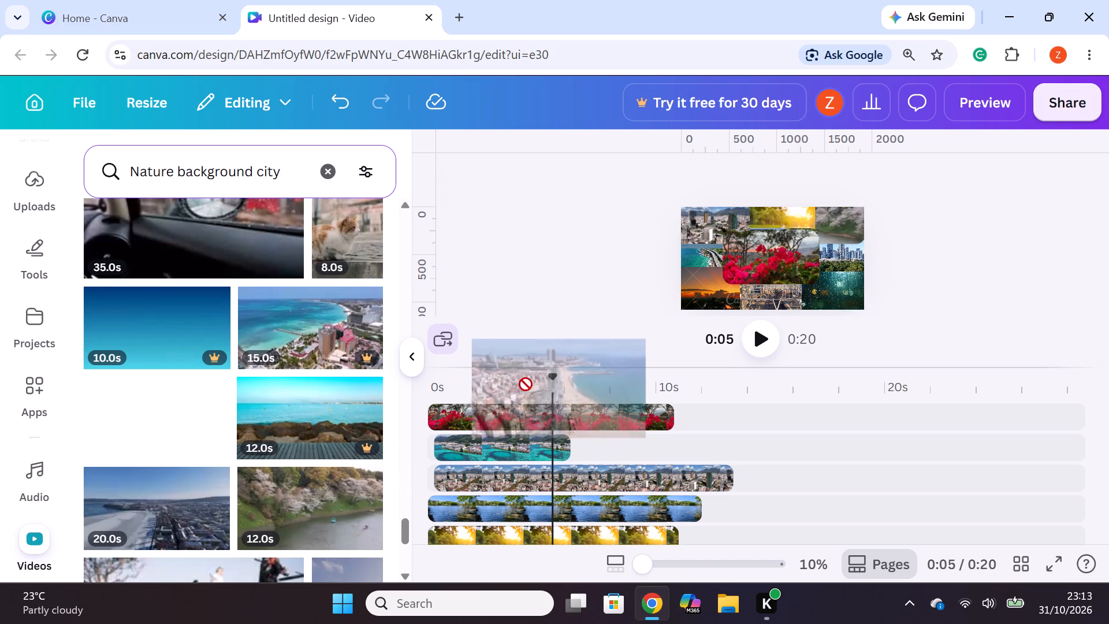
left_click_drag(526, 384, 519, 404)
left_click_drag(559, 419, 541, 418)
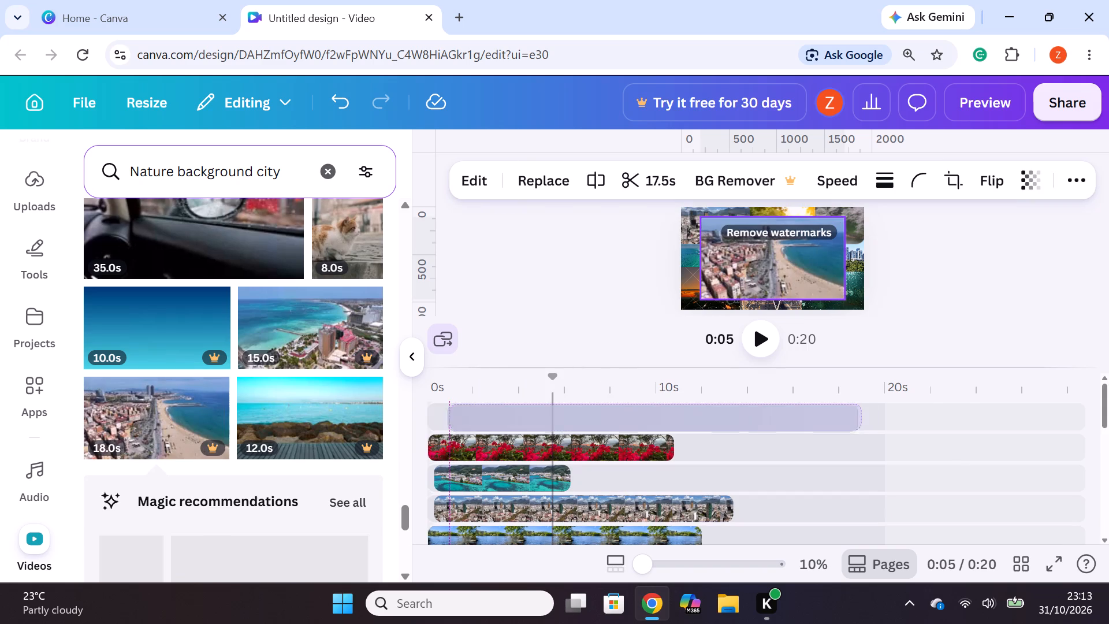
left_click_drag(541, 418, 525, 420)
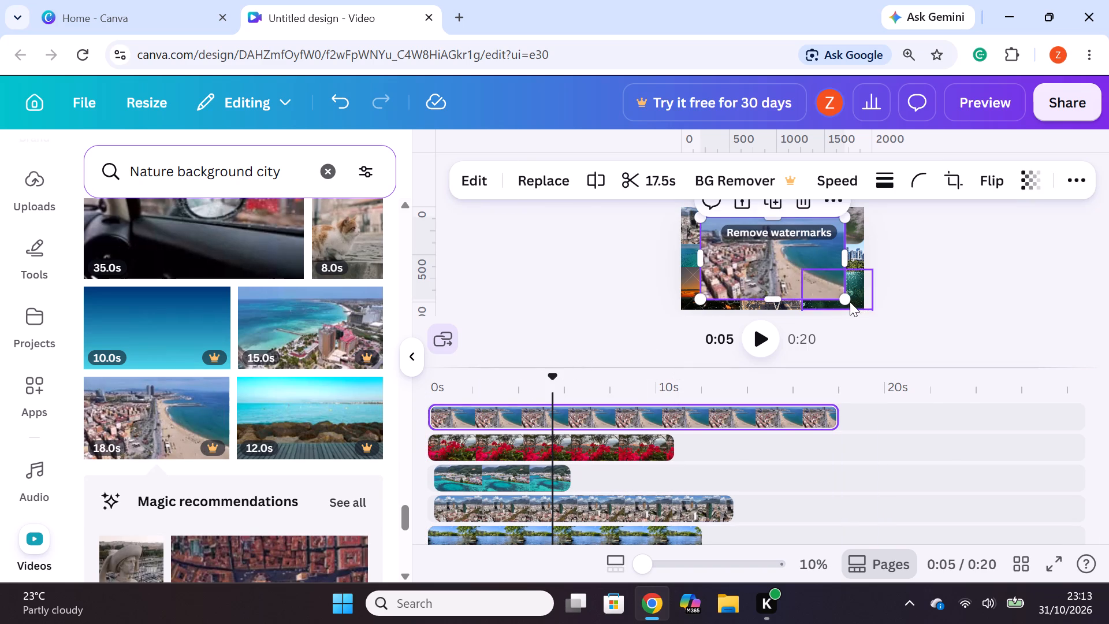
Scale down the city beach clip on the canvas and set its corner rounding to the maximum.
left_click_drag(846, 302, 788, 266)
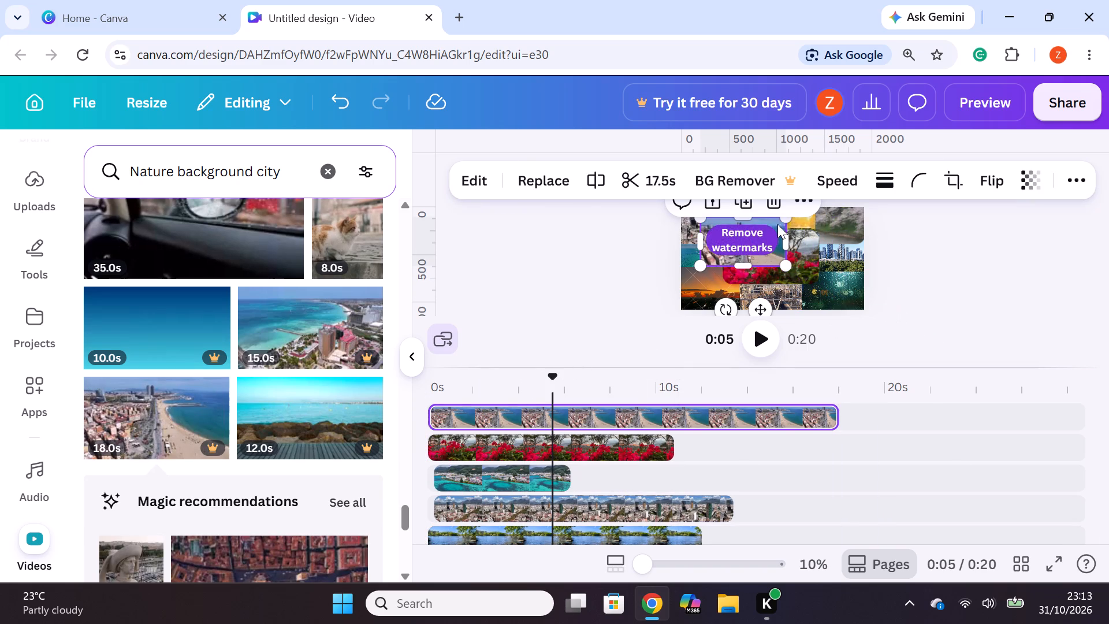
left_click(920, 176)
left_click_drag(835, 261, 953, 269)
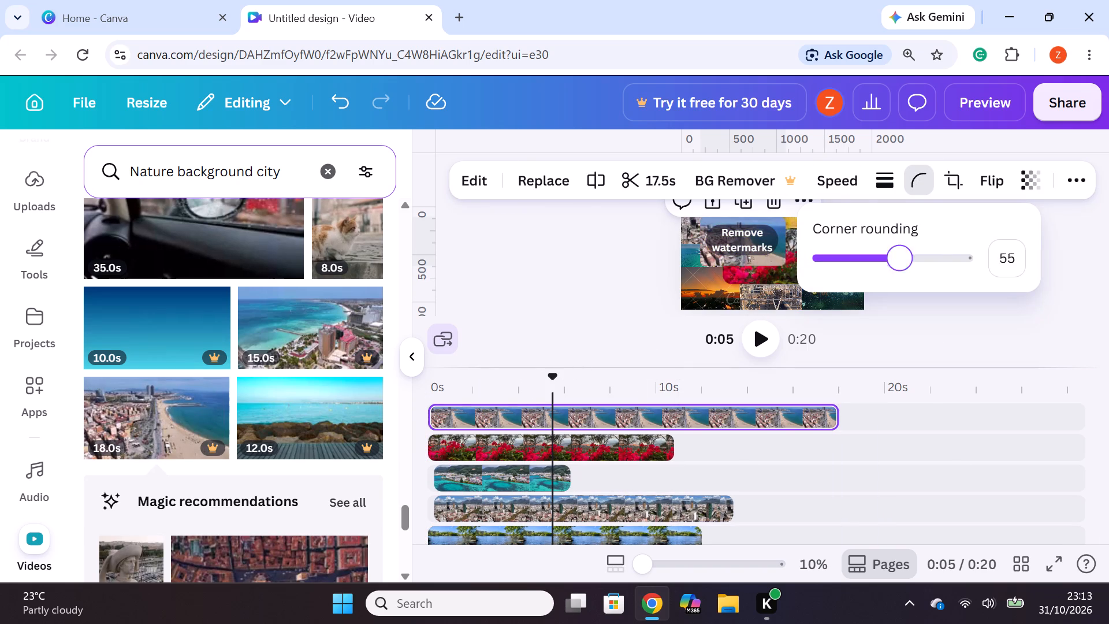
left_click_drag(953, 269, 1003, 273)
left_click(1002, 309)
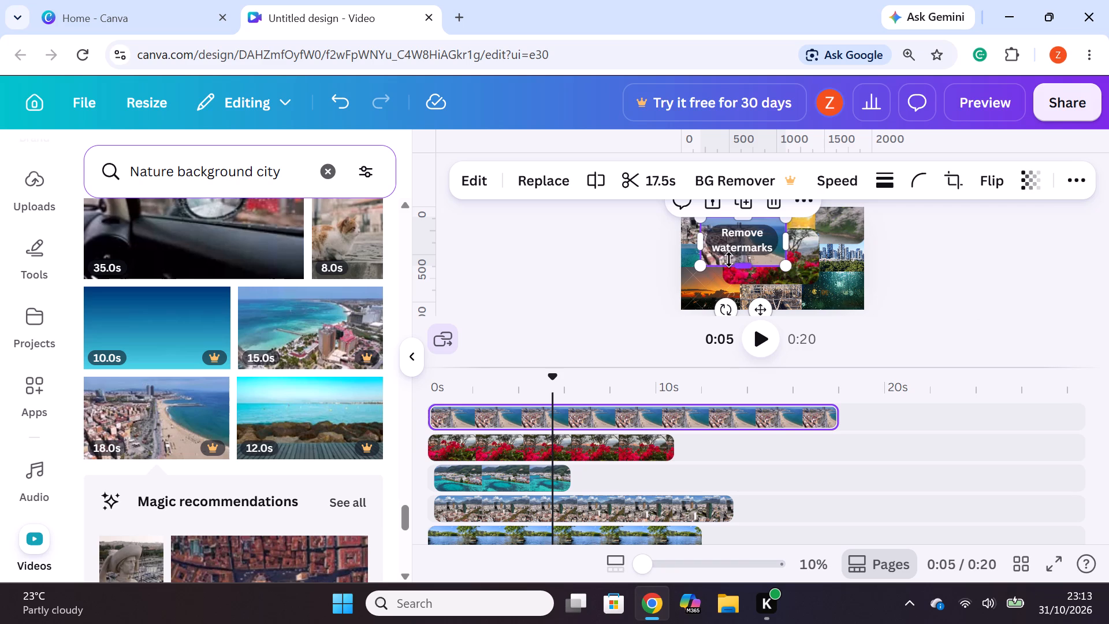
Move the city beach clip to the canvas's lower-left corner and scale it down slightly to fit there.
left_click_drag(738, 257, 717, 303)
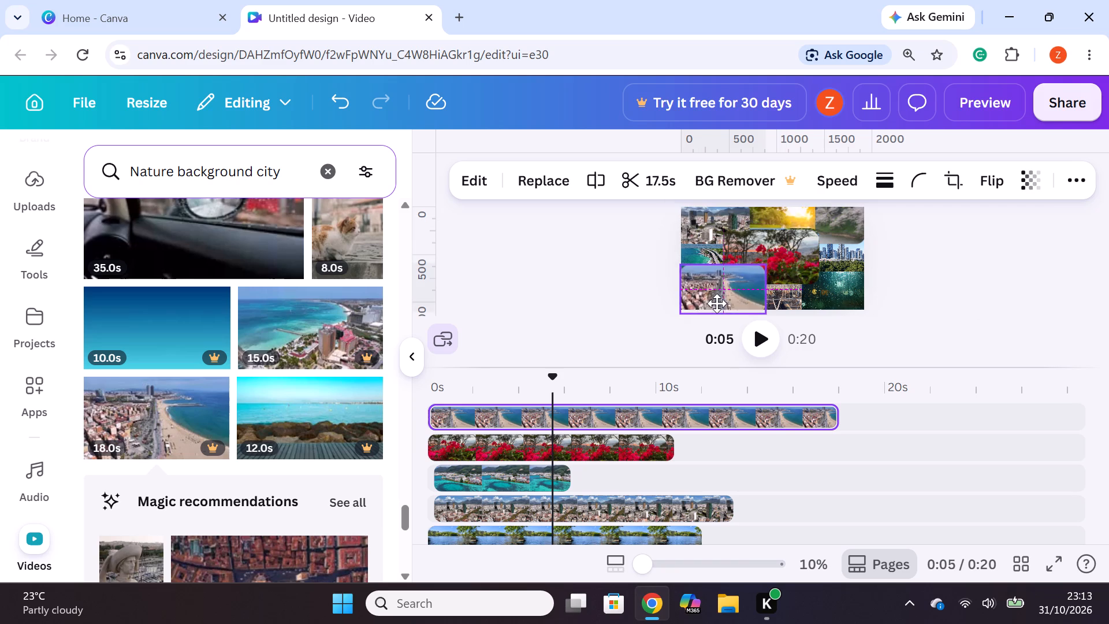
left_click_drag(717, 303, 714, 309)
left_click_drag(765, 269, 764, 269)
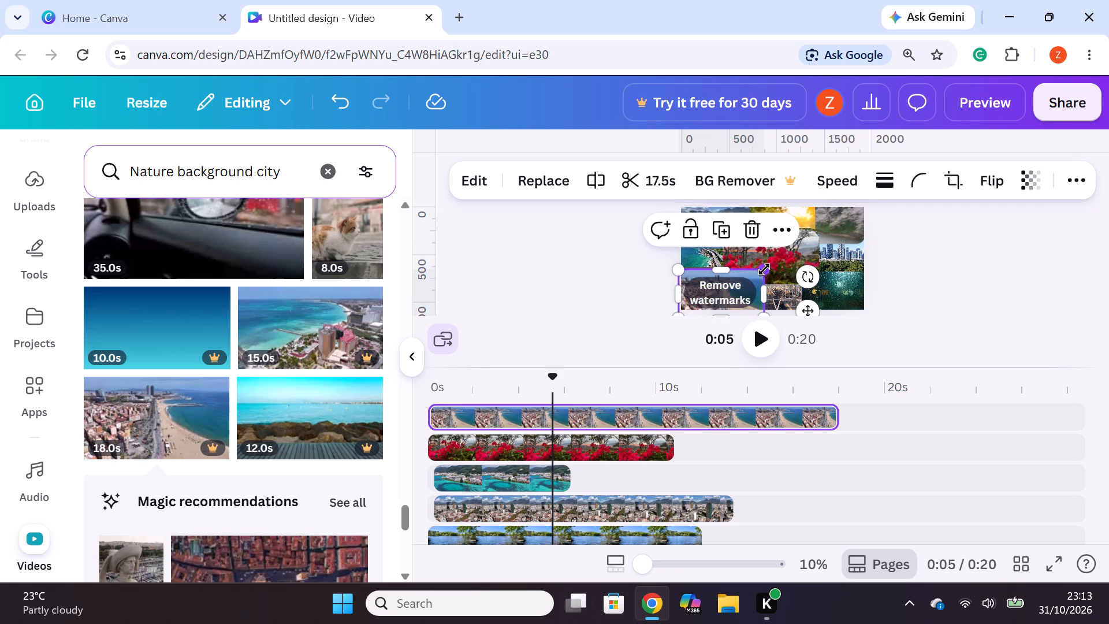
left_click_drag(764, 269, 754, 280)
left_click(719, 290)
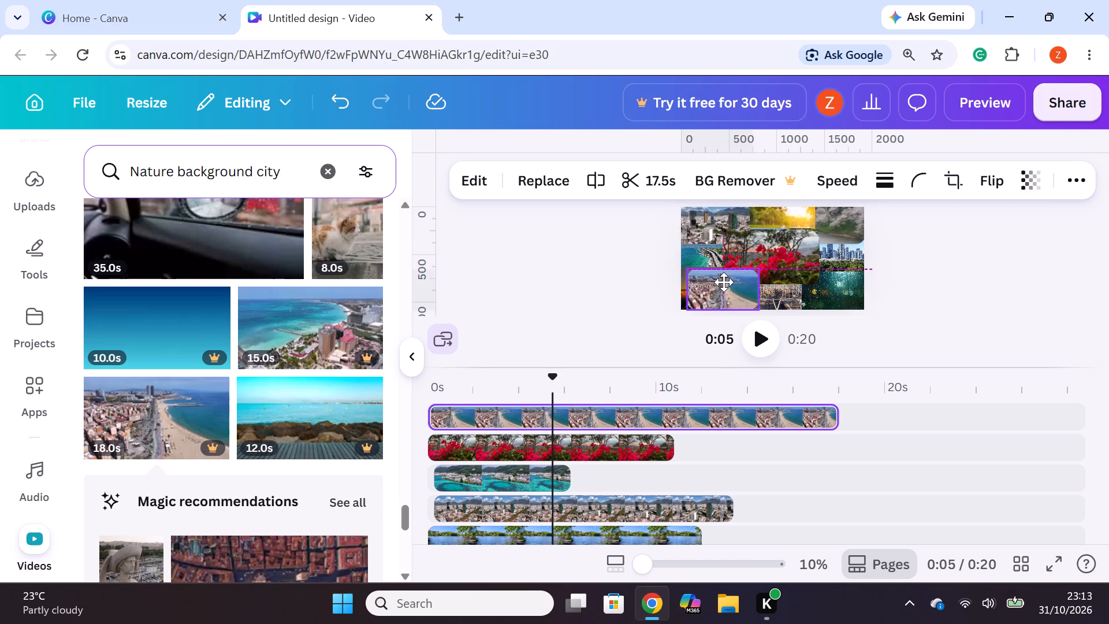
left_click(988, 287)
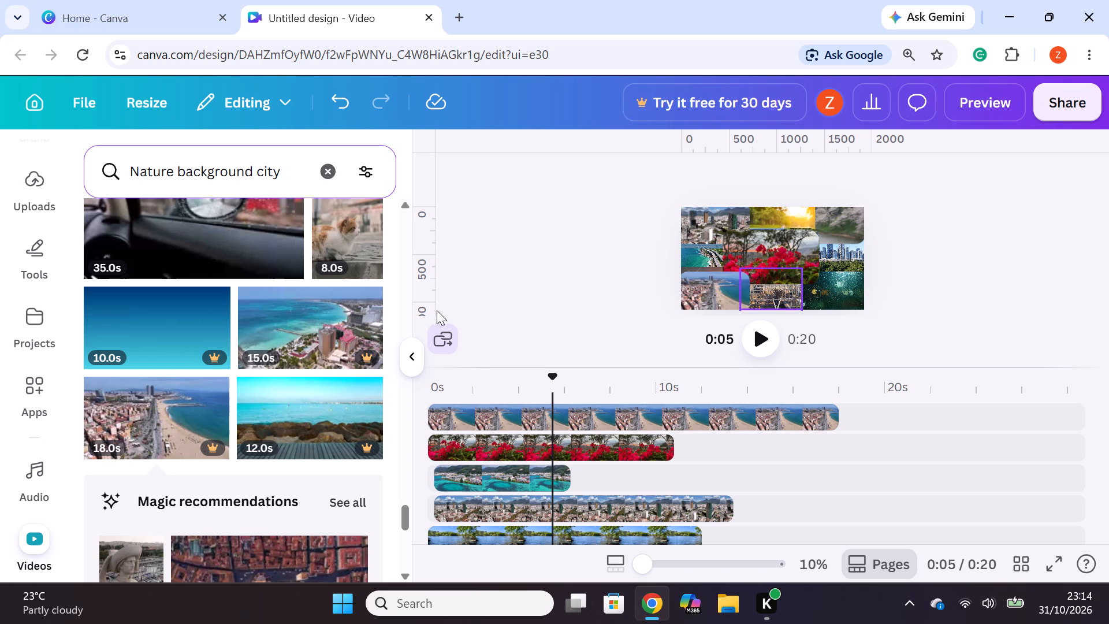
Add the 15-second turquoise coast city clip from the stock results to a new top timeline track, aligned with the timeline's start.
scroll(142, 387, "down", 6)
scroll(142, 386, "up", 3)
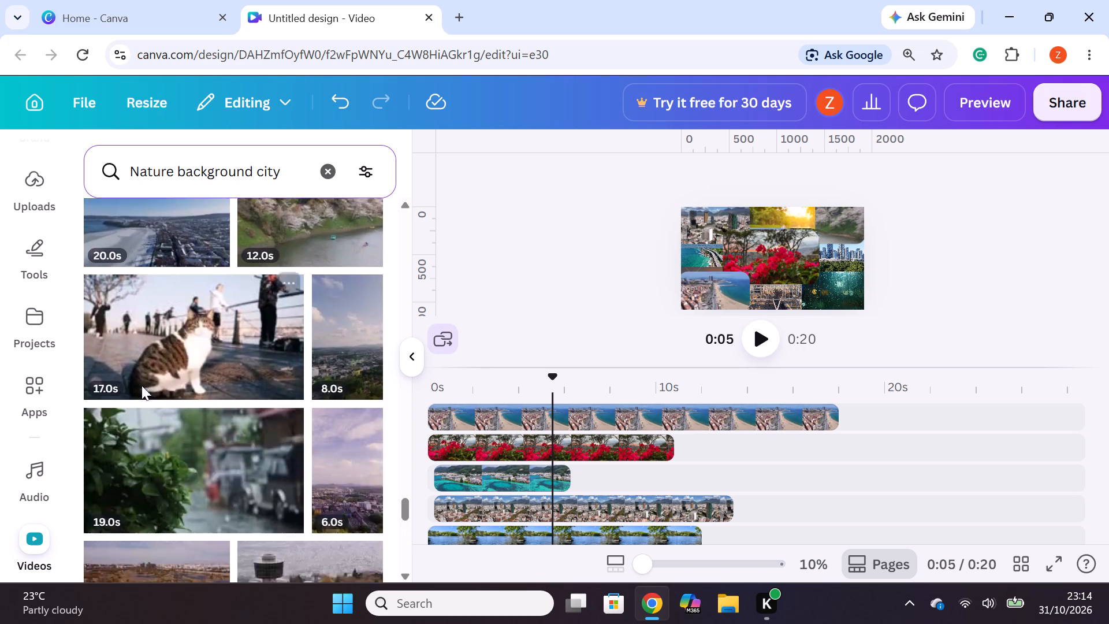
scroll(142, 385, "up", 2)
left_click_drag(326, 257, 538, 404)
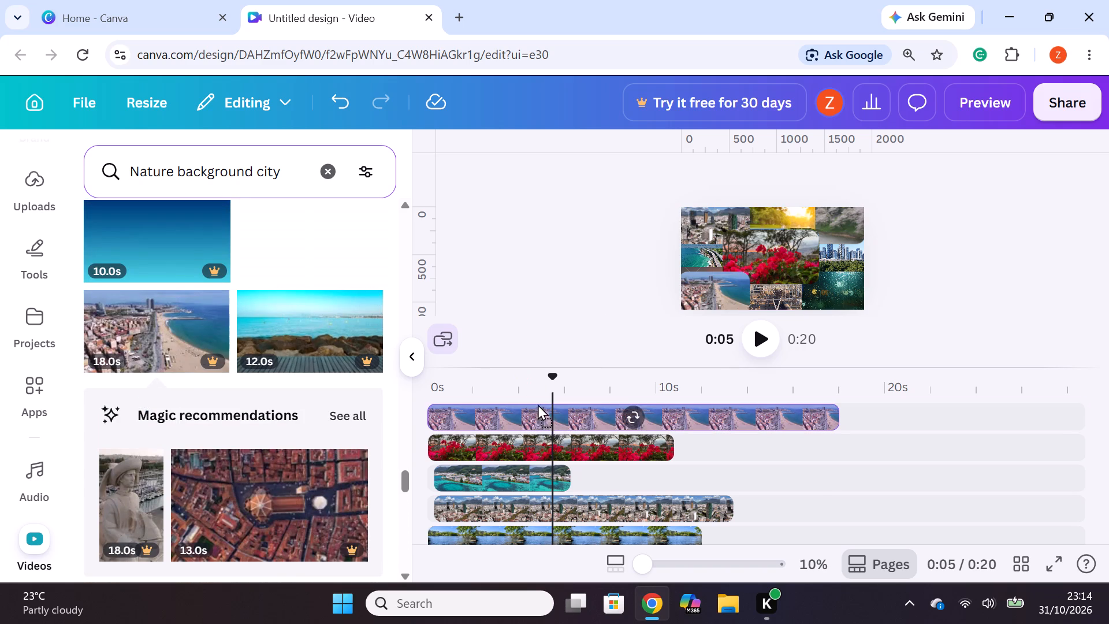
left_click_drag(538, 404, 541, 403)
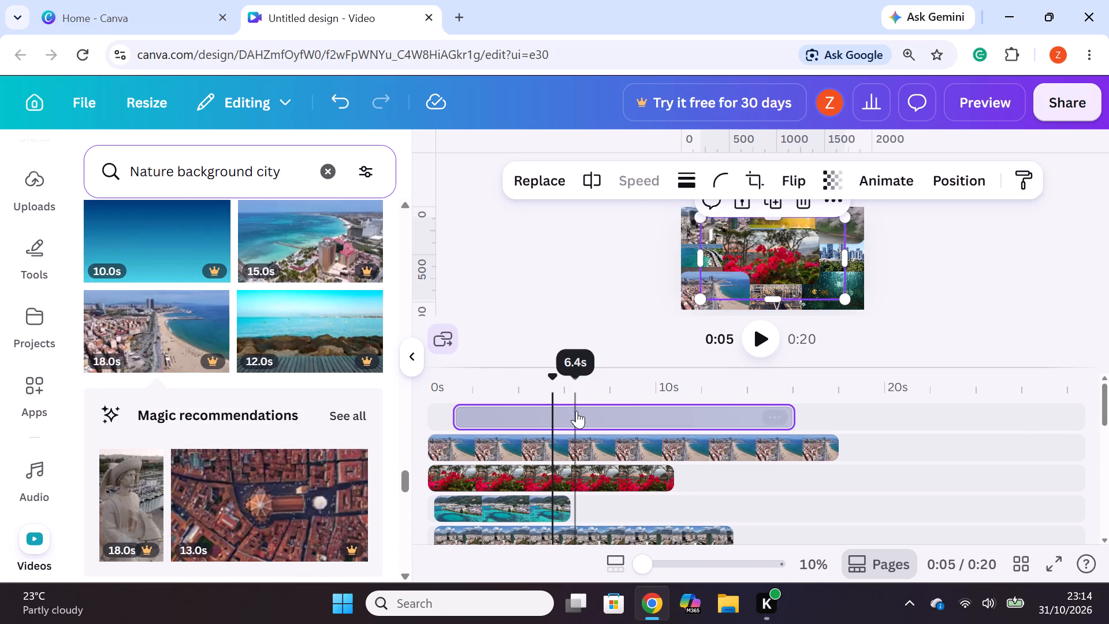
left_click_drag(576, 411, 554, 411)
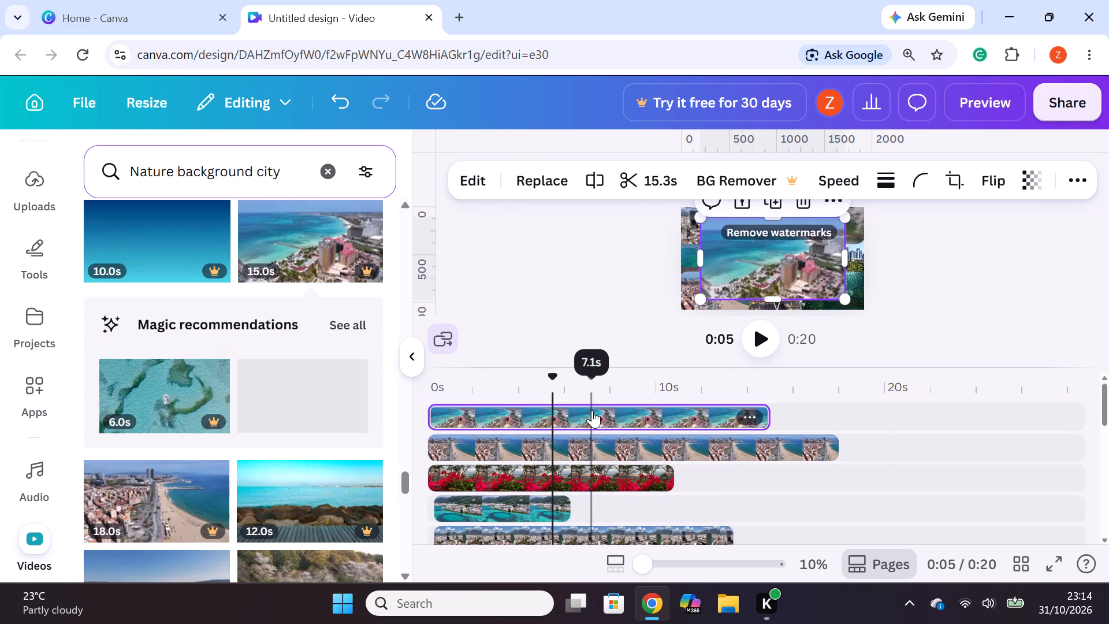
Set the turquoise coast city clip's corner rounding to the maximum.
left_click(592, 410)
left_click(913, 178)
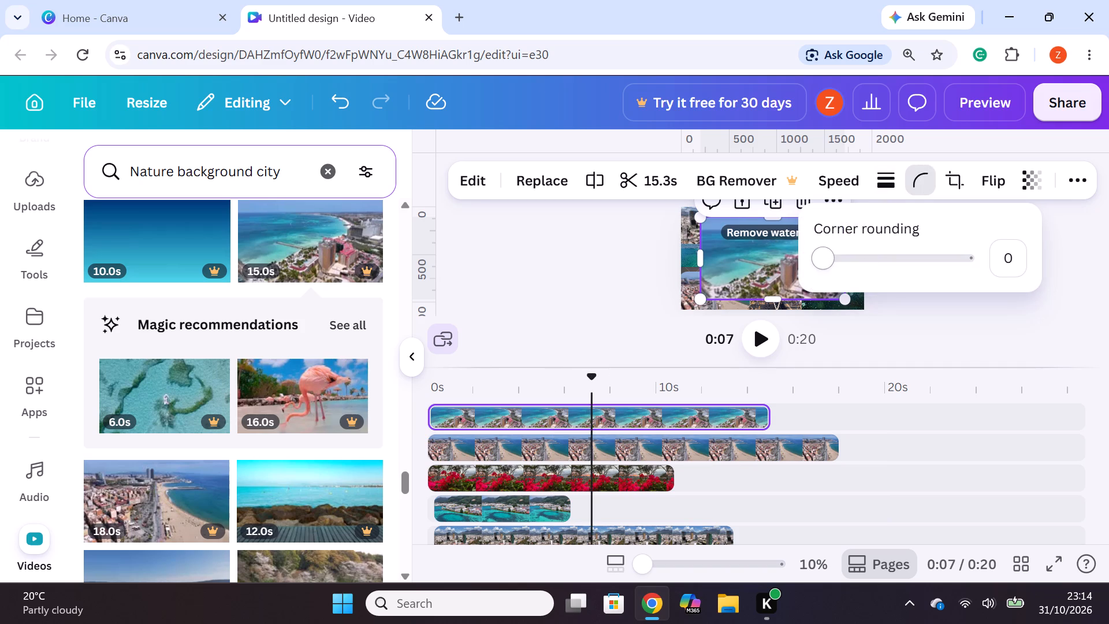
left_click_drag(826, 264, 1052, 276)
left_click(989, 311)
Scale down the turquoise coast city clip and move it to the canvas's lower-right corner, slightly overhanging the edge.
left_click_drag(845, 296, 822, 277)
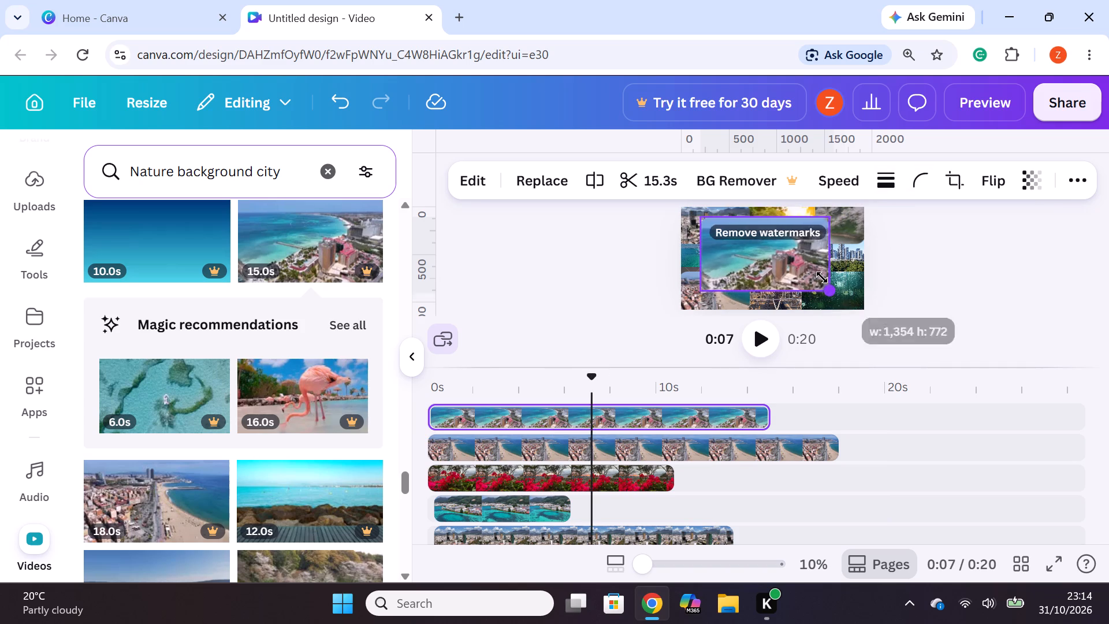
left_click_drag(822, 277, 797, 261)
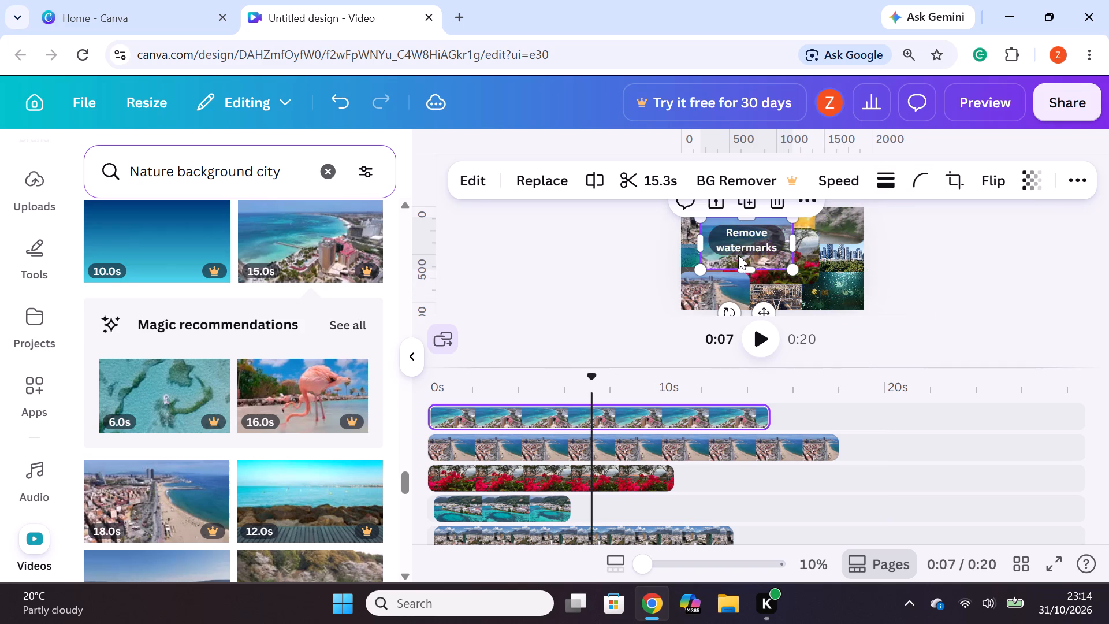
left_click_drag(738, 257, 806, 295)
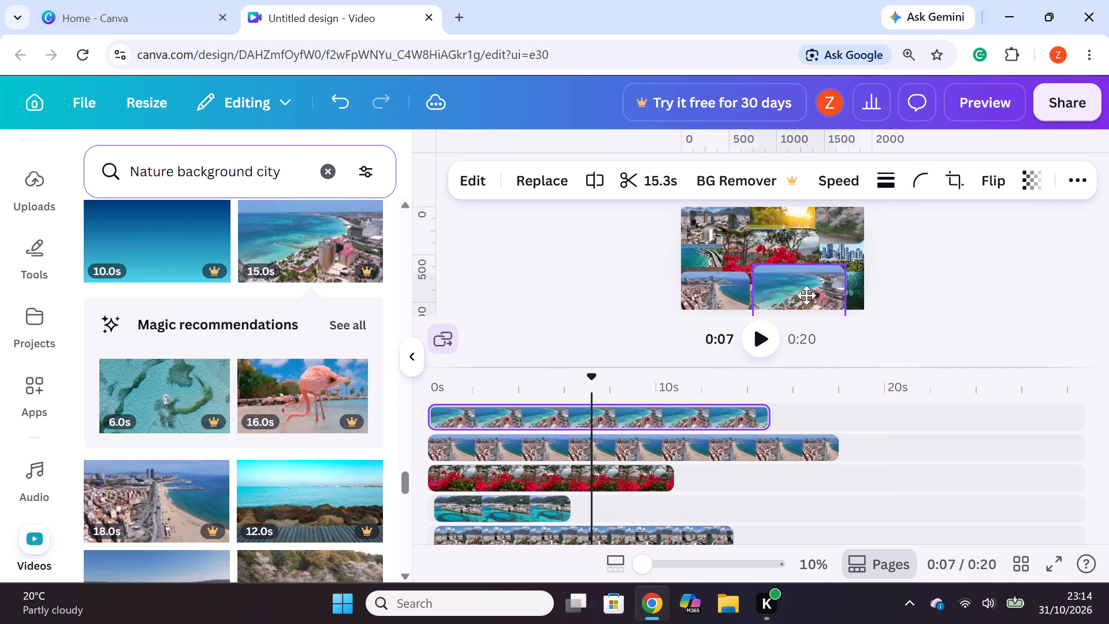
left_click_drag(806, 295, 815, 310)
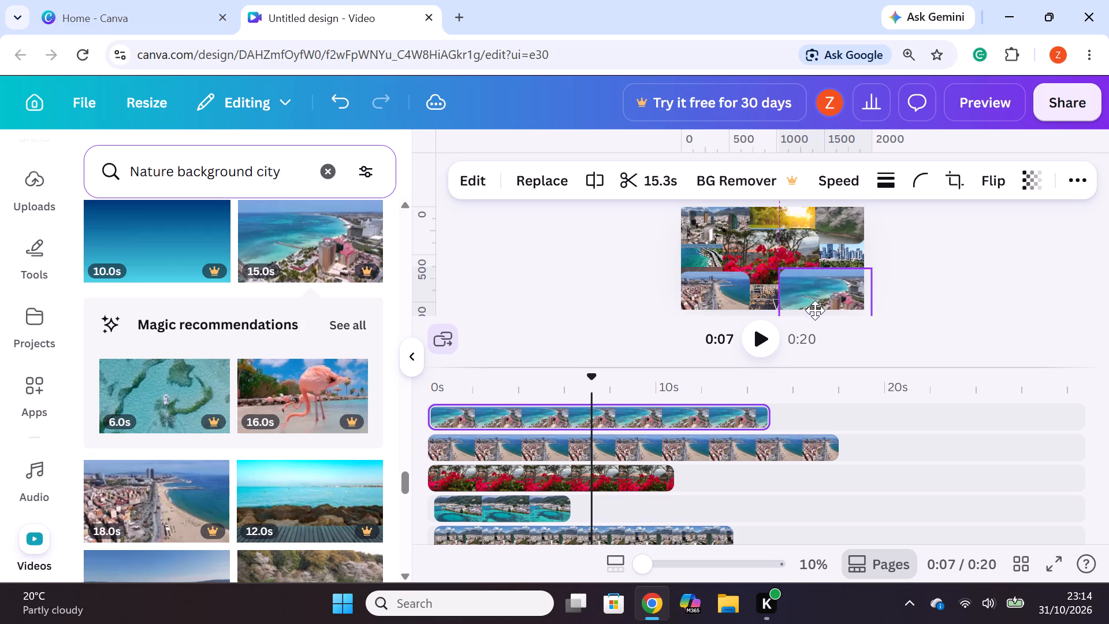
left_click_drag(815, 310, 800, 284)
left_click_drag(856, 294, 850, 289)
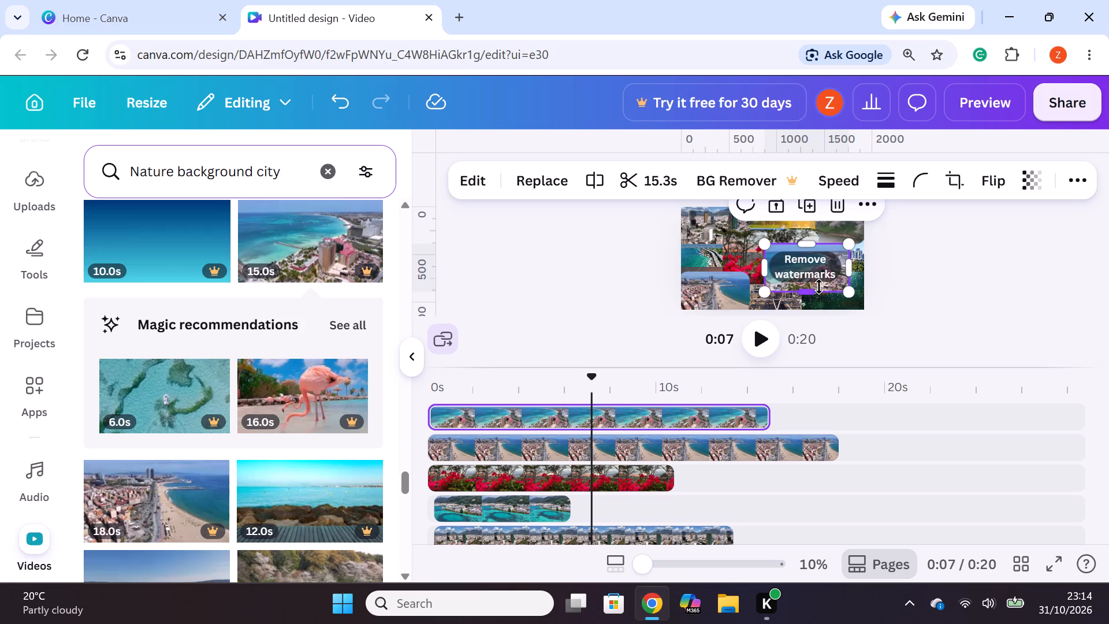
left_click_drag(831, 281, 840, 300)
left_click_drag(838, 252, 842, 254)
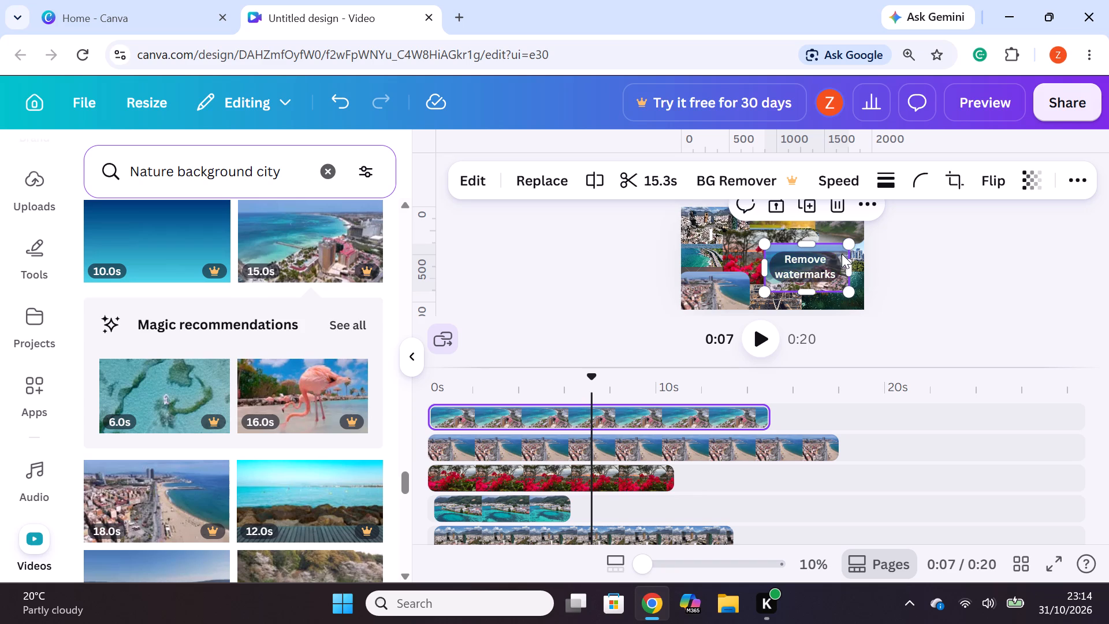
left_click_drag(842, 254, 860, 276)
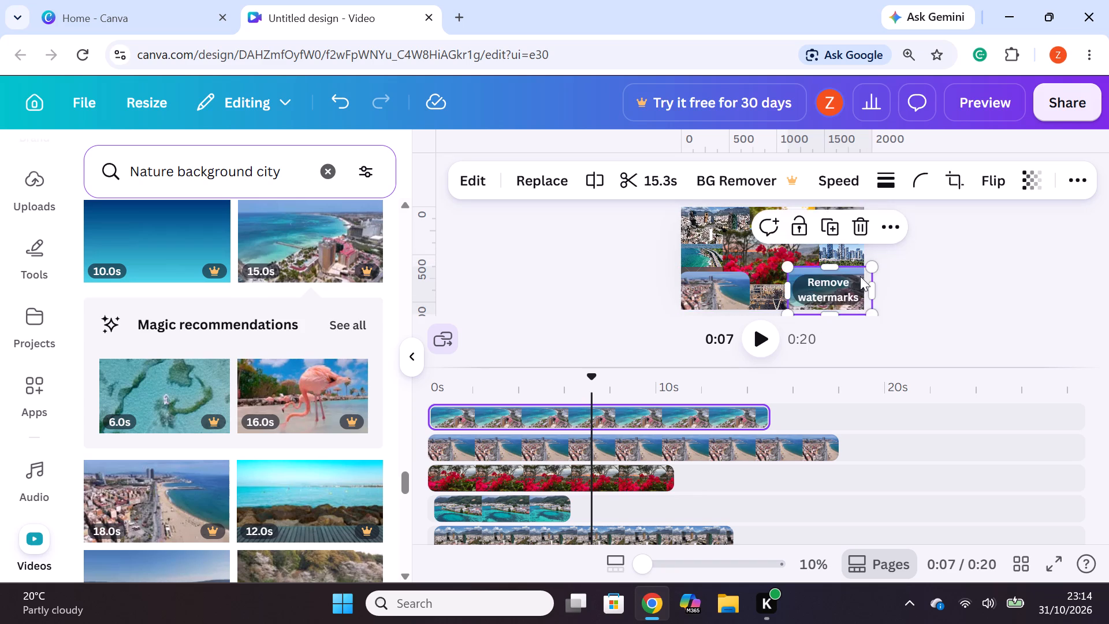
left_click(937, 285)
left_click_drag(821, 275, 825, 278)
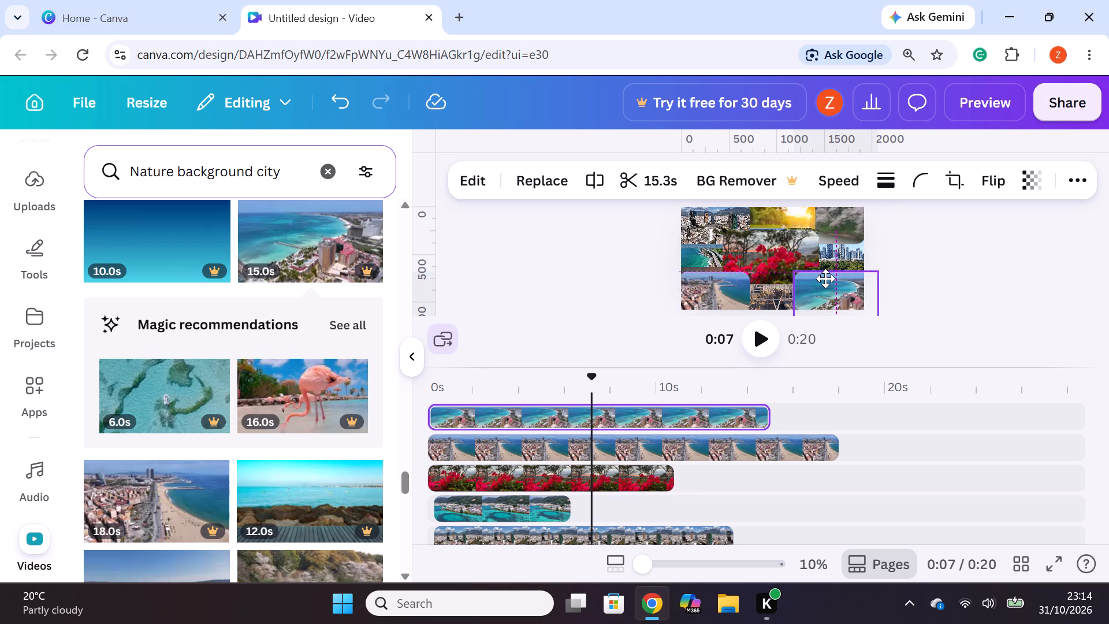
left_click_drag(825, 278, 827, 278)
left_click(934, 278)
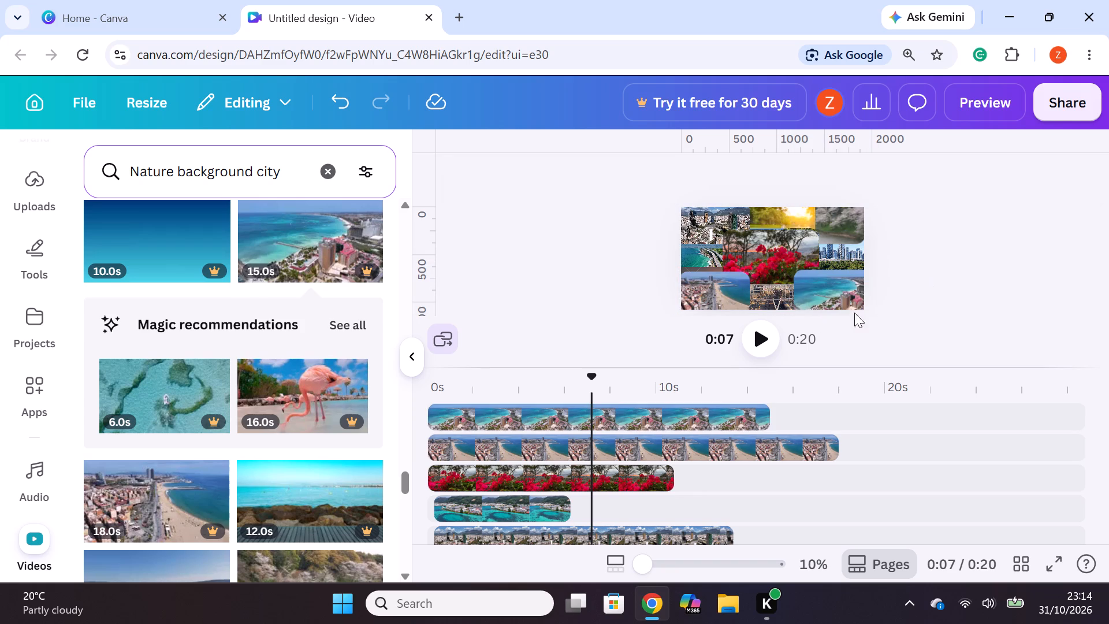
Add the 11-second fallen autumn leaves clip from the stock results to a new top timeline track, near the timeline's start.
scroll(251, 460, "down", 3)
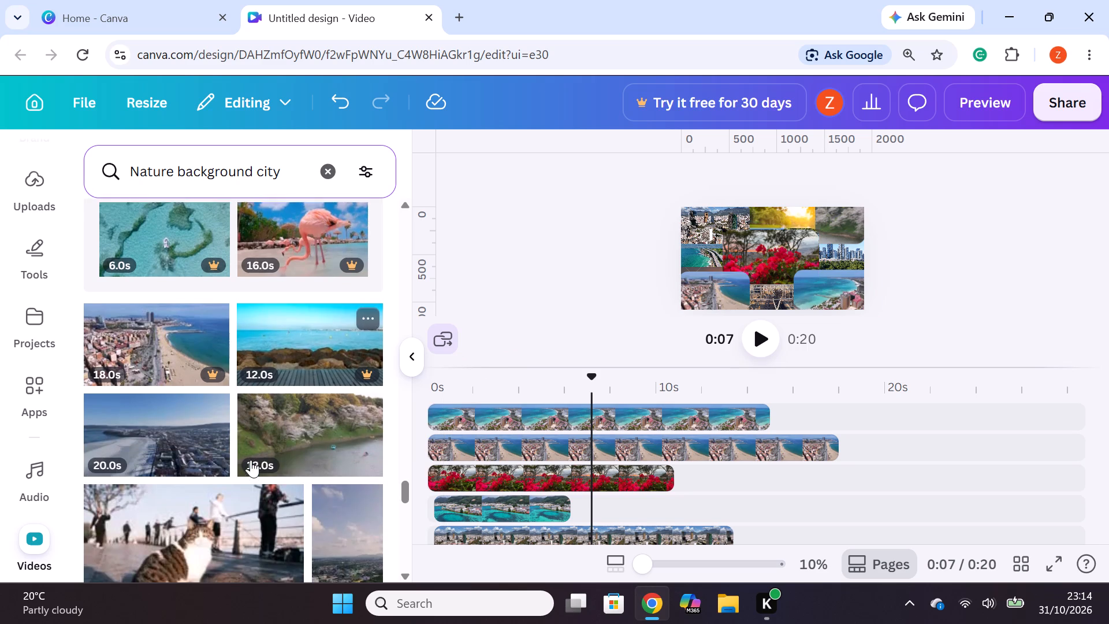
scroll(251, 460, "down", 5)
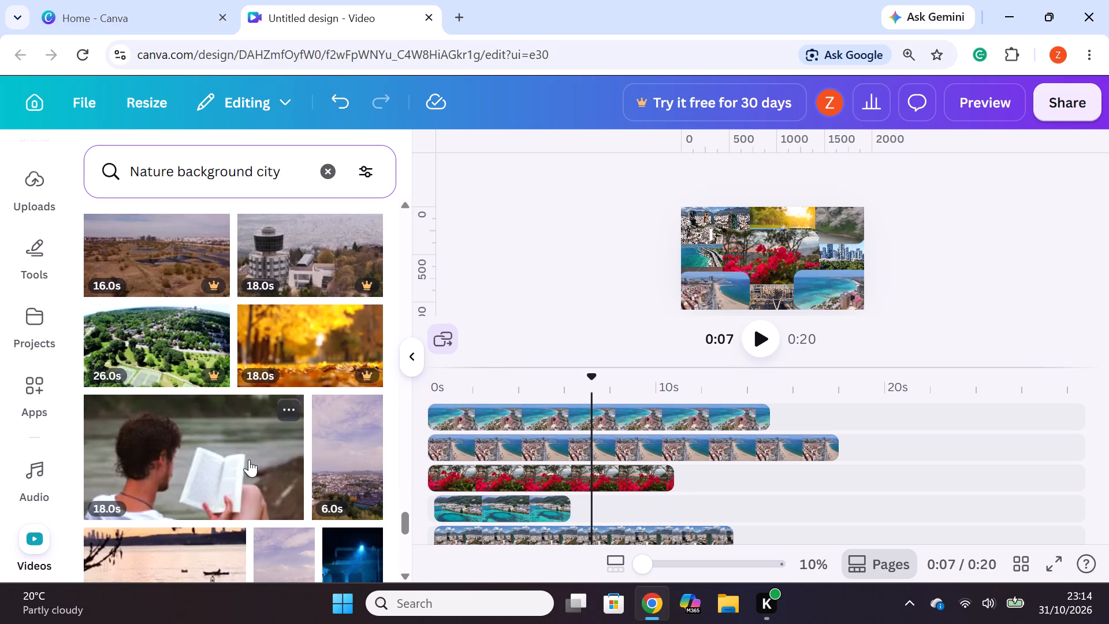
scroll(325, 436, "down", 4)
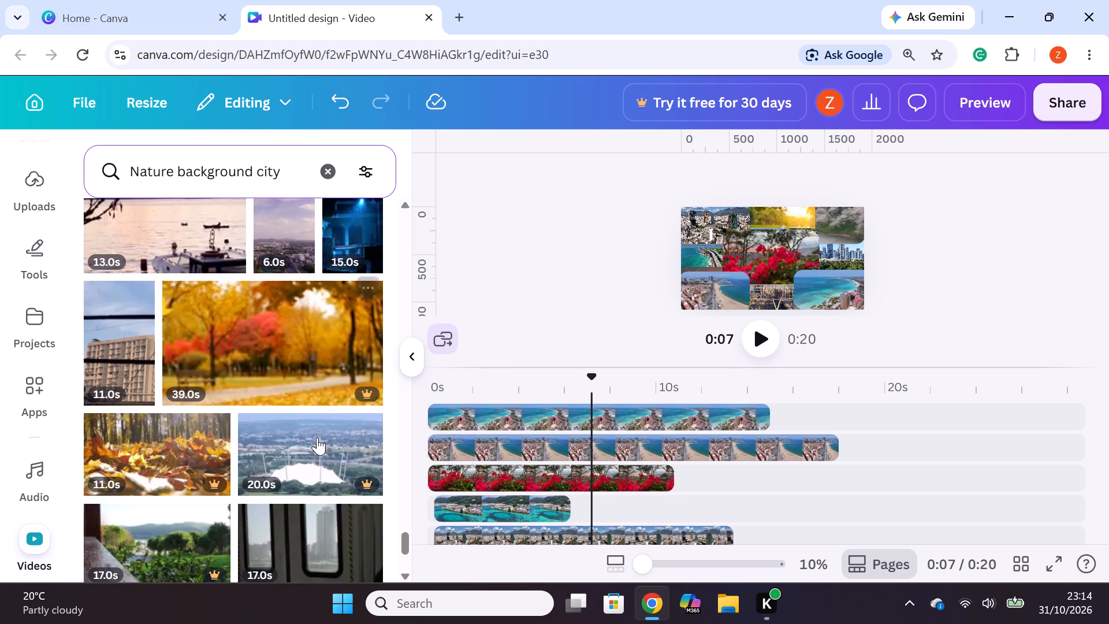
left_click_drag(162, 470, 550, 404)
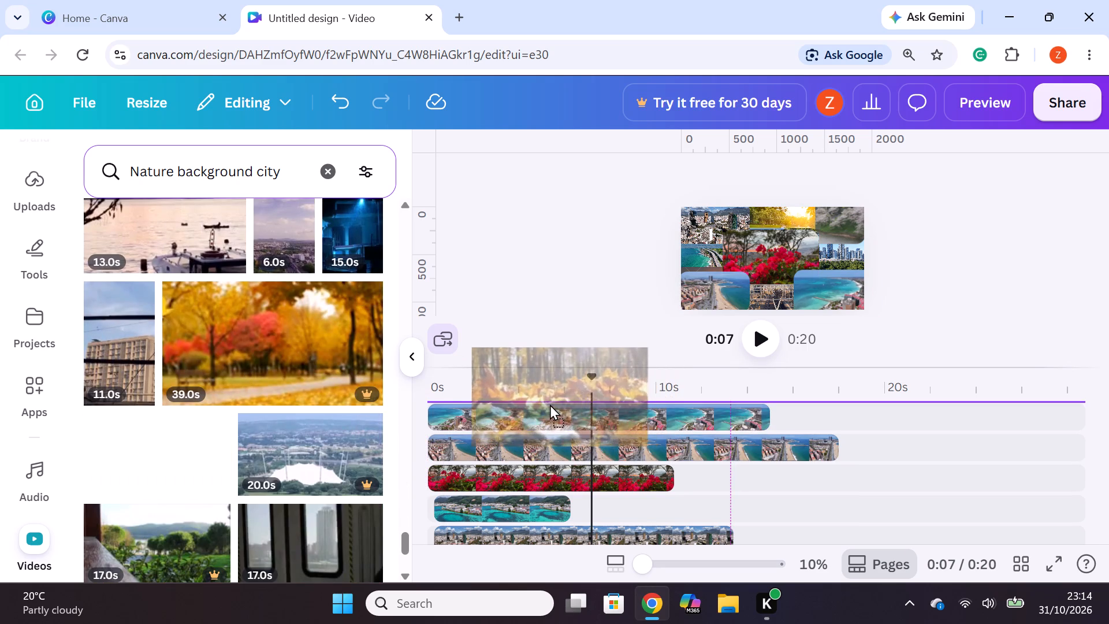
left_click_drag(550, 404, 548, 404)
left_click_drag(582, 413, 544, 412)
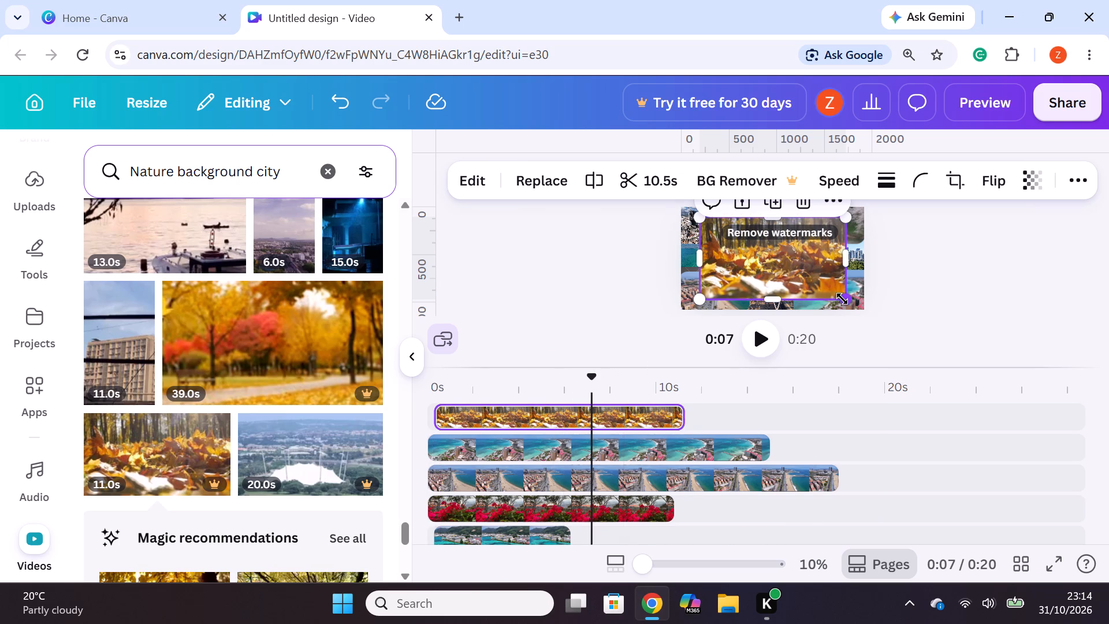
Scale down the autumn leaves clip on the canvas and set its corner rounding to the maximum.
left_click_drag(842, 298, 784, 265)
left_click(914, 183)
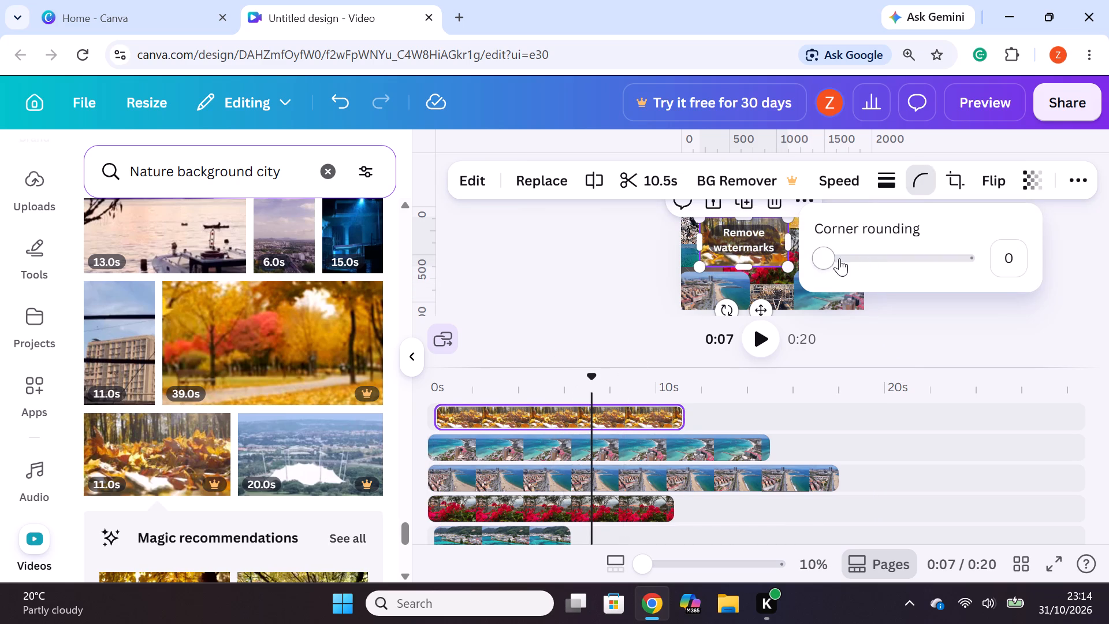
left_click_drag(820, 264, 1026, 266)
left_click(1007, 325)
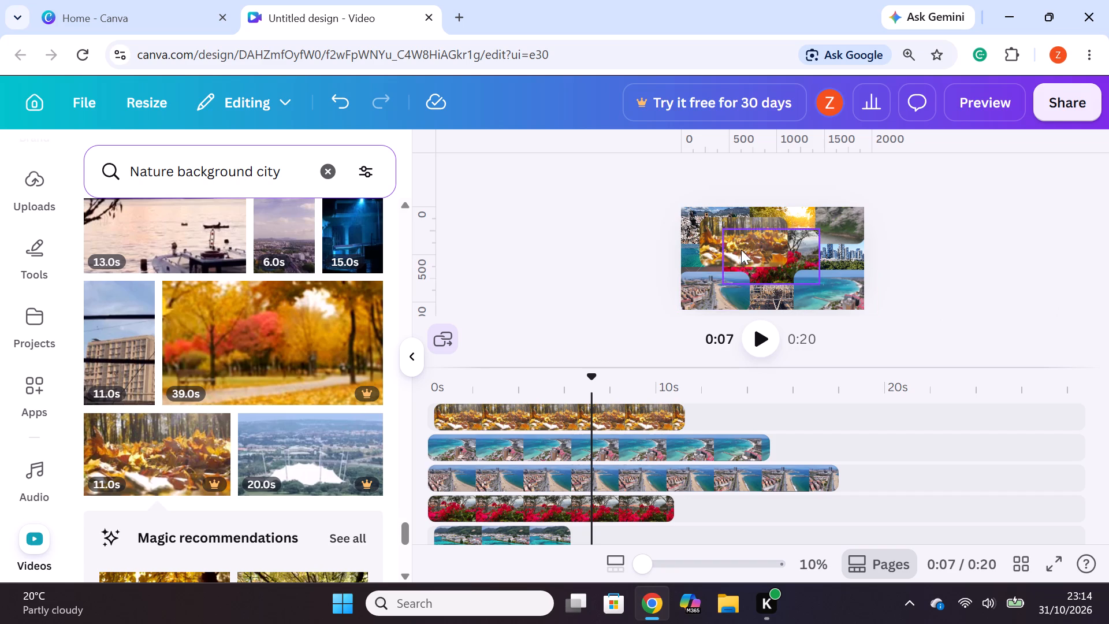
Move the autumn leaves clip to the canvas's upper-left corner.
left_click_drag(746, 249, 725, 239)
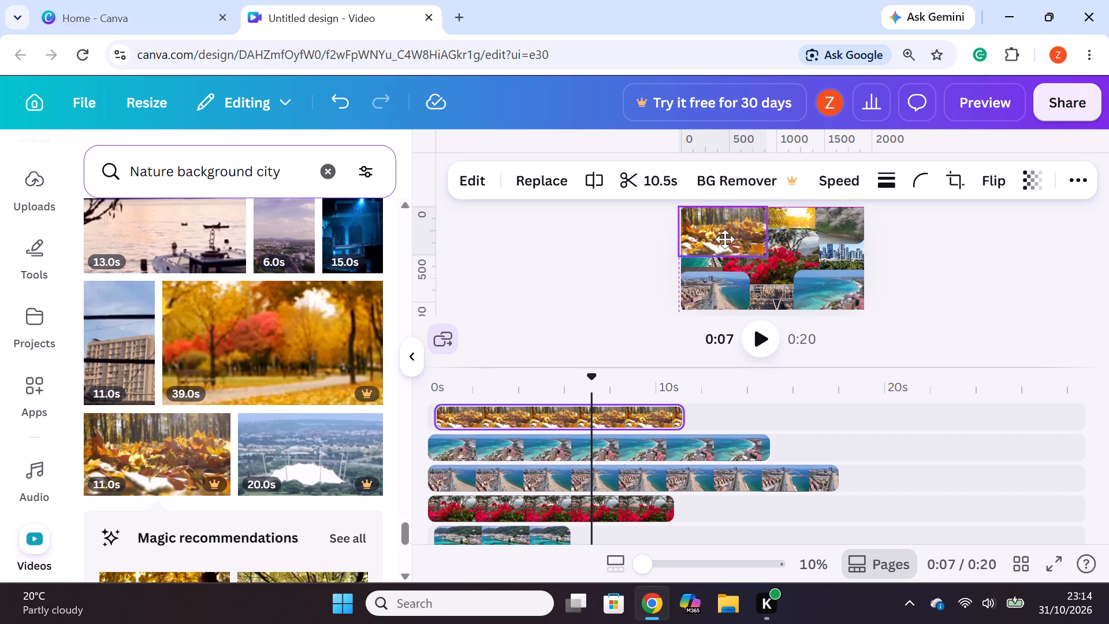
left_click_drag(725, 239, 726, 239)
left_click(1018, 237)
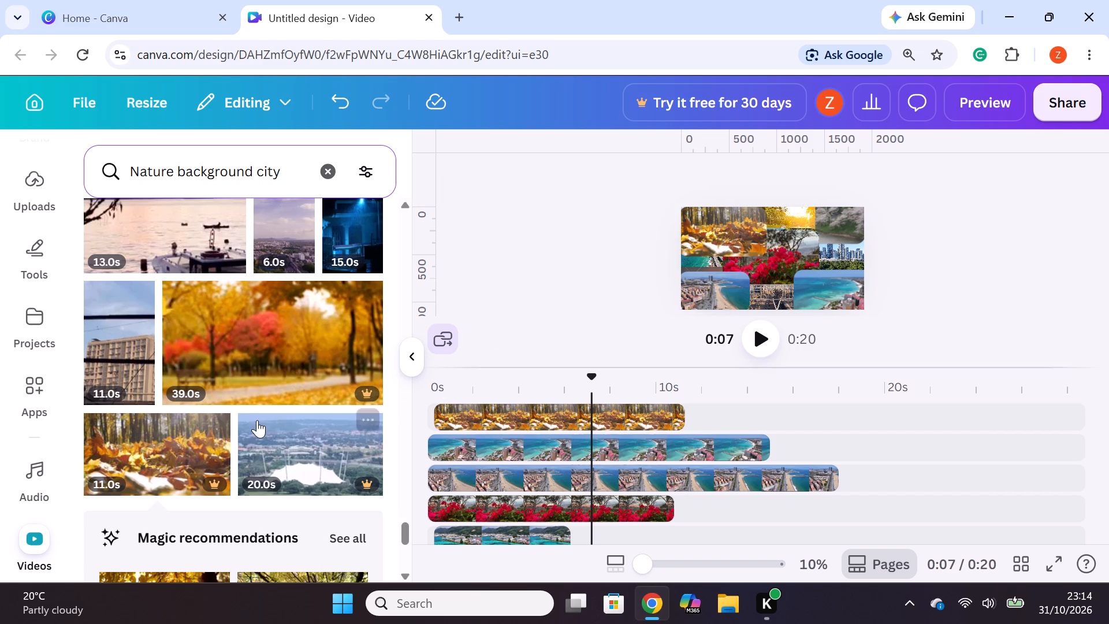
Add the 12-second green hillside clip from the stock results to a new top timeline track, near the timeline's start.
scroll(534, 450, "up", 3)
scroll(181, 539, "down", 3)
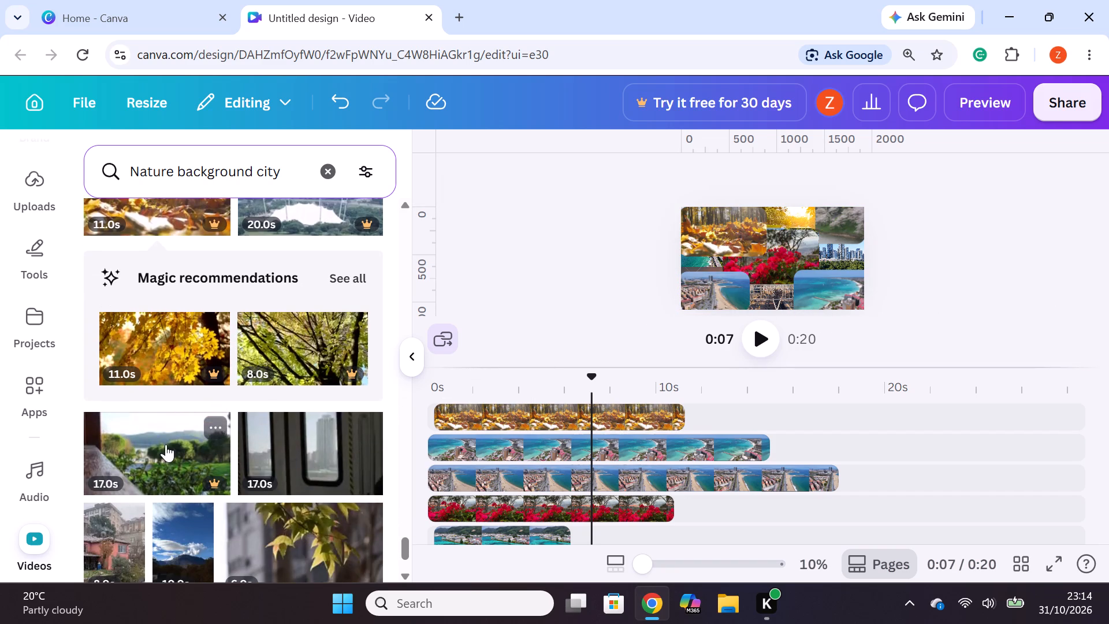
scroll(242, 489, "down", 5)
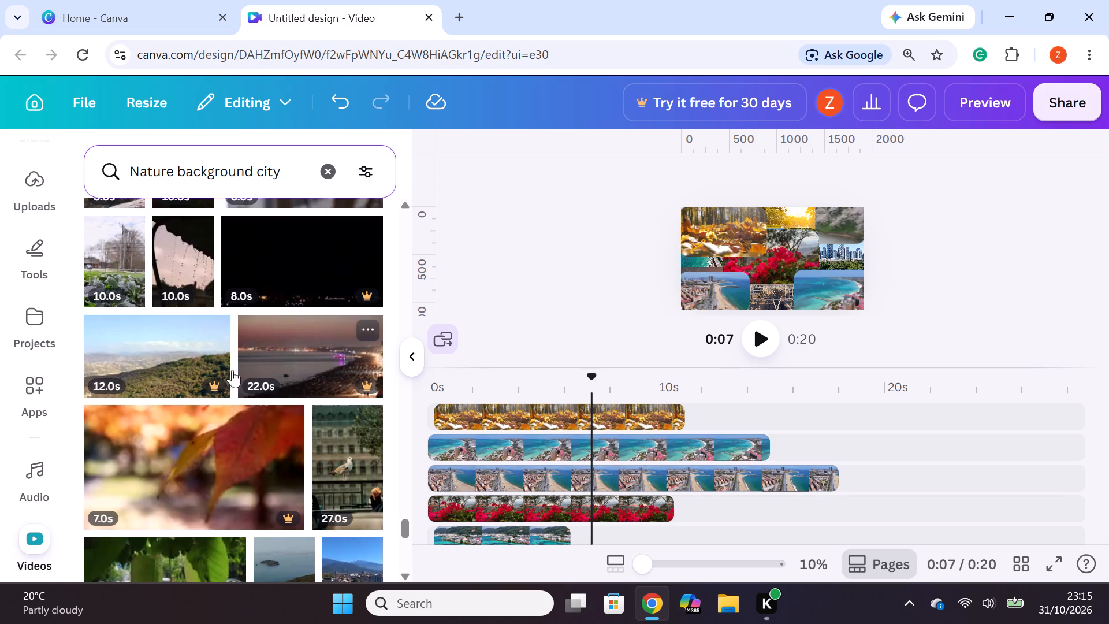
left_click_drag(168, 377, 567, 403)
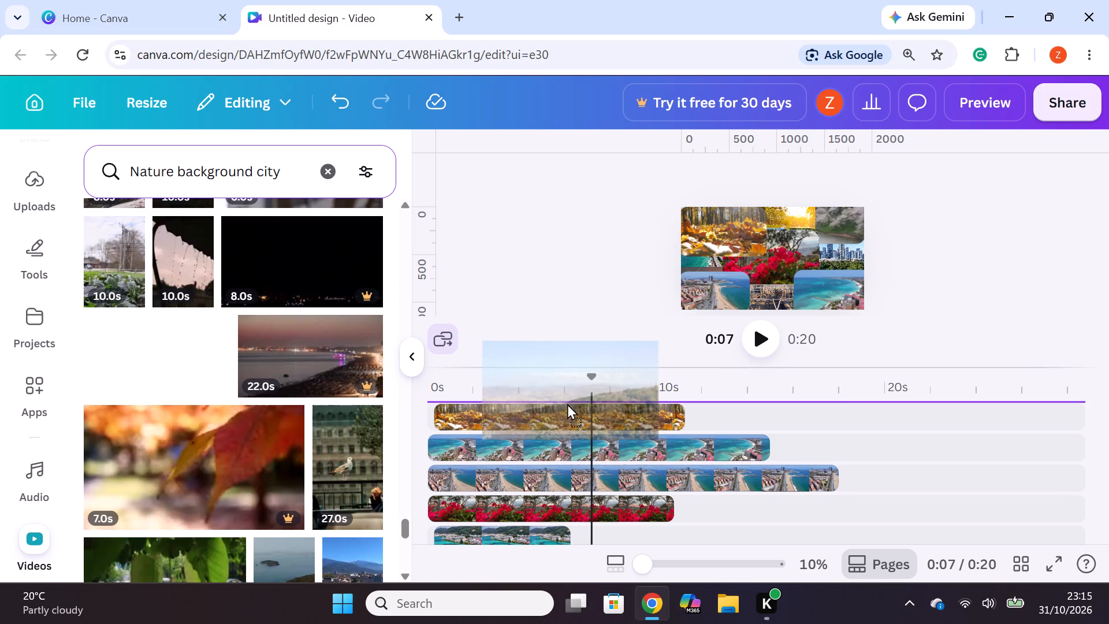
left_click_drag(567, 403, 567, 404)
left_click_drag(584, 414, 524, 413)
left_click_drag(524, 413, 532, 413)
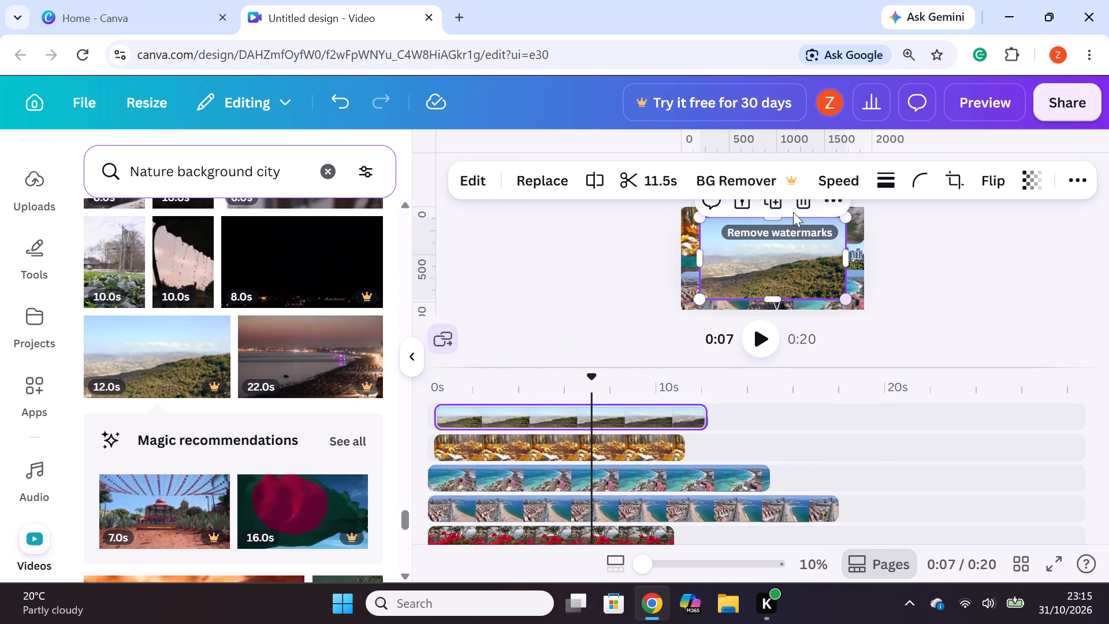
Set the green hillside clip's corner rounding to the maximum.
left_click(922, 179)
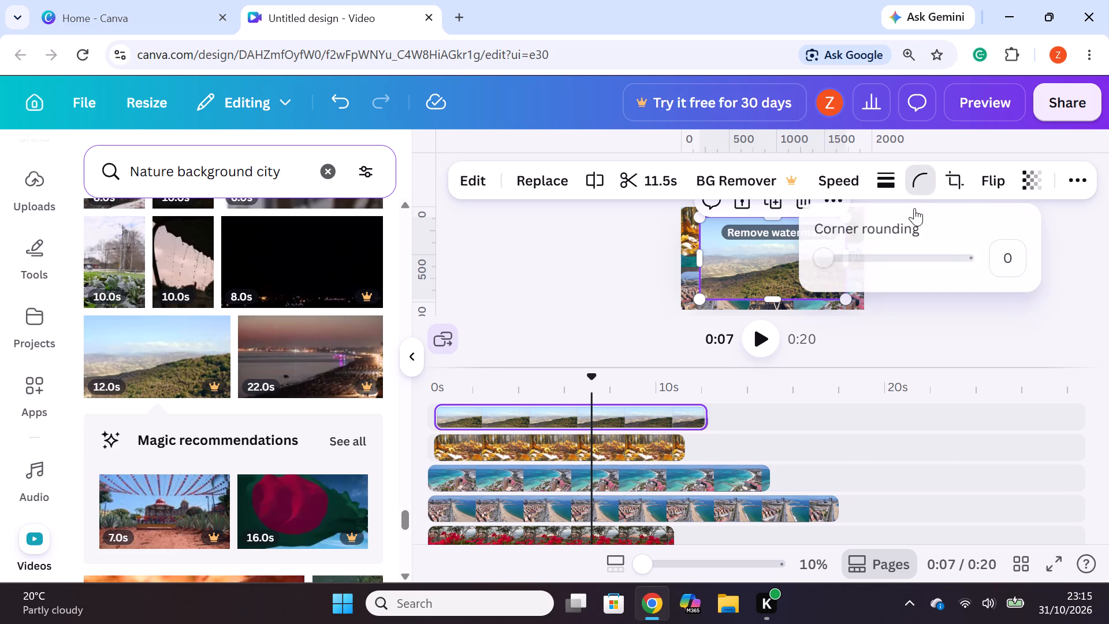
left_click_drag(835, 261, 1038, 261)
left_click(967, 328)
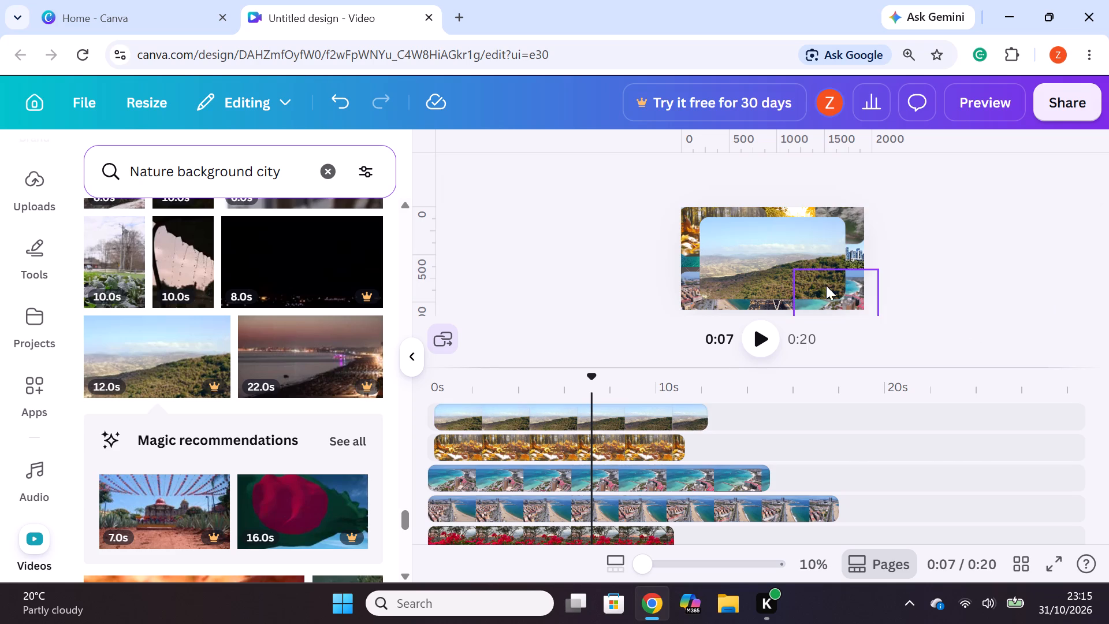
Scale down the green hillside clip on the canvas and move it to the canvas's upper-right corner.
left_click(824, 285)
left_click_drag(849, 300, 800, 266)
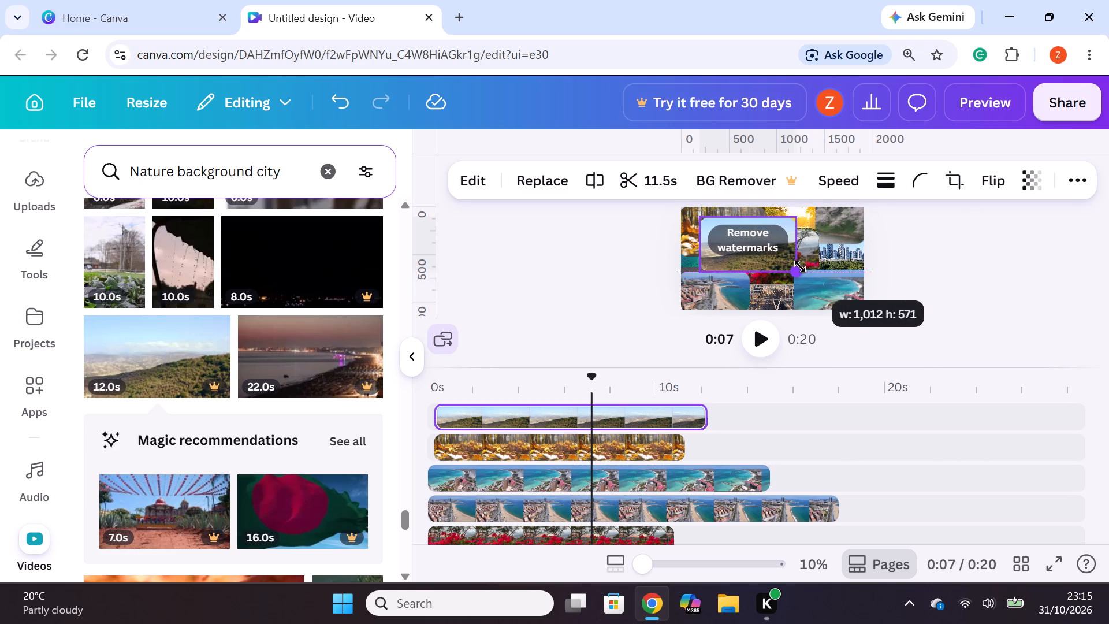
left_click_drag(800, 266, 798, 266)
left_click_drag(772, 257, 855, 251)
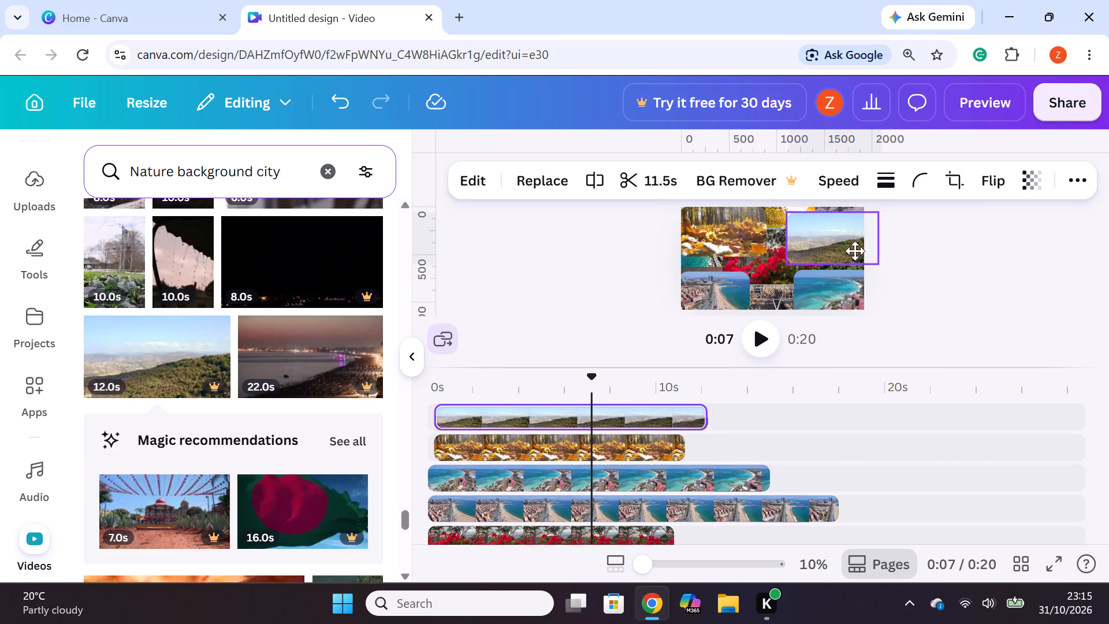
left_click_drag(855, 251, 844, 244)
left_click(973, 262)
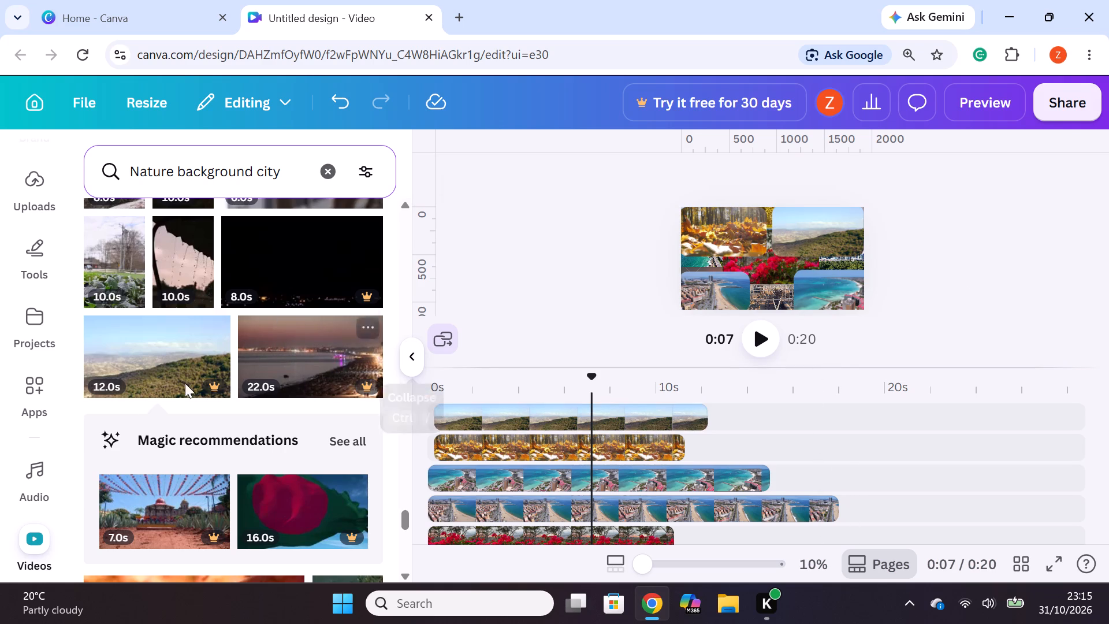
Add the 10-second yellow leaves clip from the stock results to a new top timeline track, near the timeline's start.
scroll(255, 431, "down", 4)
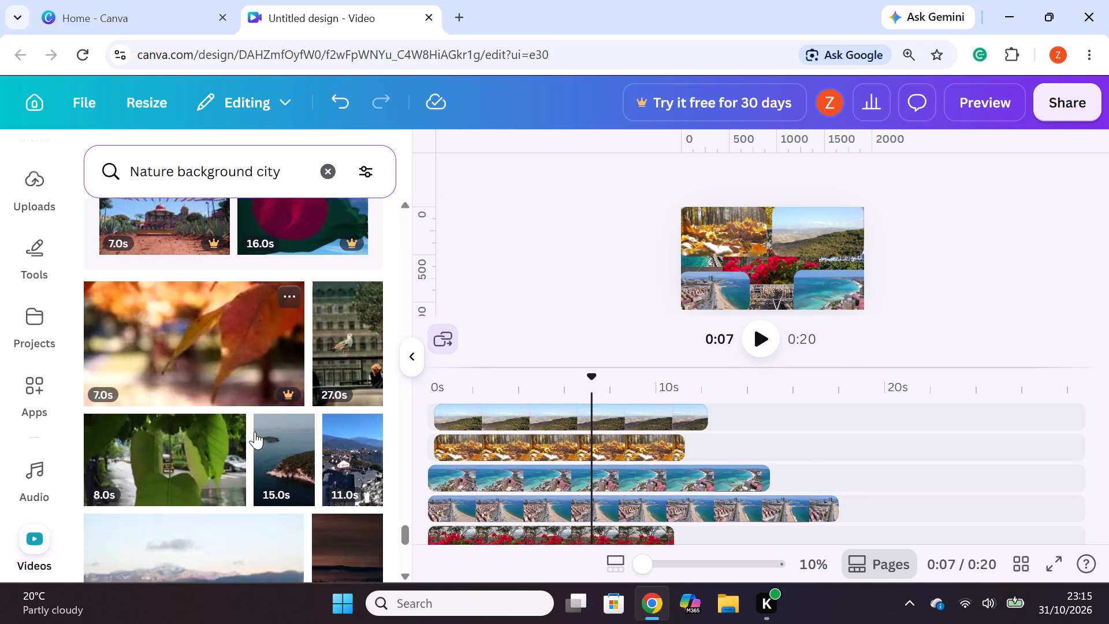
scroll(255, 432, "up", 1)
scroll(255, 432, "down", 2)
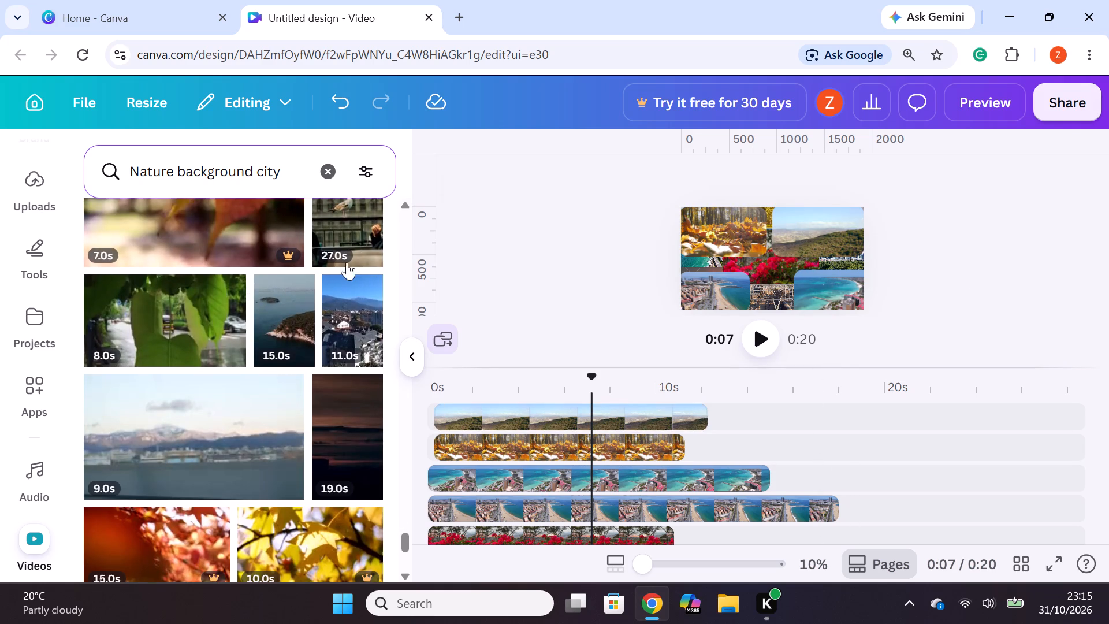
scroll(290, 318, "down", 2)
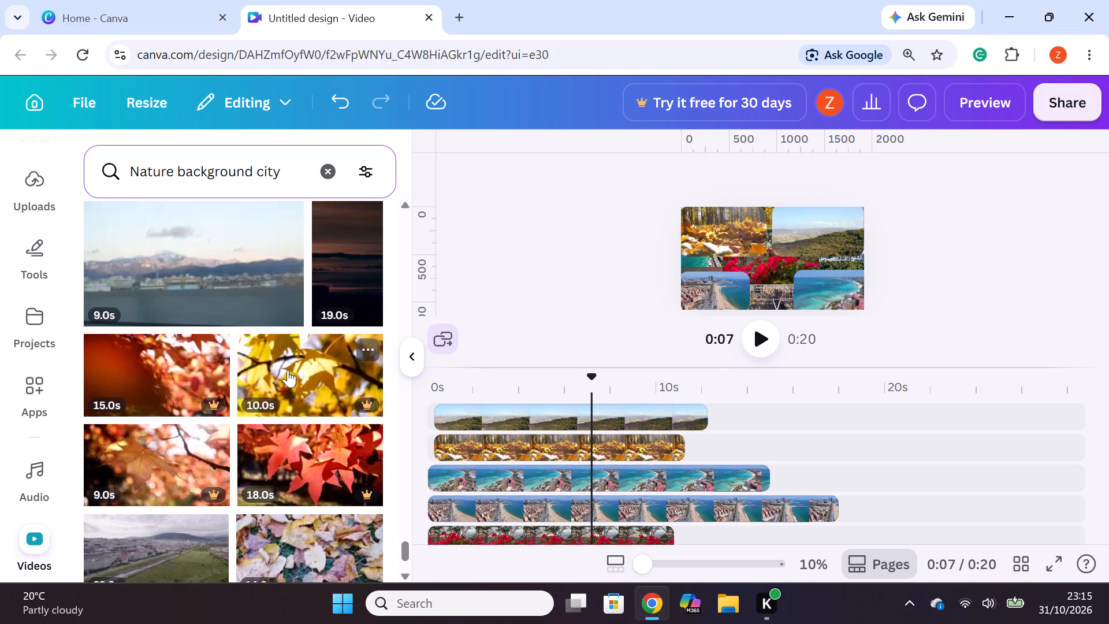
left_click_drag(288, 369, 489, 402)
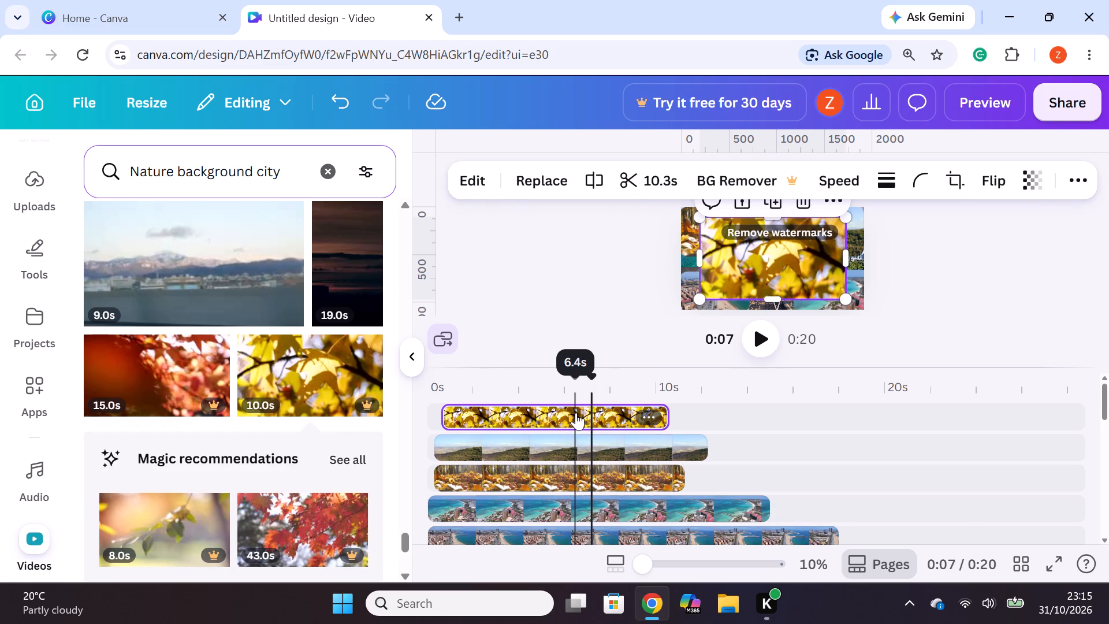
Set the yellow leaves clip's corner rounding to the maximum.
left_click(924, 179)
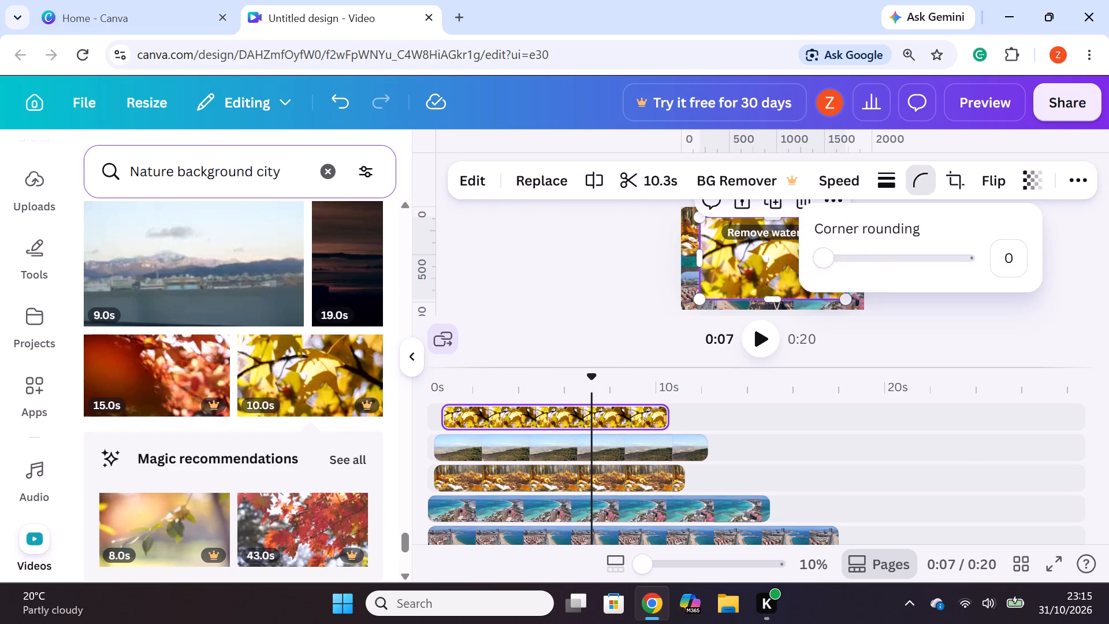
left_click_drag(823, 260, 976, 271)
left_click(976, 299)
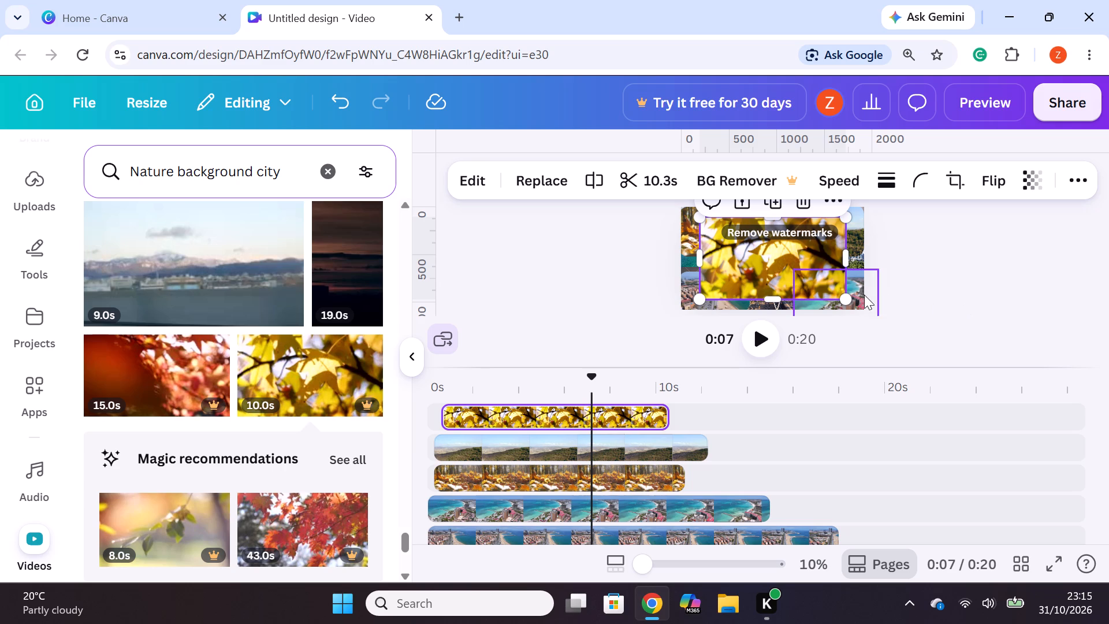
Scale down the yellow leaves clip and place it in the canvas's upper-left corner, beside the green hillside clip.
left_click_drag(844, 296, 802, 246)
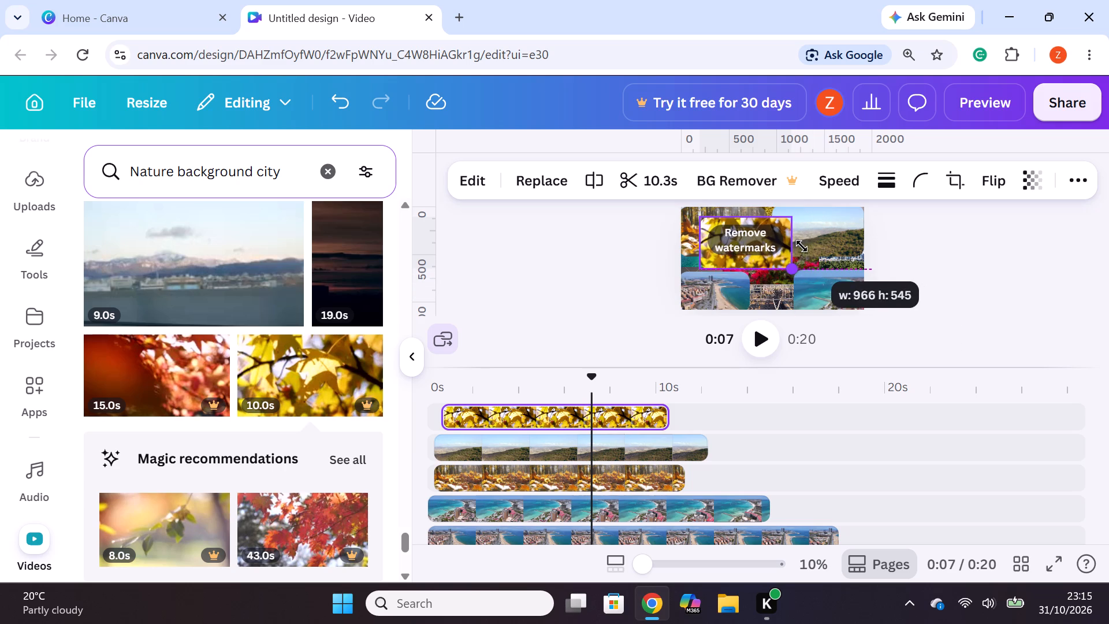
left_click_drag(802, 246, 807, 258)
left_click_drag(762, 262, 741, 252)
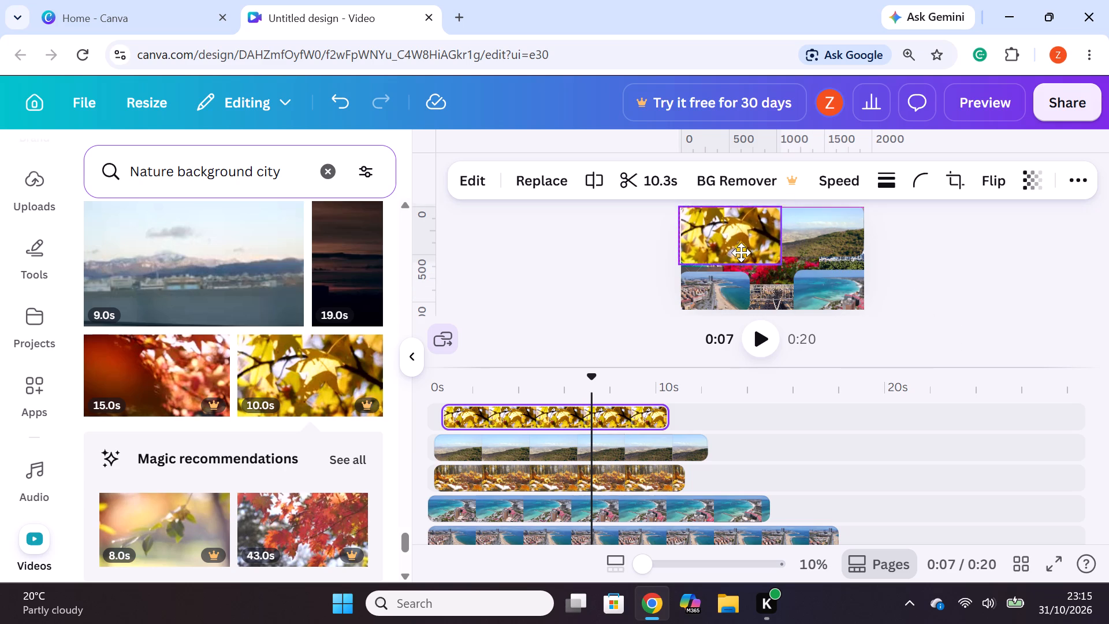
left_click_drag(741, 252, 742, 252)
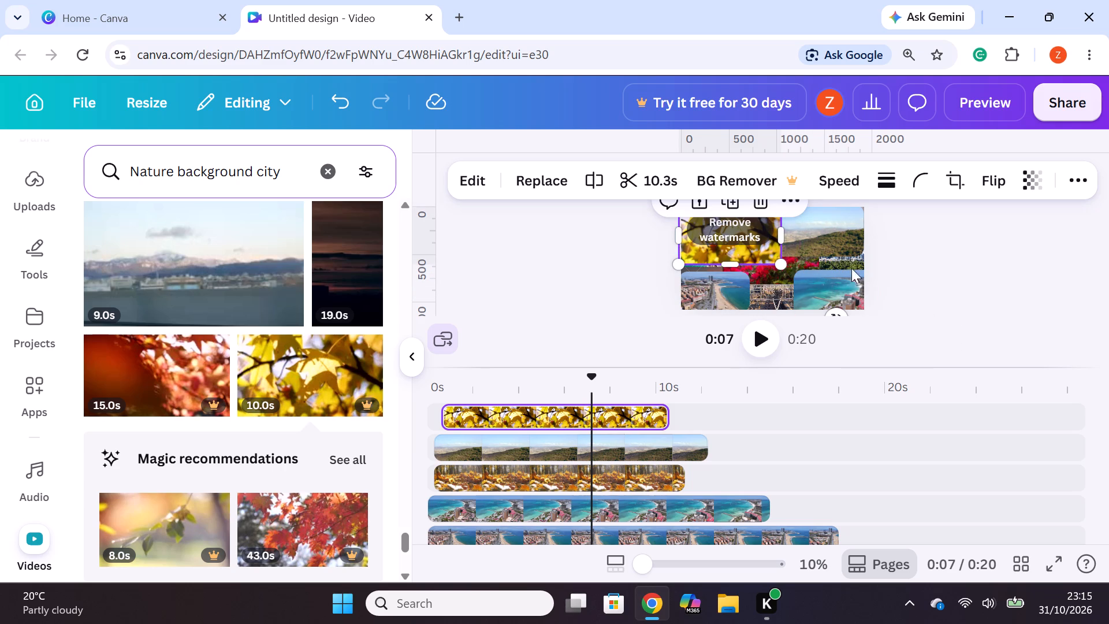
left_click_drag(783, 262, 773, 259)
left_click(753, 248)
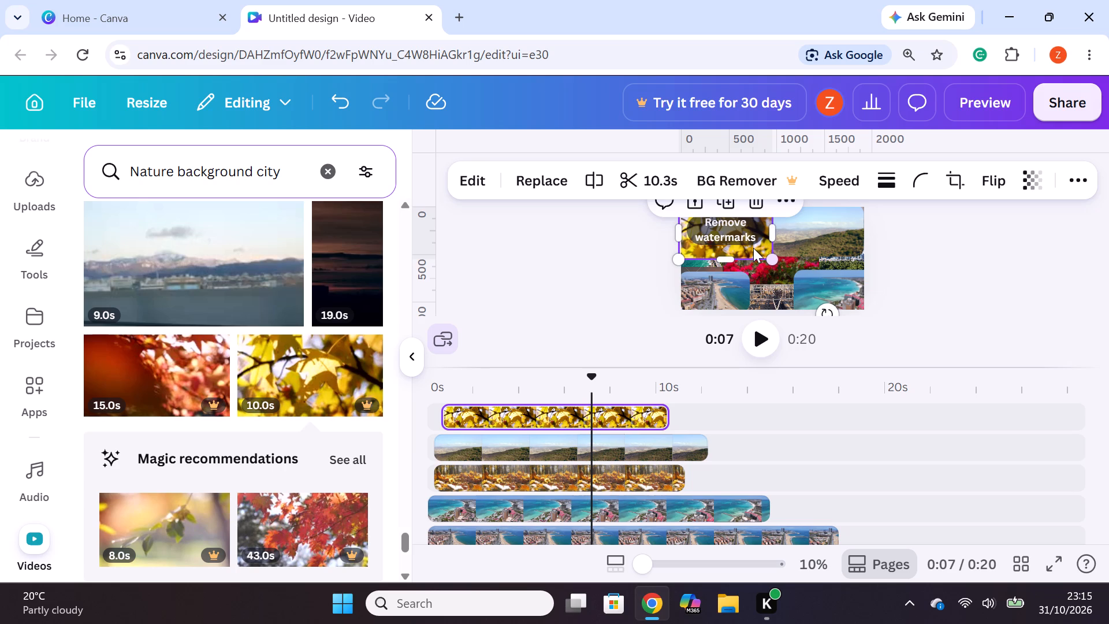
left_click(1002, 288)
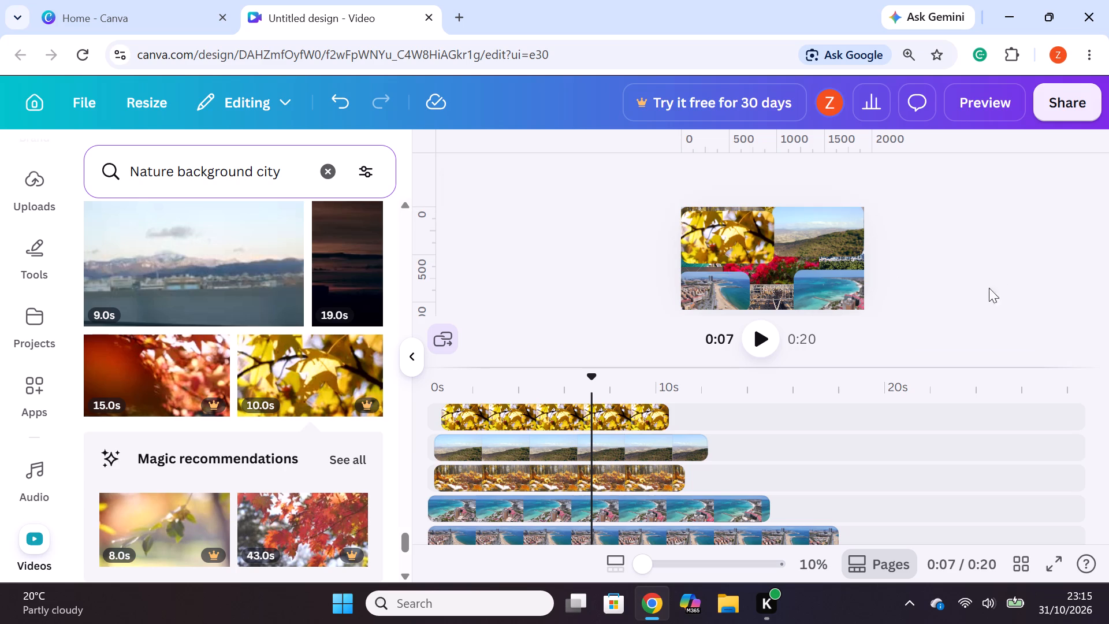
Add the 15-second red autumn leaves clip from the stock results to a new top timeline track, near the timeline's start.
left_click_drag(182, 373, 545, 401)
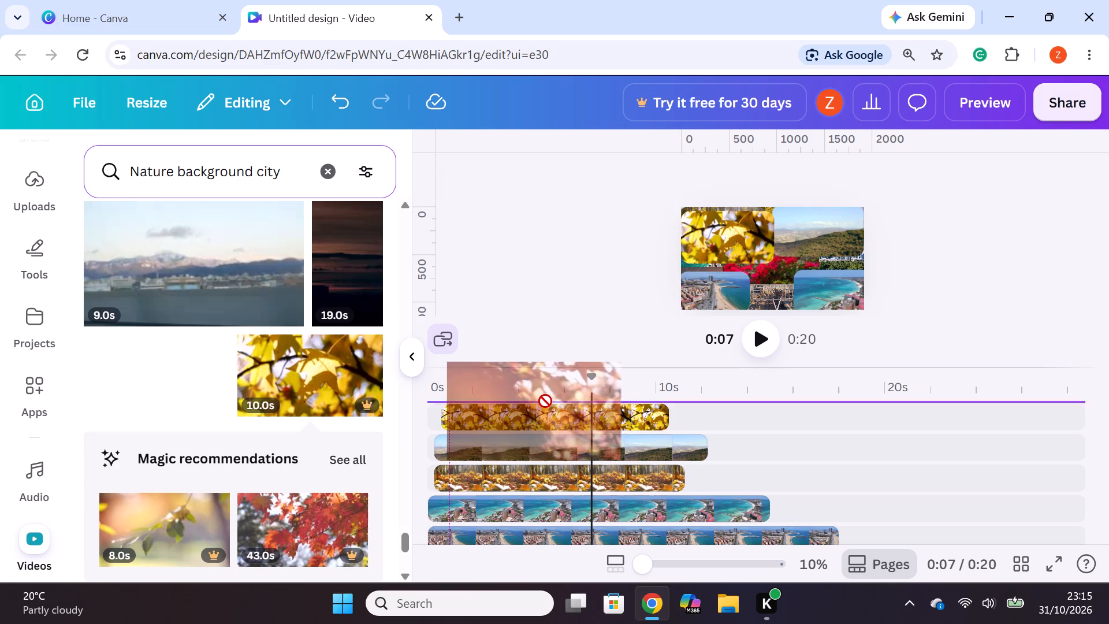
left_click_drag(545, 401, 546, 403)
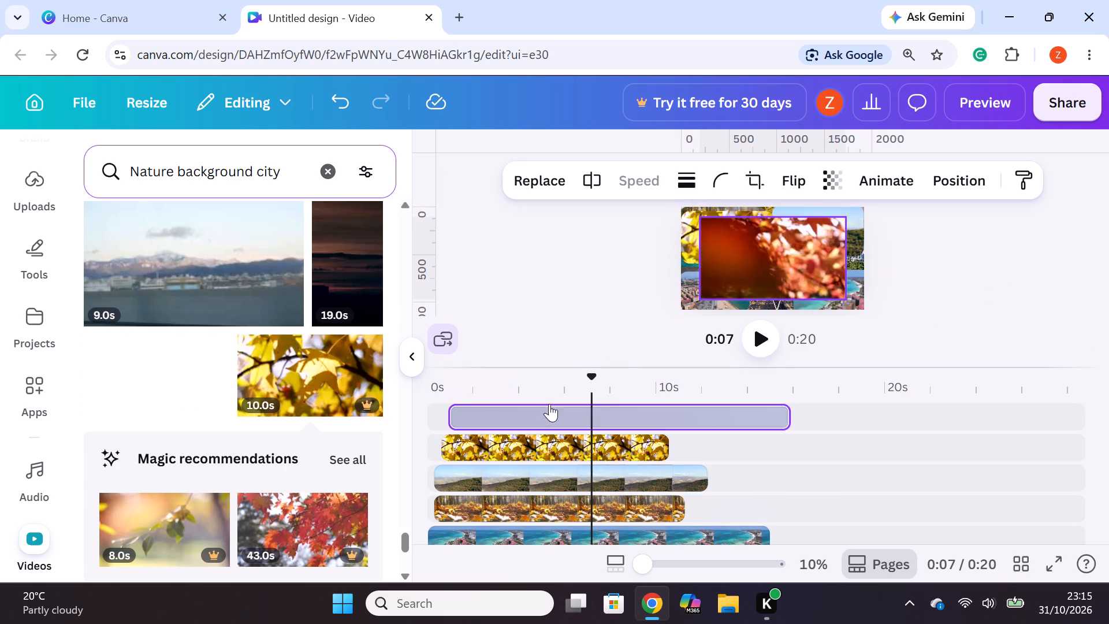
left_click(577, 411)
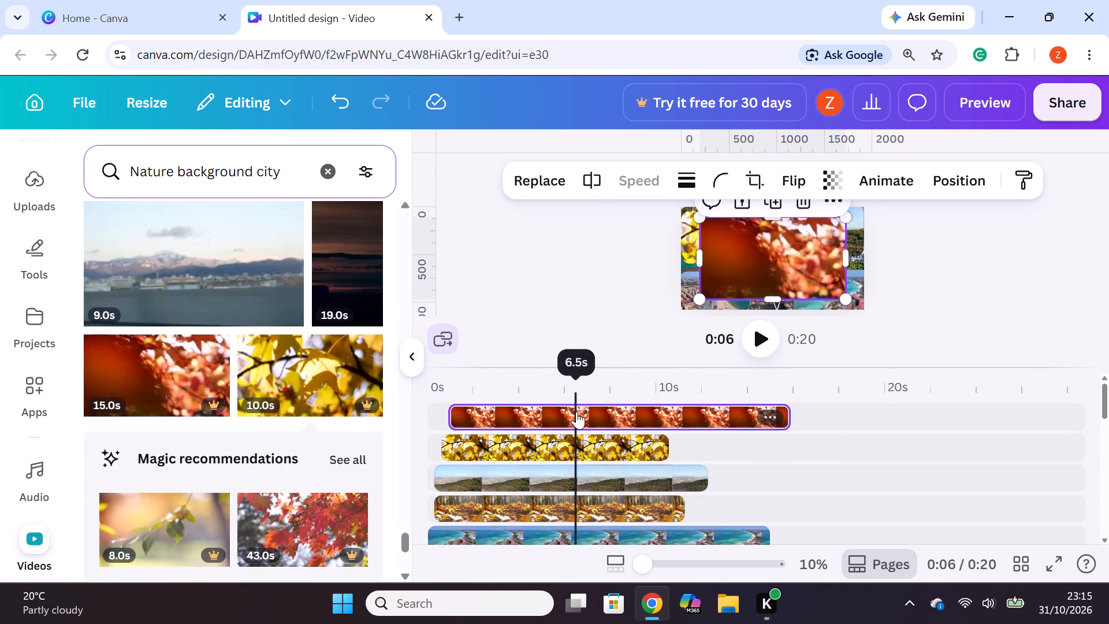
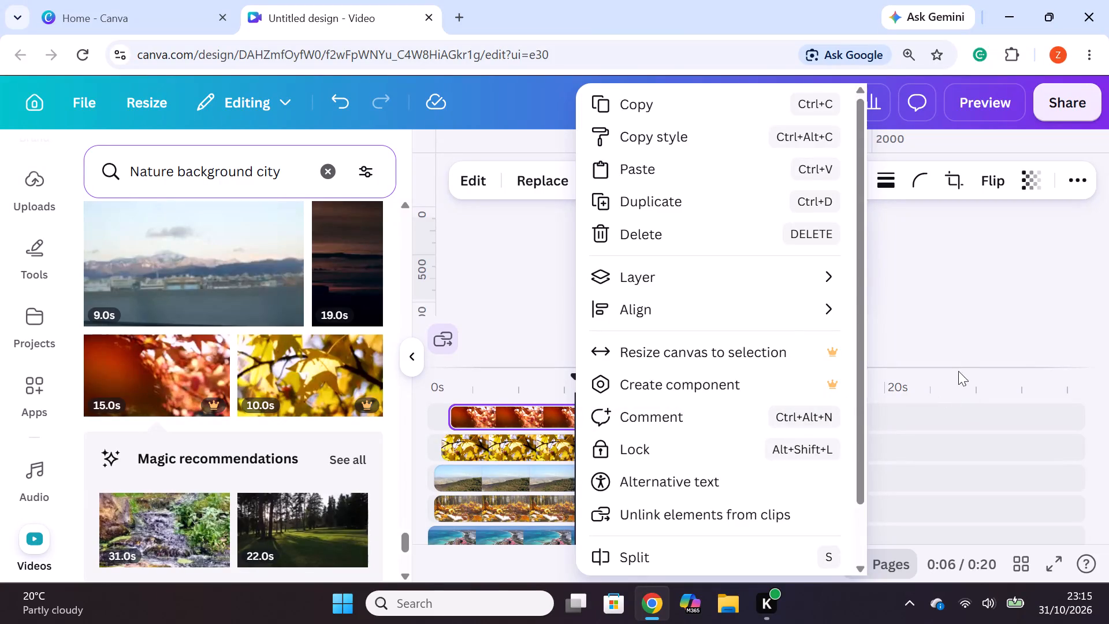
Split the red autumn leaves clip at the 0:06 playhead and delete the part after the split.
left_click(955, 354)
right_click(733, 417)
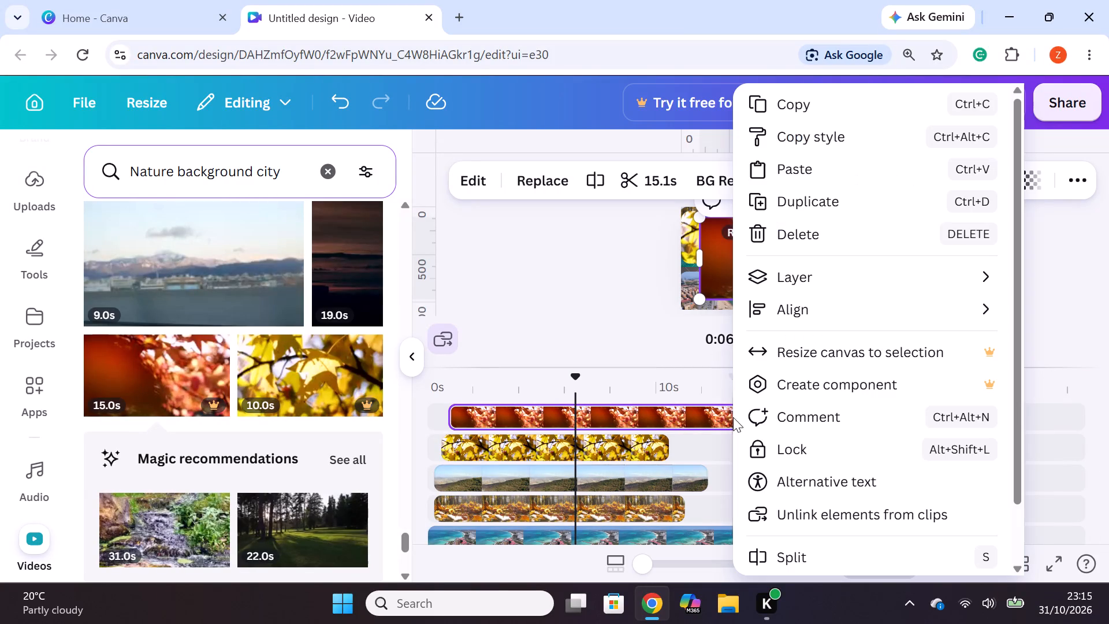
left_click(809, 552)
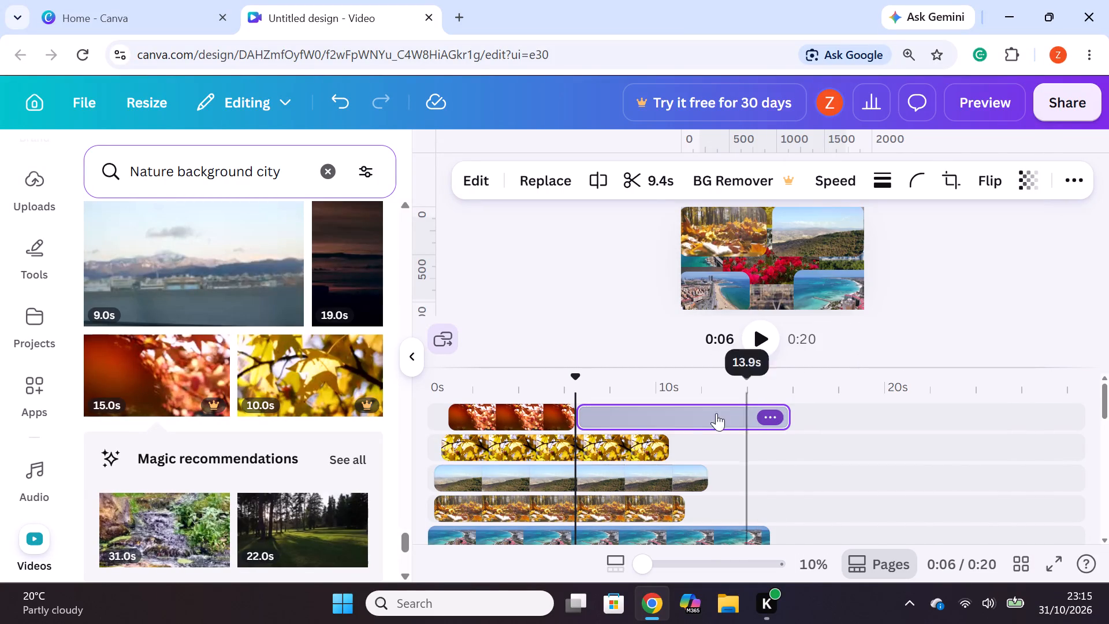
right_click(652, 408)
left_click(747, 242)
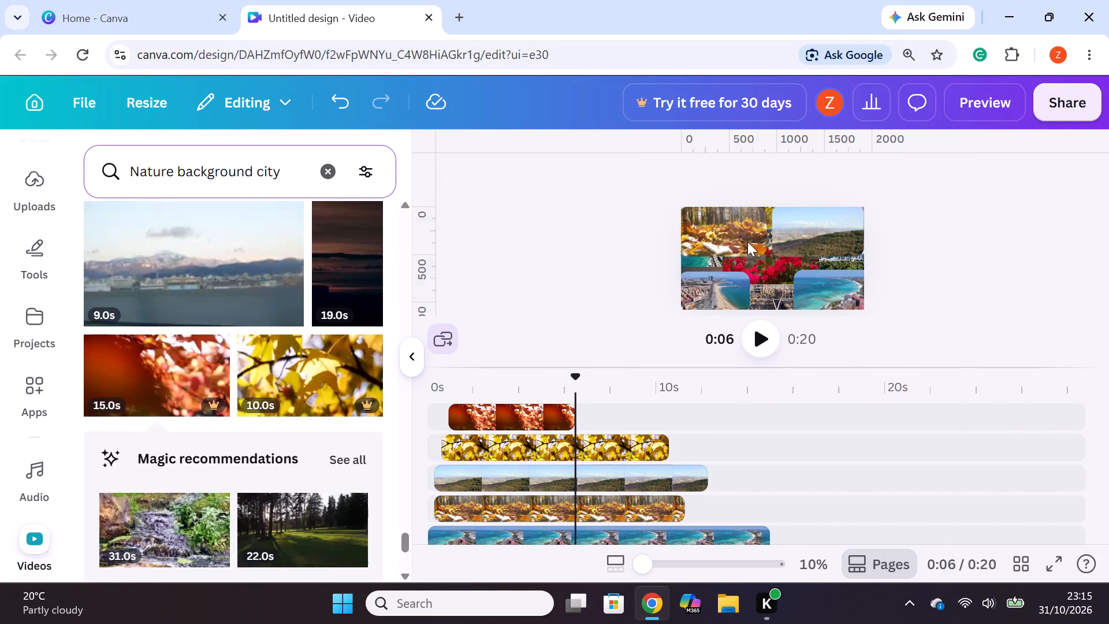
Set the remaining red autumn leaves clip's corner rounding to the maximum.
left_click(518, 415)
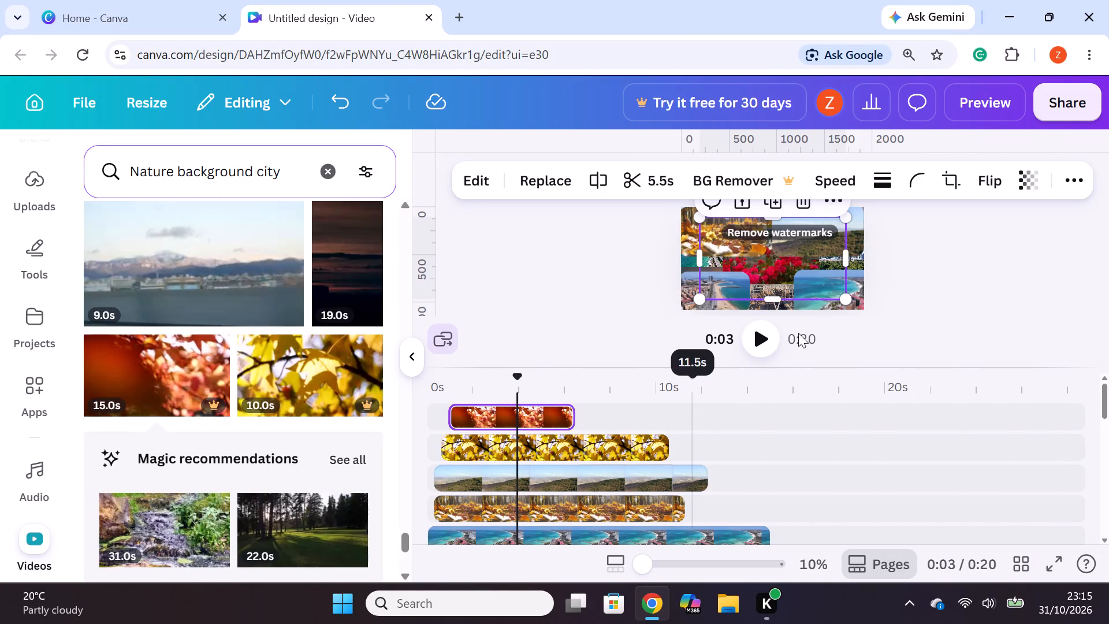
left_click(551, 443)
left_click(540, 422)
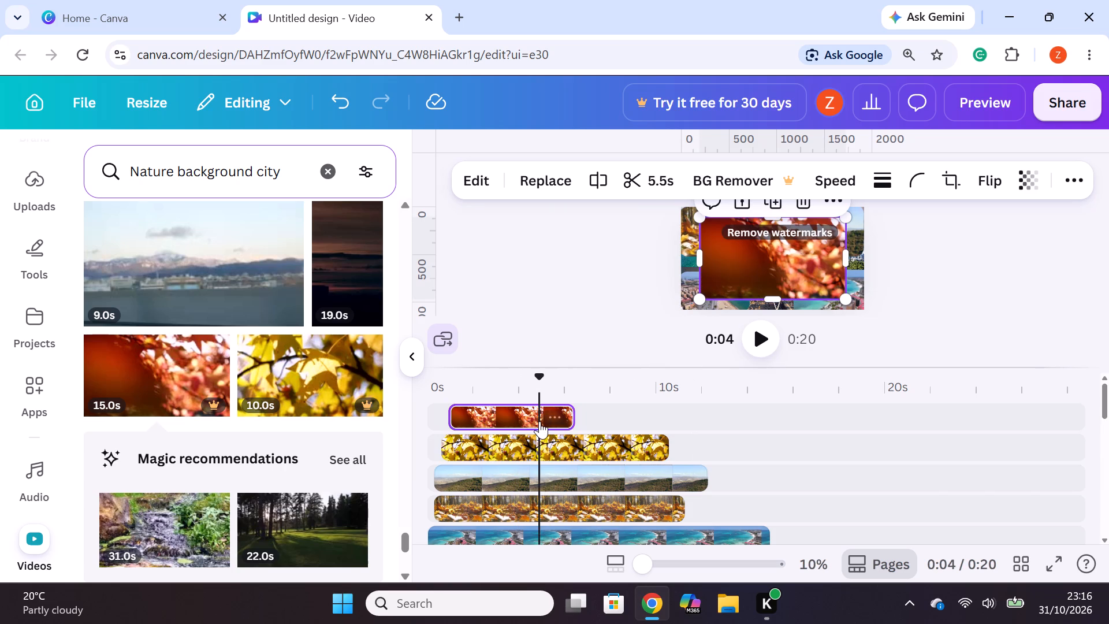
left_click(913, 188)
left_click_drag(827, 267, 1021, 261)
left_click(959, 339)
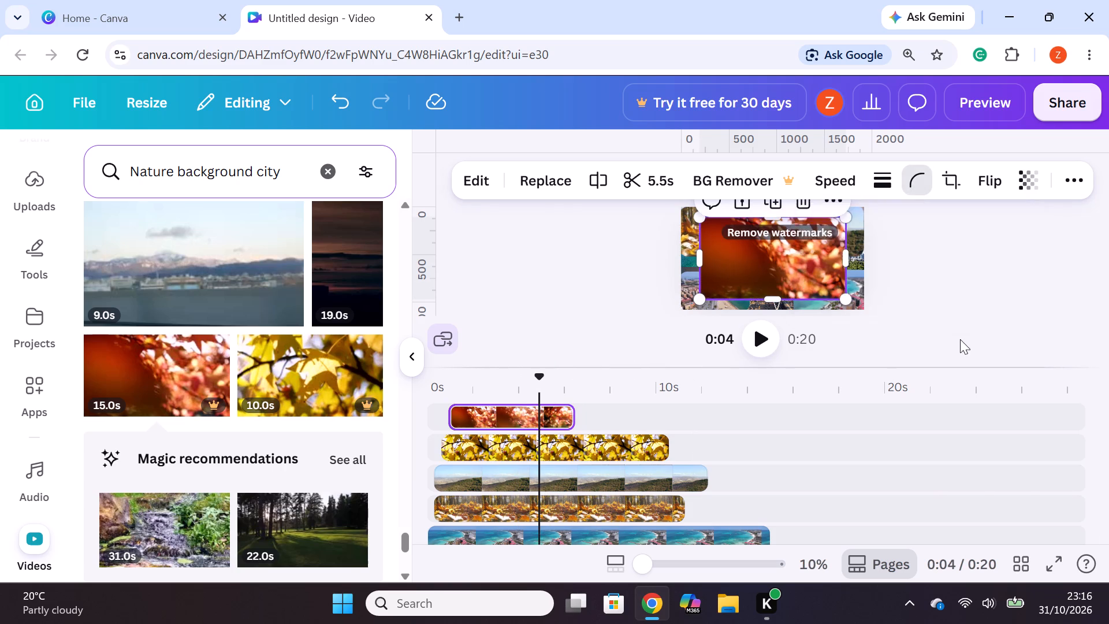
Scale down the red autumn leaves clip and place it in the canvas's upper-right corner, beside the yellow leaves clip.
left_click(775, 270)
left_click_drag(849, 300, 809, 285)
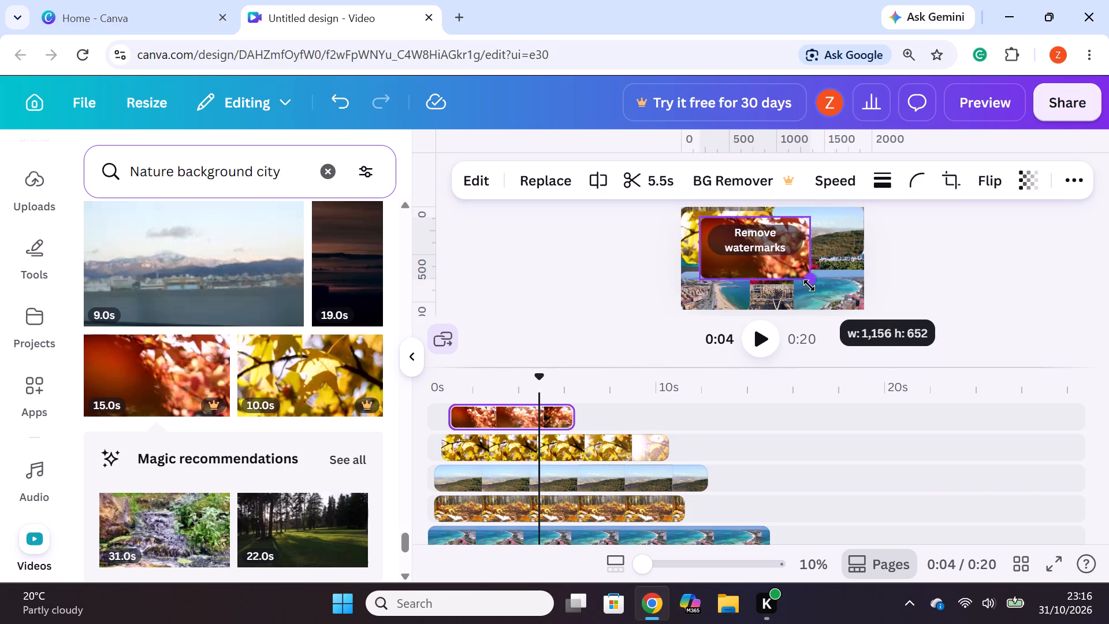
left_click_drag(809, 285, 795, 281)
left_click_drag(761, 266, 805, 262)
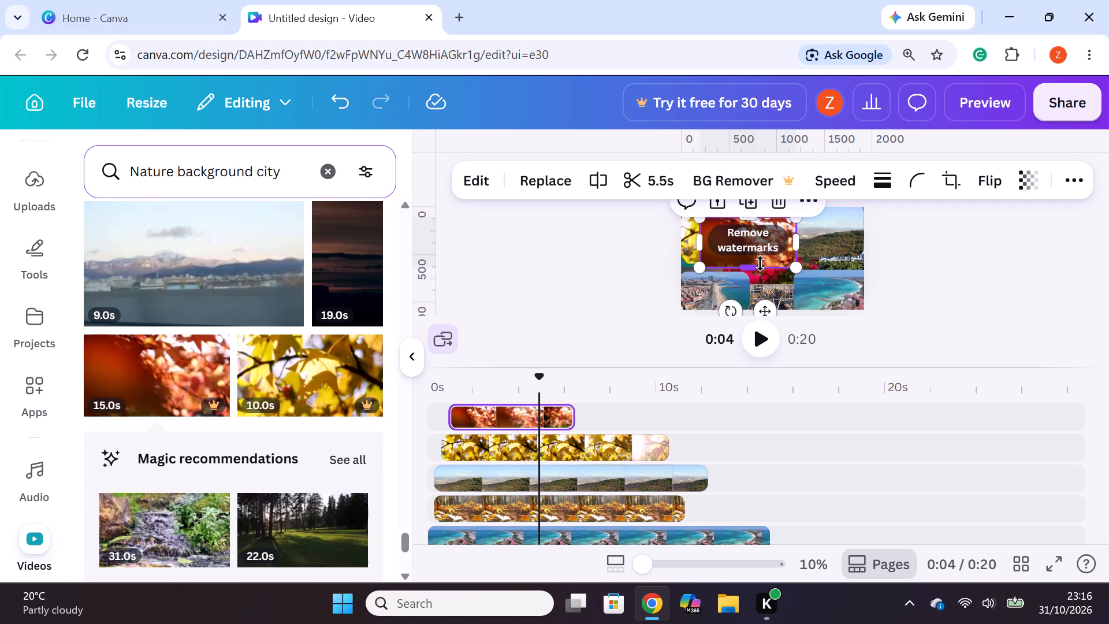
left_click_drag(758, 266, 757, 272)
left_click_drag(764, 253, 775, 254)
left_click(580, 298)
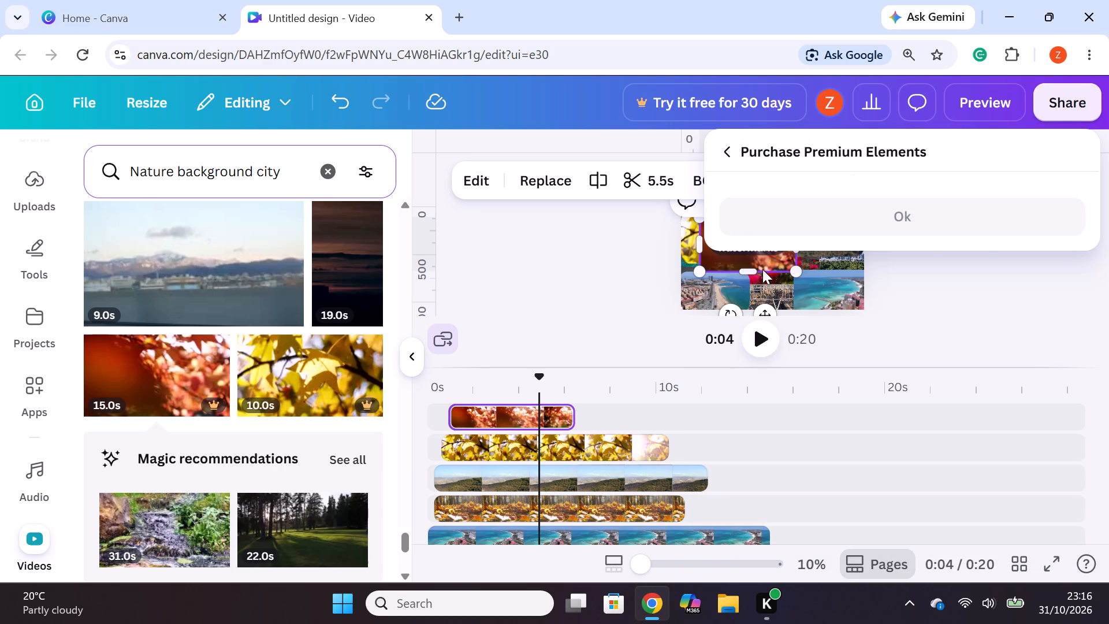
left_click(586, 302)
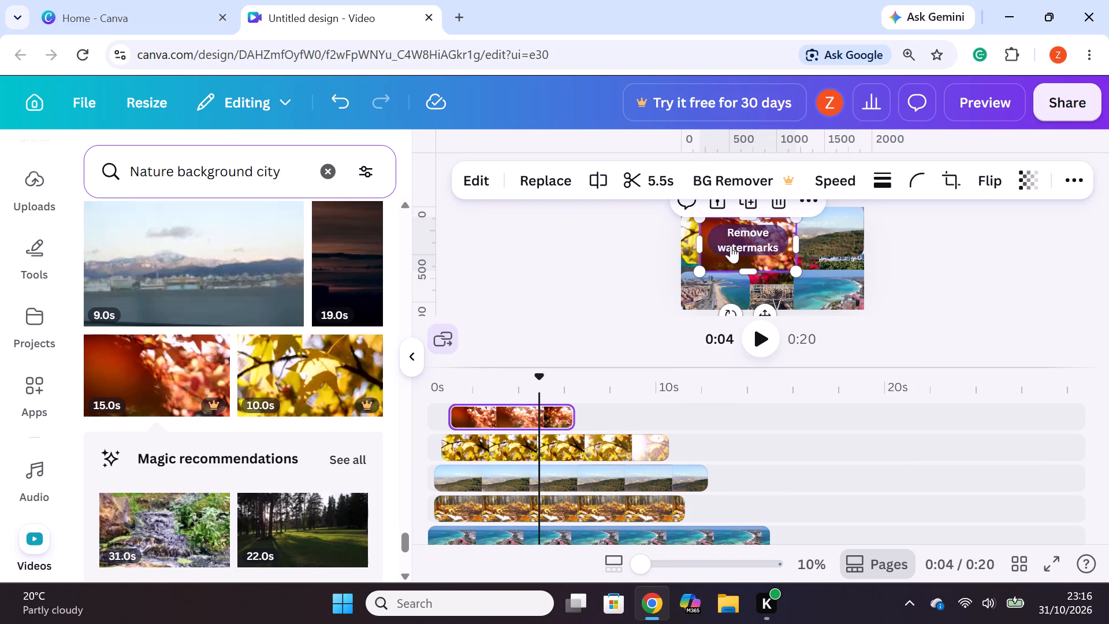
left_click_drag(773, 262, 844, 255)
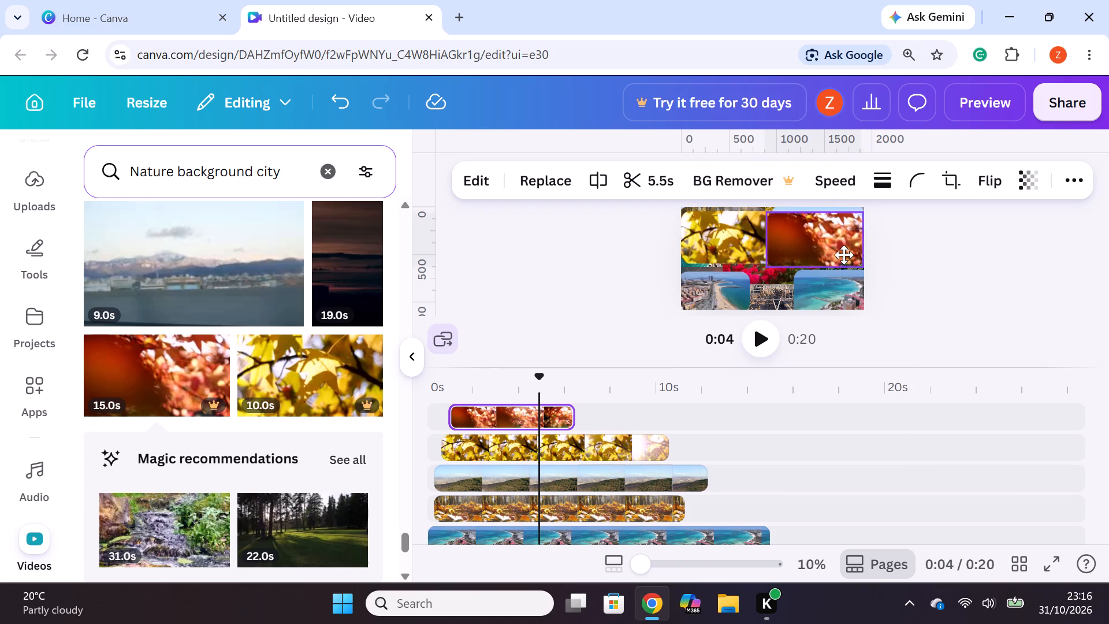
left_click_drag(844, 255, 845, 254)
left_click(962, 288)
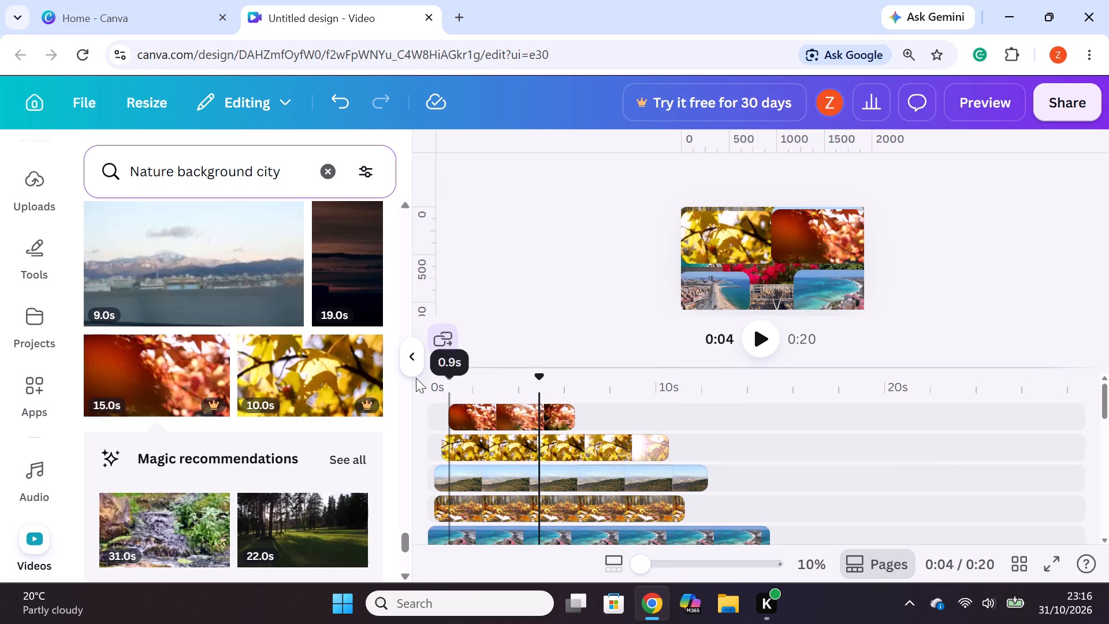
Add the 18-second red maple leaves clip from the stock results to a new top timeline track, near the timeline's start.
scroll(204, 415, "down", 2)
left_click_drag(311, 464, 467, 414)
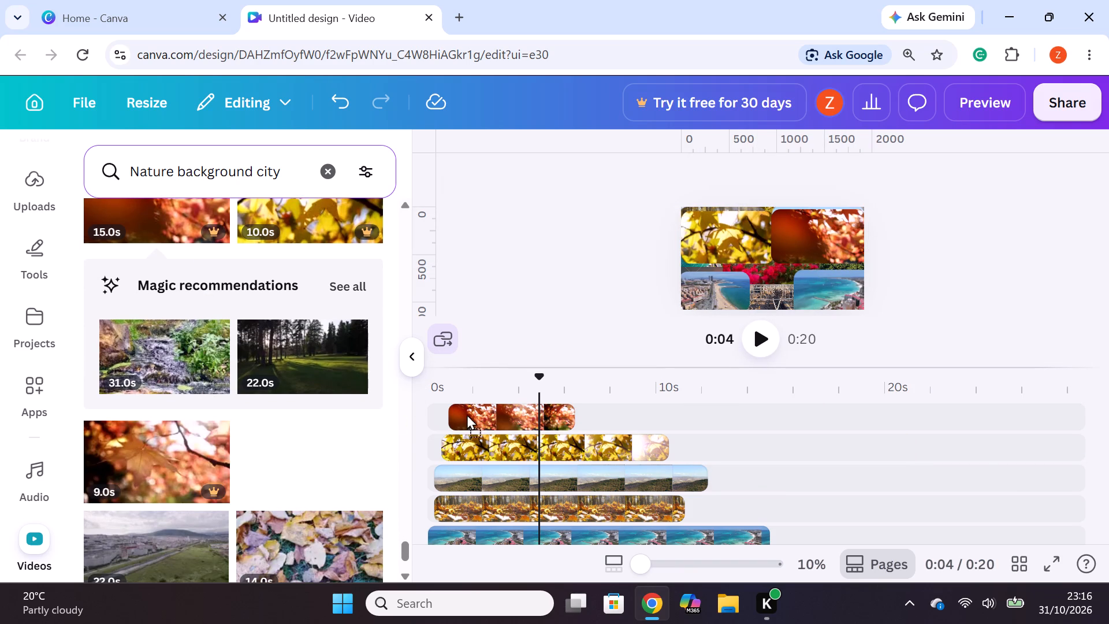
left_click_drag(467, 414, 523, 402)
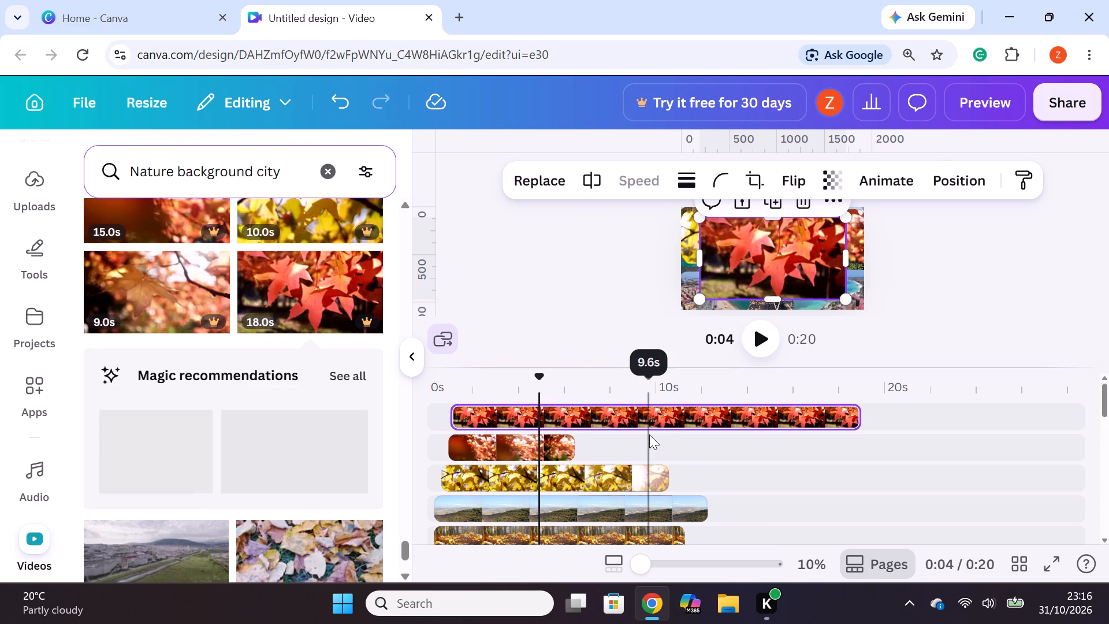
Scale down the red maple leaves clip to about a quarter of the canvas.
left_click(798, 258)
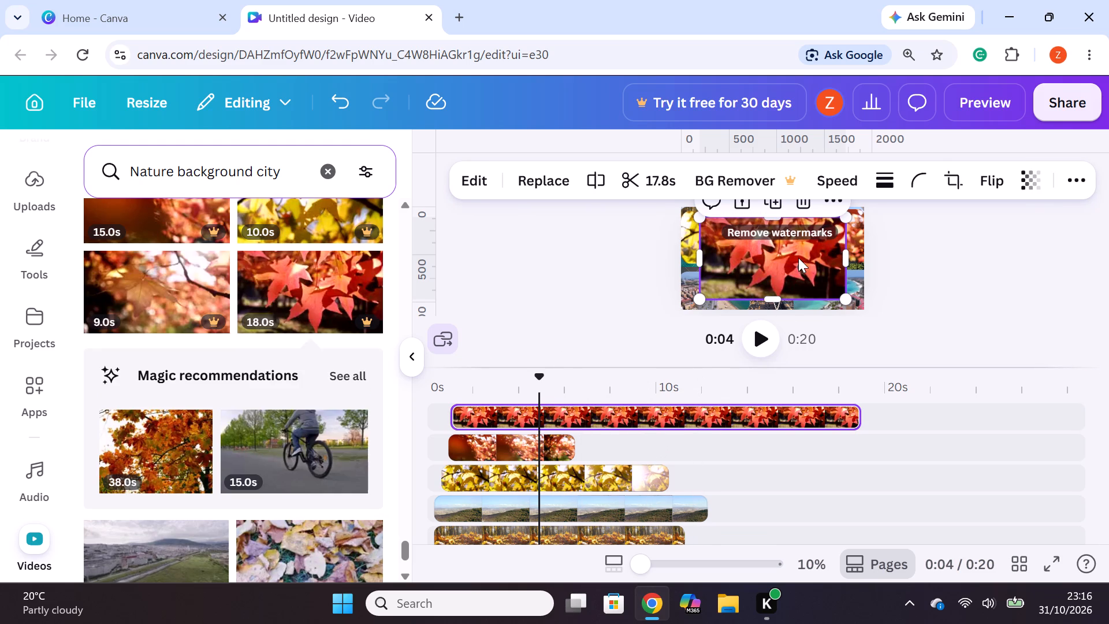
left_click(831, 284)
left_click_drag(851, 299, 801, 260)
Set the red maple leaves clip's corner rounding to the maximum.
left_click(913, 177)
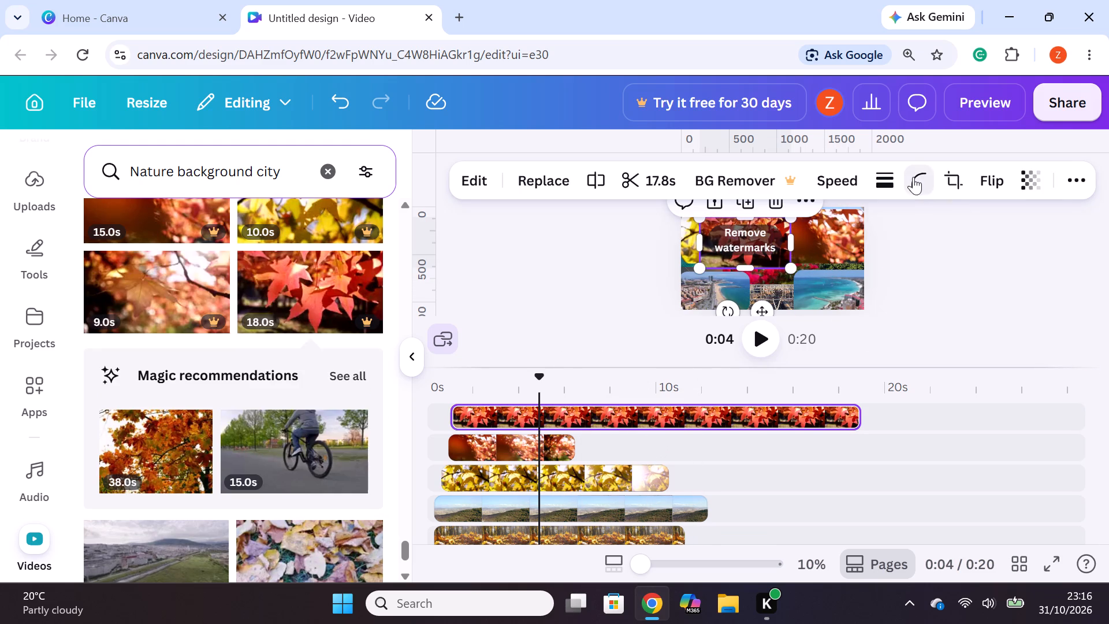
left_click_drag(824, 260, 998, 272)
left_click(1007, 323)
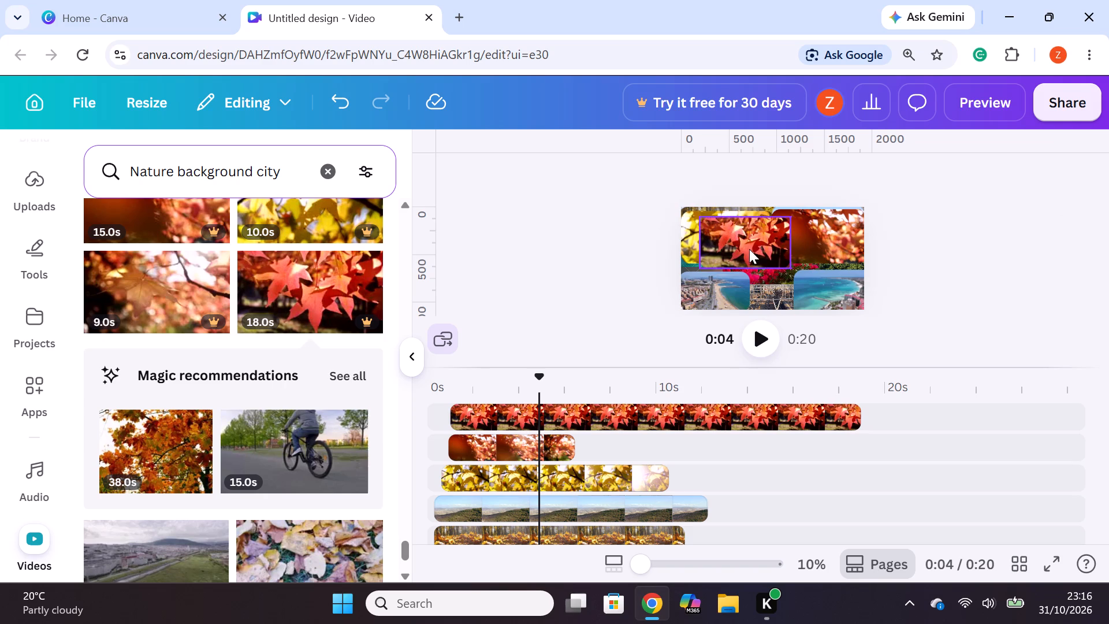
Place the red maple leaves clip in the canvas's lower-left corner, below the yellow leaves clip.
left_click_drag(743, 239, 724, 285)
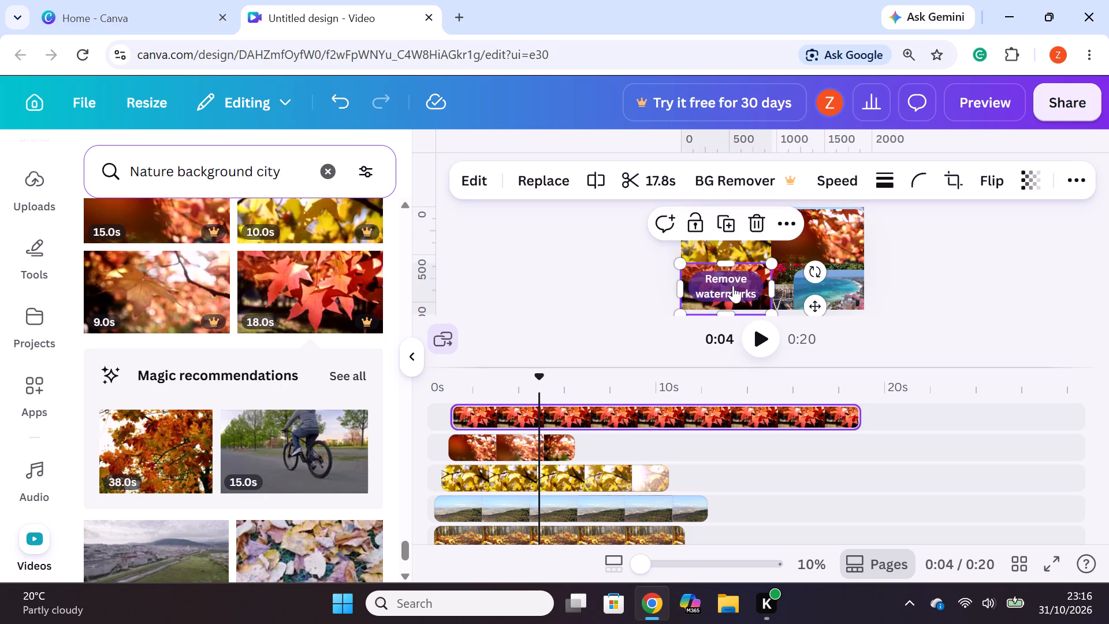
left_click(963, 267)
left_click(731, 295)
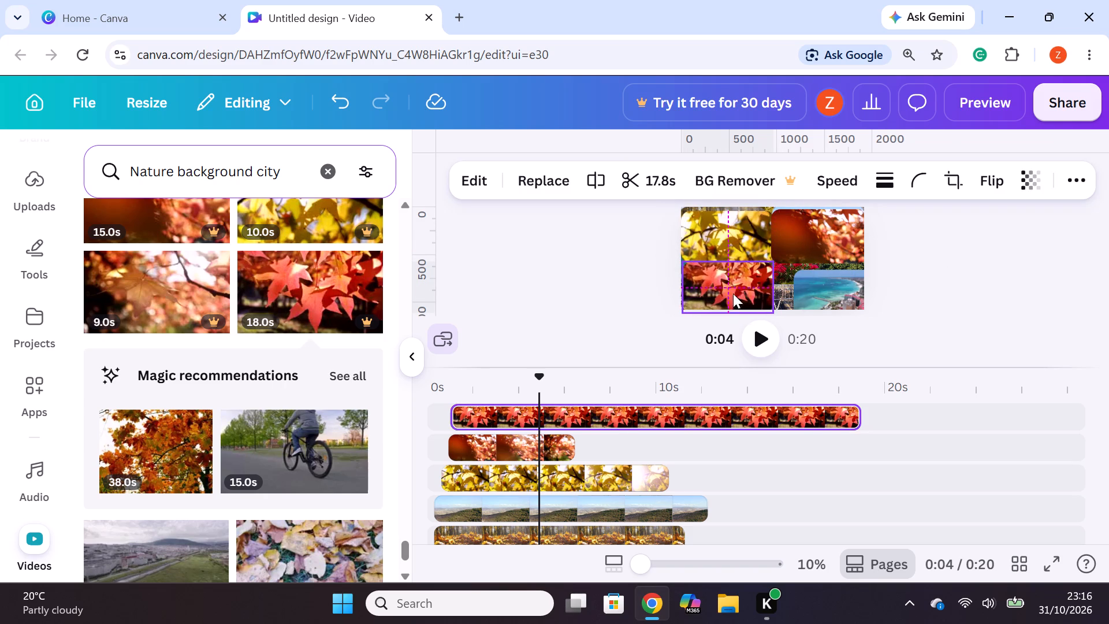
left_click(980, 295)
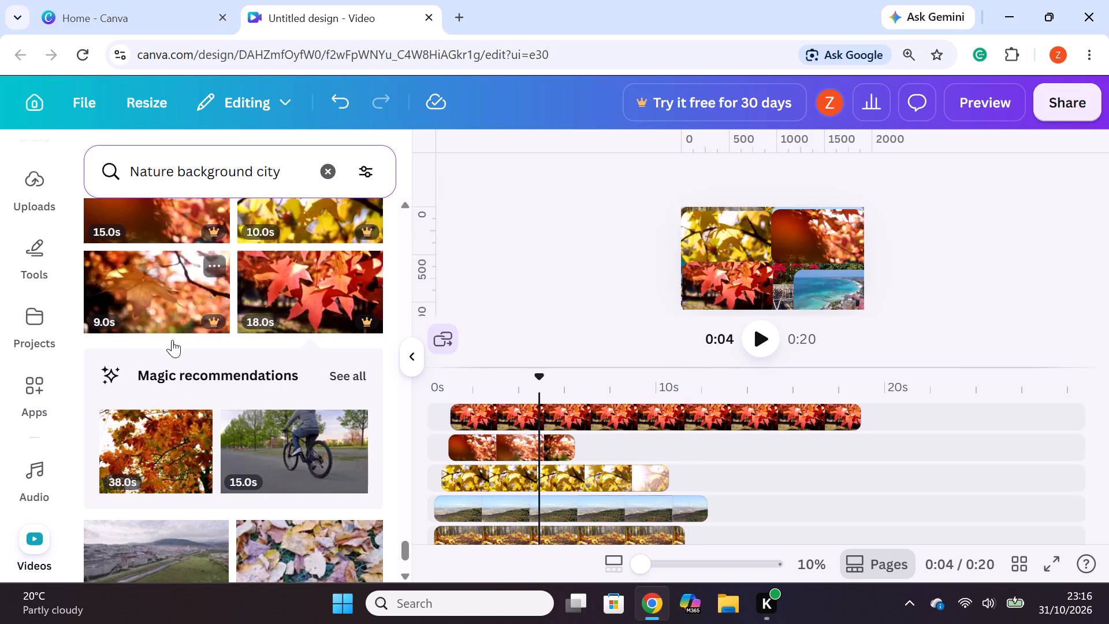
Add the 38-second orange autumn tree clip from the recommendations to a new top timeline track, near the timeline's start.
left_click_drag(154, 447, 535, 405)
left_click_drag(598, 410, 554, 410)
left_click(554, 410)
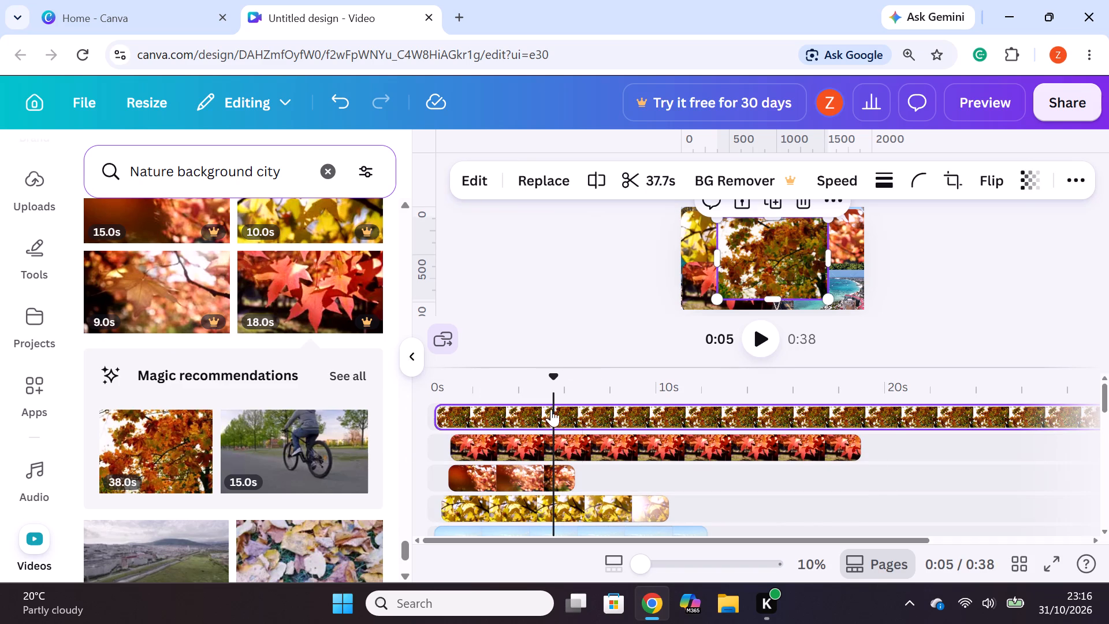
left_click(611, 415)
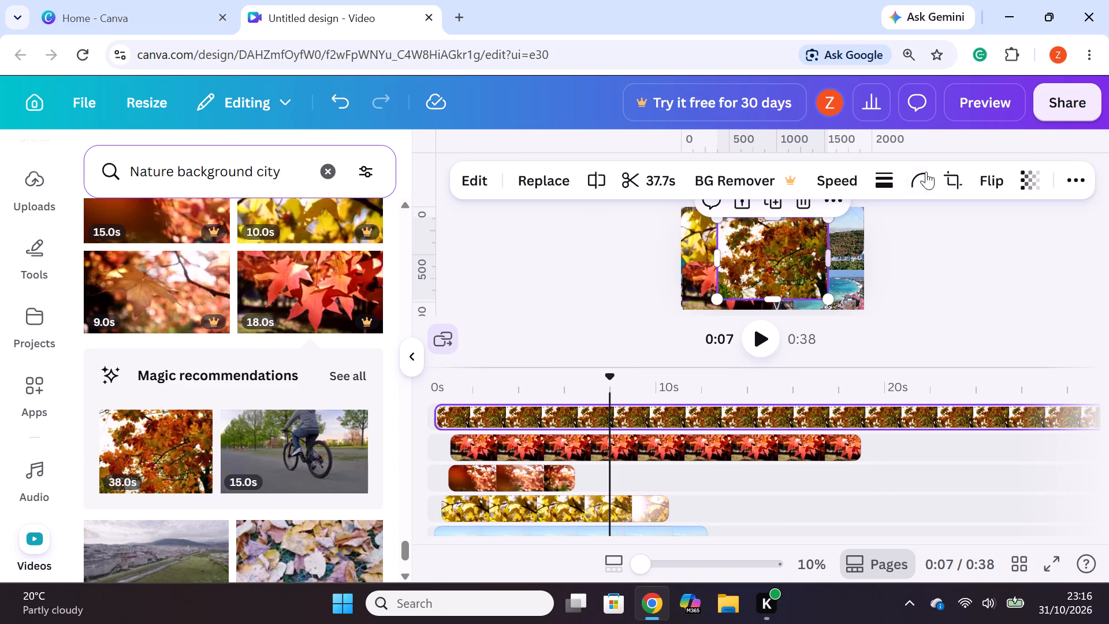
Set the autumn tree clip's corner rounding to 100.
left_click(918, 175)
left_click_drag(823, 259, 1026, 276)
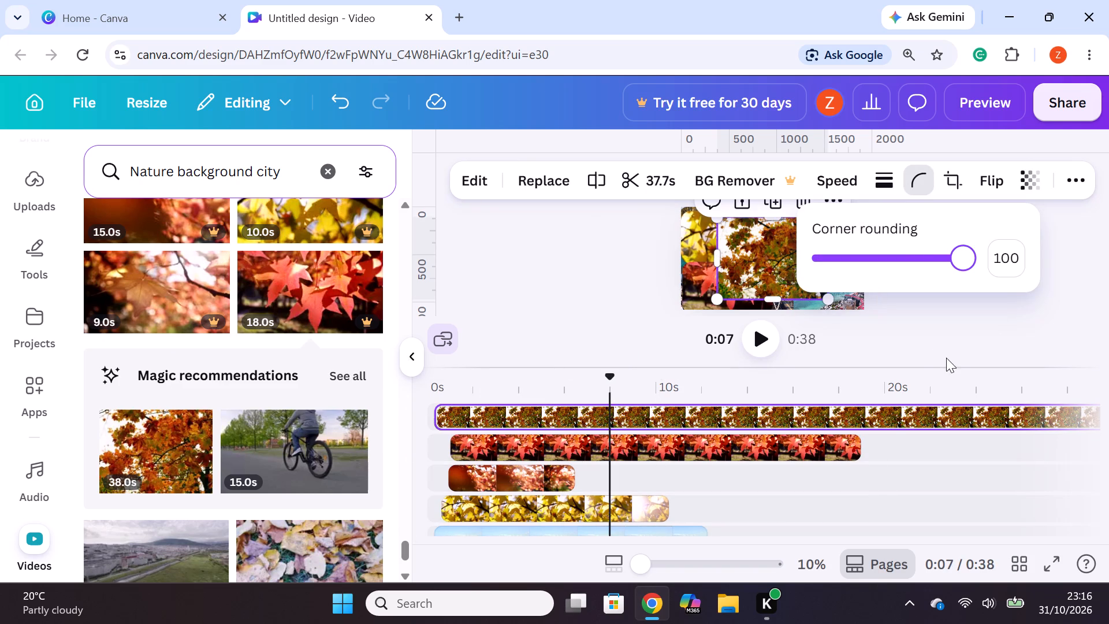
left_click(935, 322)
Scale down the autumn tree clip, place it in the canvas's lower-right corner and widen it past the right edge.
left_click(803, 276)
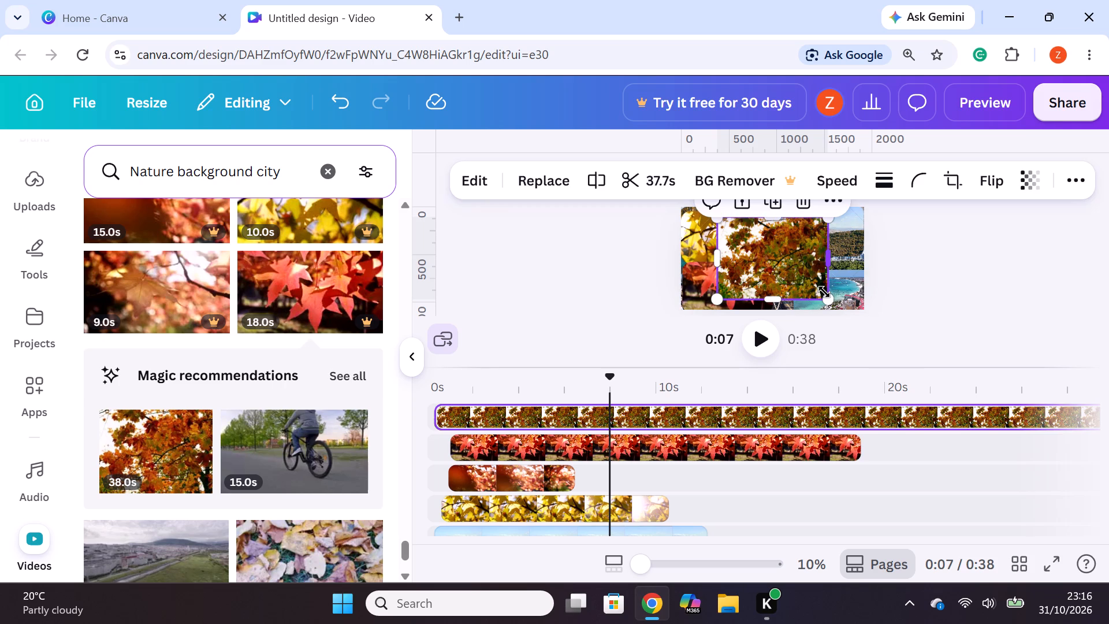
left_click_drag(832, 301, 803, 278)
left_click_drag(770, 255, 827, 296)
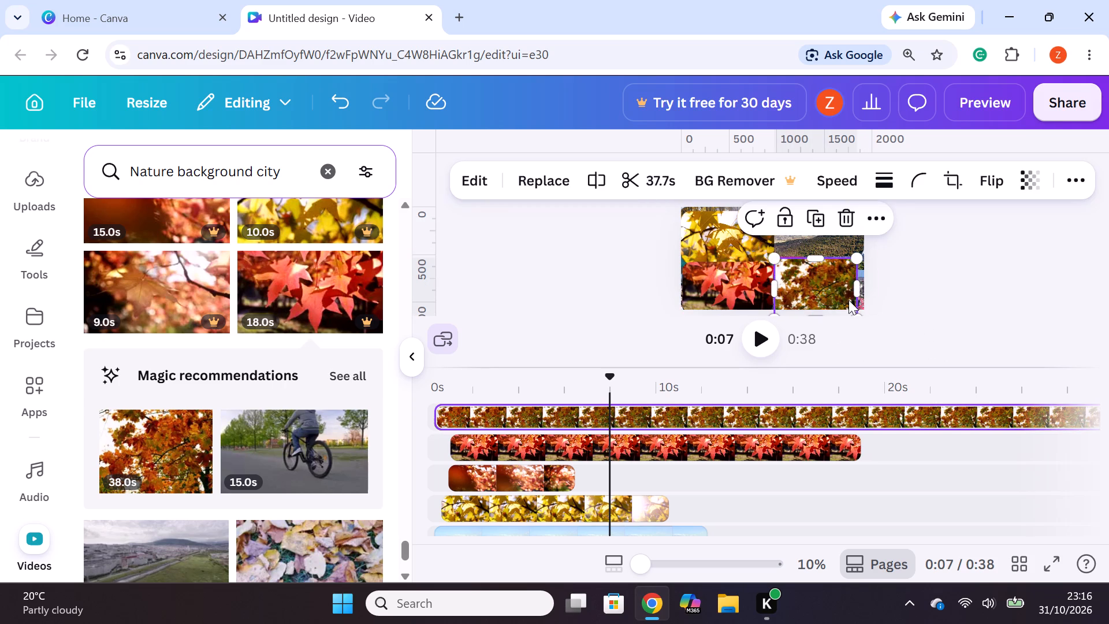
left_click_drag(854, 289, 869, 291)
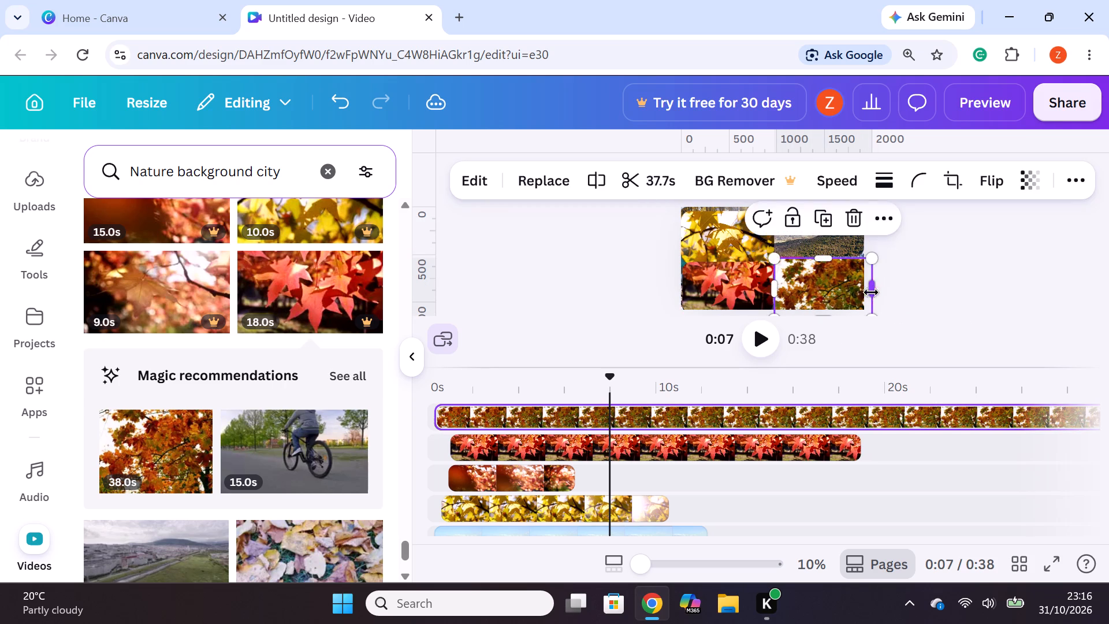
left_click(940, 283)
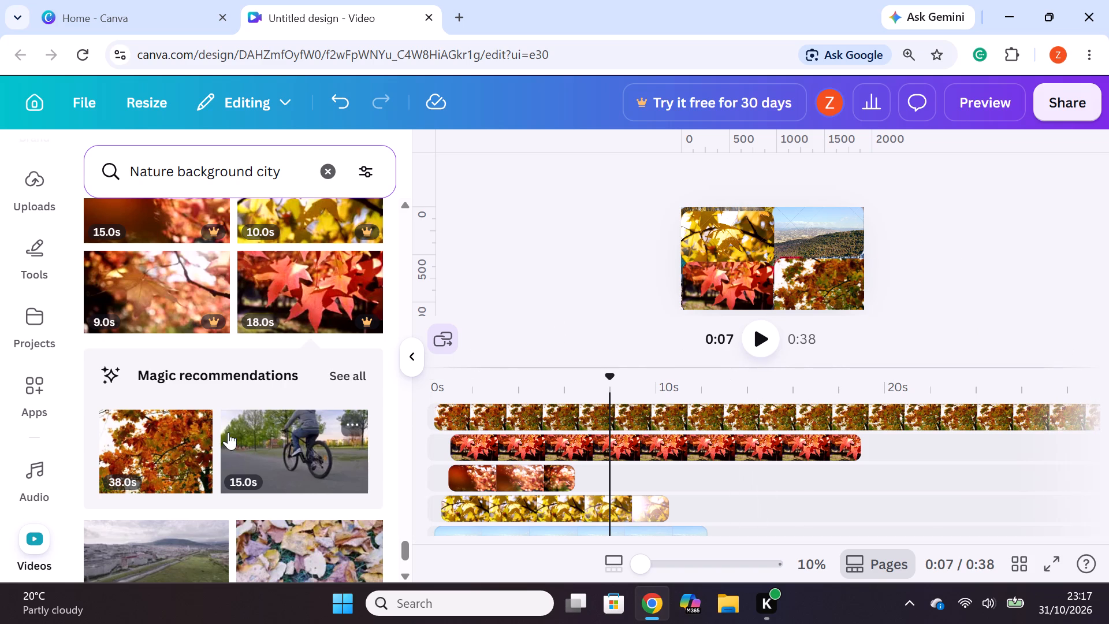
Add the 21-second yellow leaves clip from the stock results to a new top timeline track, starting at 0s.
scroll(242, 420, "down", 3)
scroll(291, 359, "down", 4)
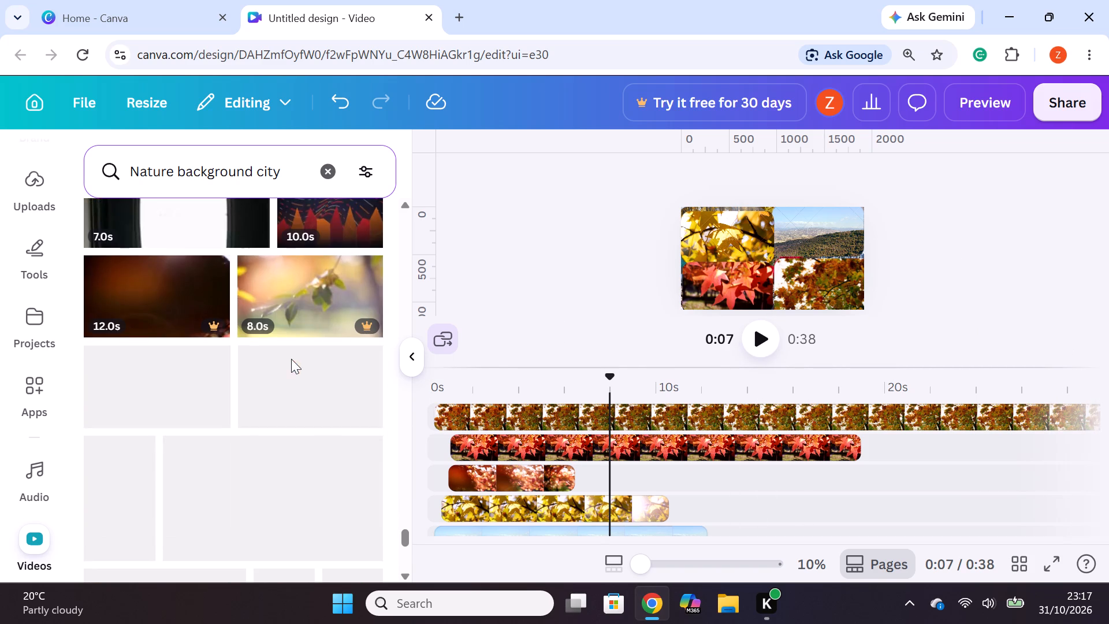
scroll(291, 359, "down", 5)
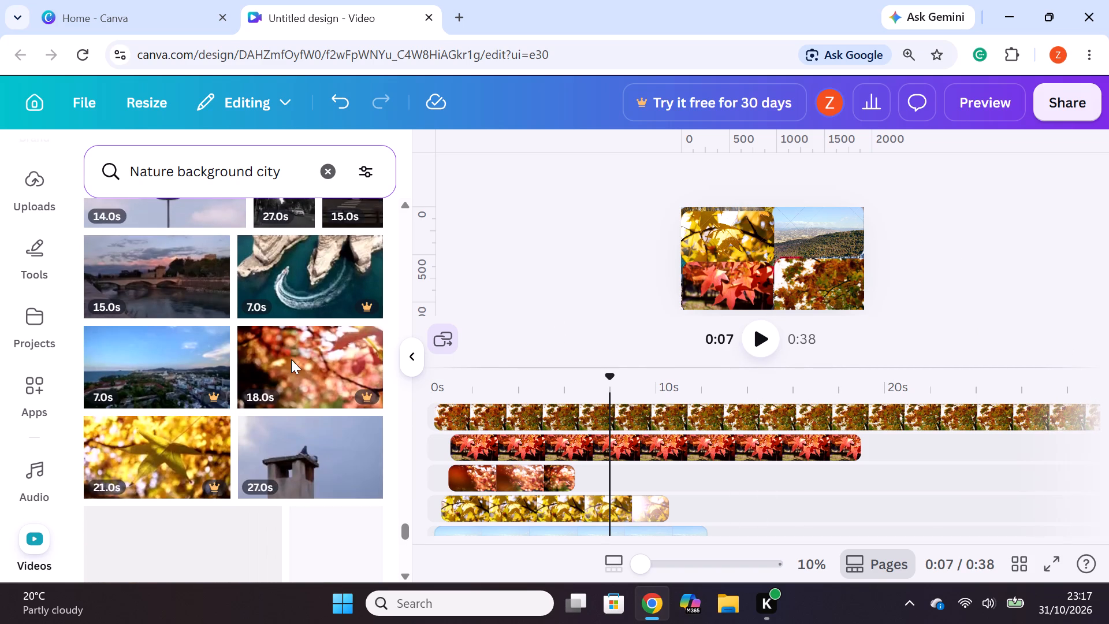
left_click_drag(150, 439, 571, 371)
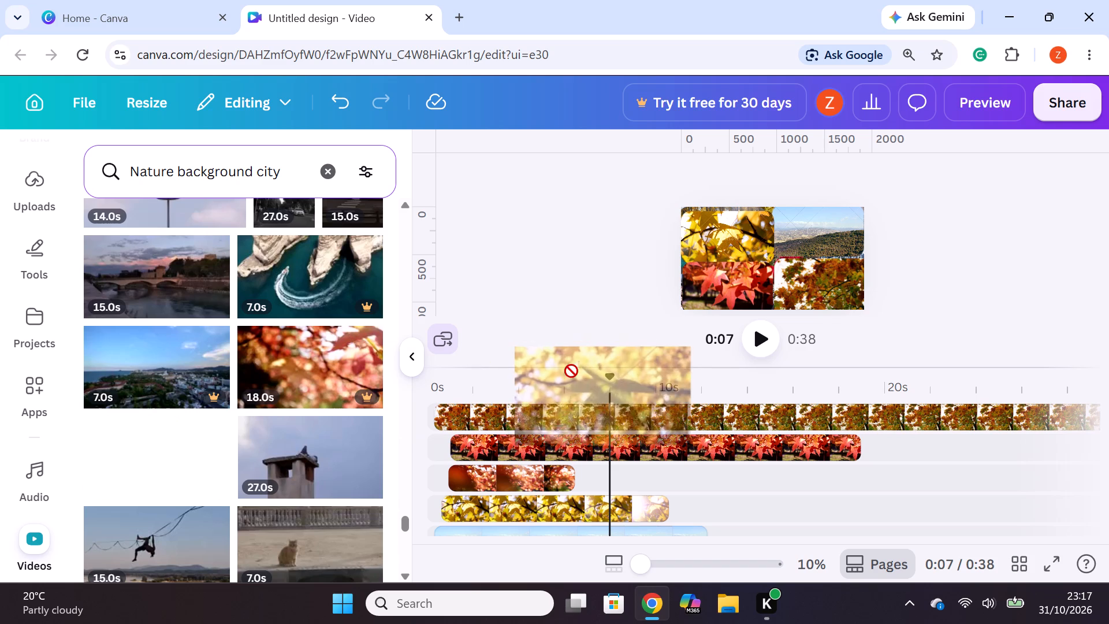
left_click_drag(571, 371, 542, 405)
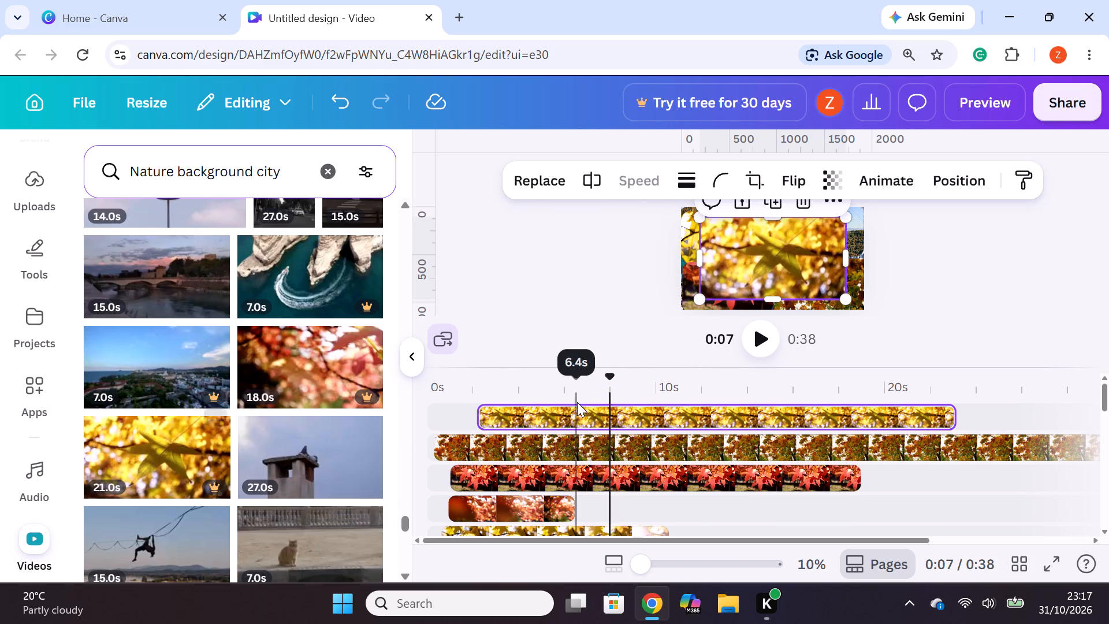
left_click_drag(578, 406, 531, 402)
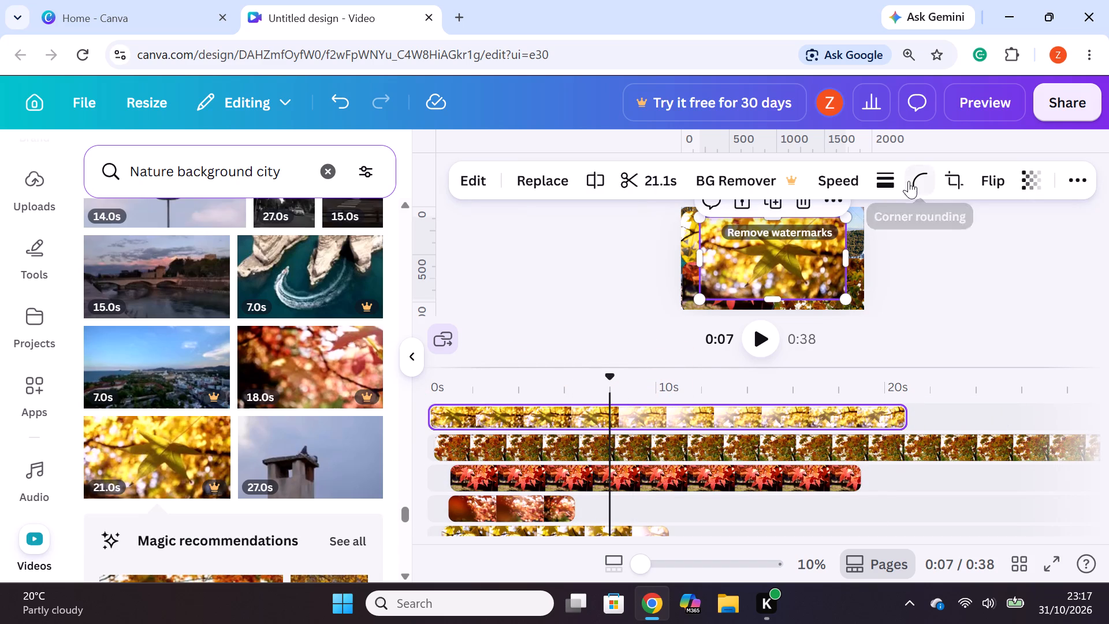
Set the 21-second yellow leaves clip's corner rounding to the maximum.
left_click(909, 180)
left_click_drag(823, 267, 980, 287)
left_click(978, 310)
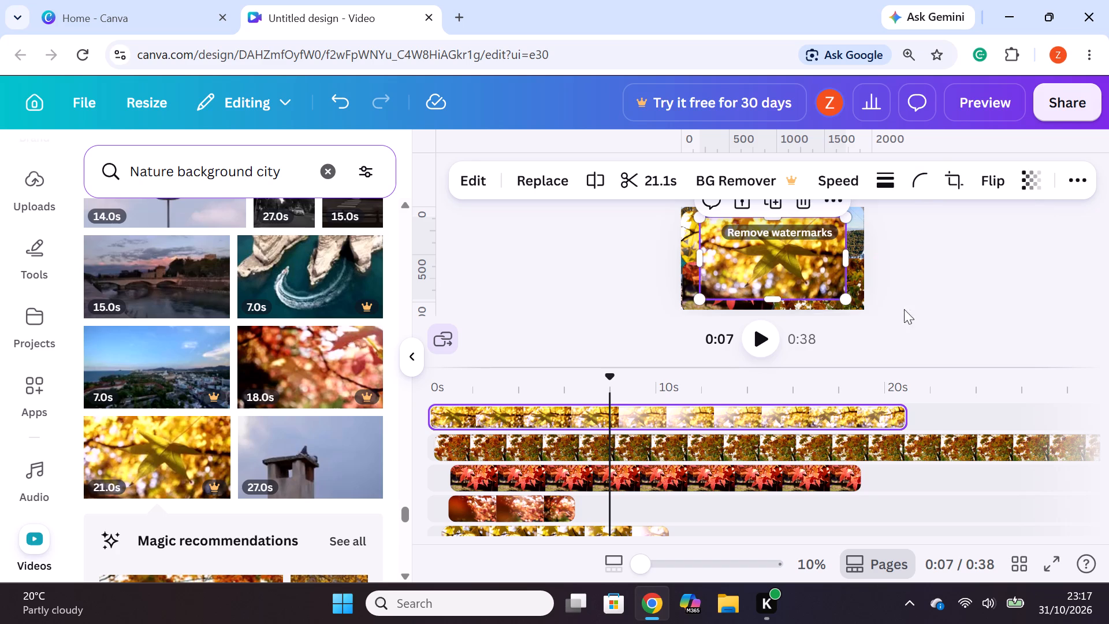
Scale down the 21-second yellow leaves clip to about half the canvas width and place it in the canvas's upper-right corner.
left_click(772, 277)
left_click(802, 268)
left_click_drag(845, 295, 795, 256)
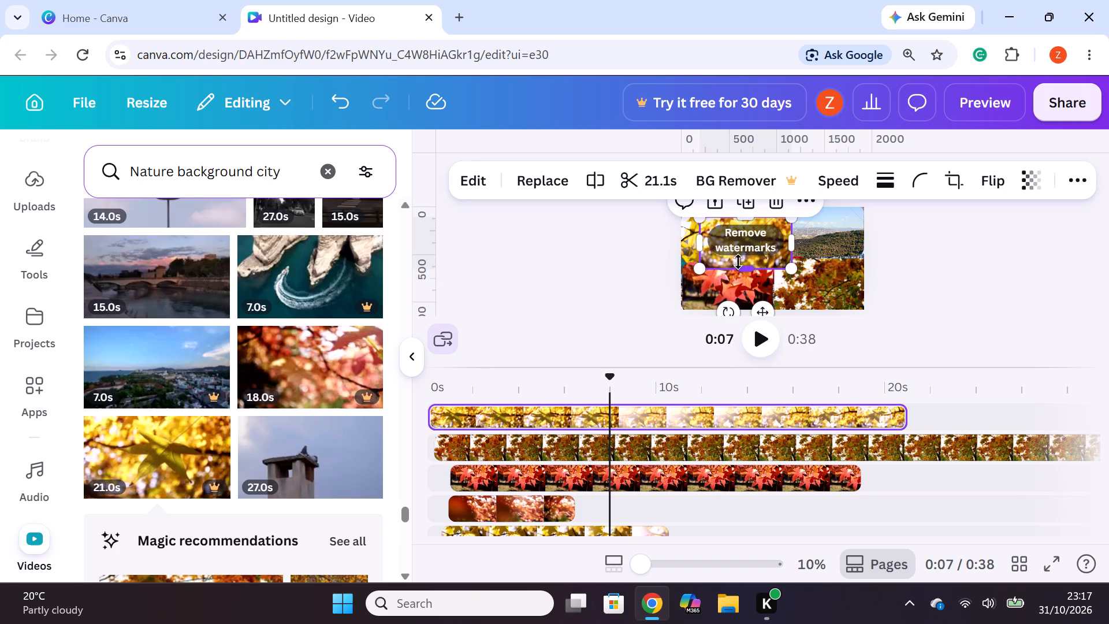
left_click_drag(740, 258, 814, 251)
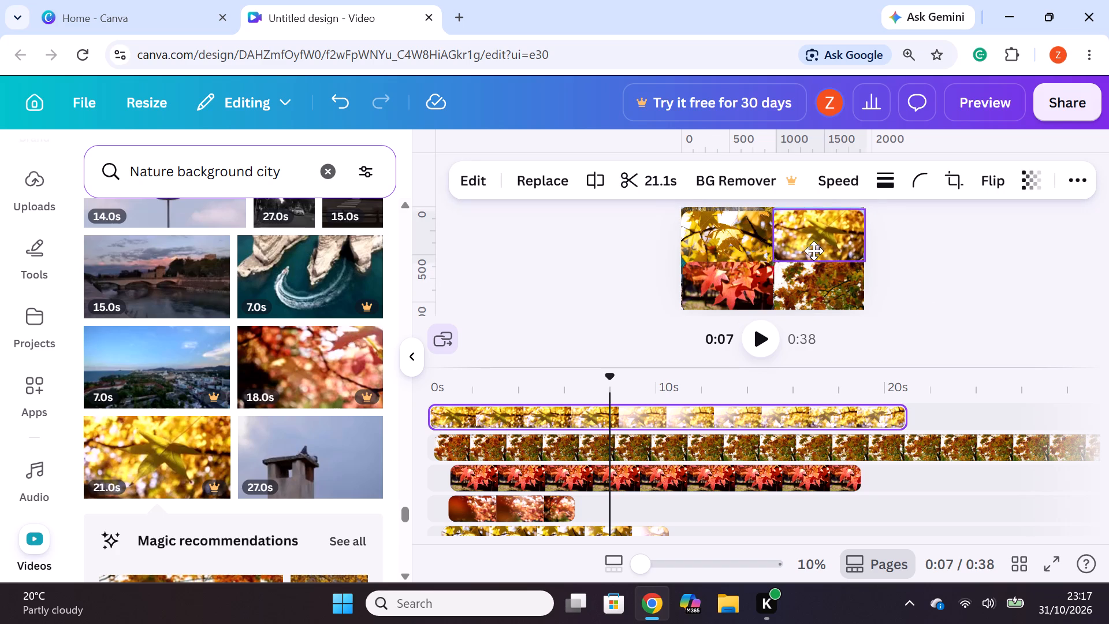
left_click_drag(814, 251, 813, 251)
left_click(969, 261)
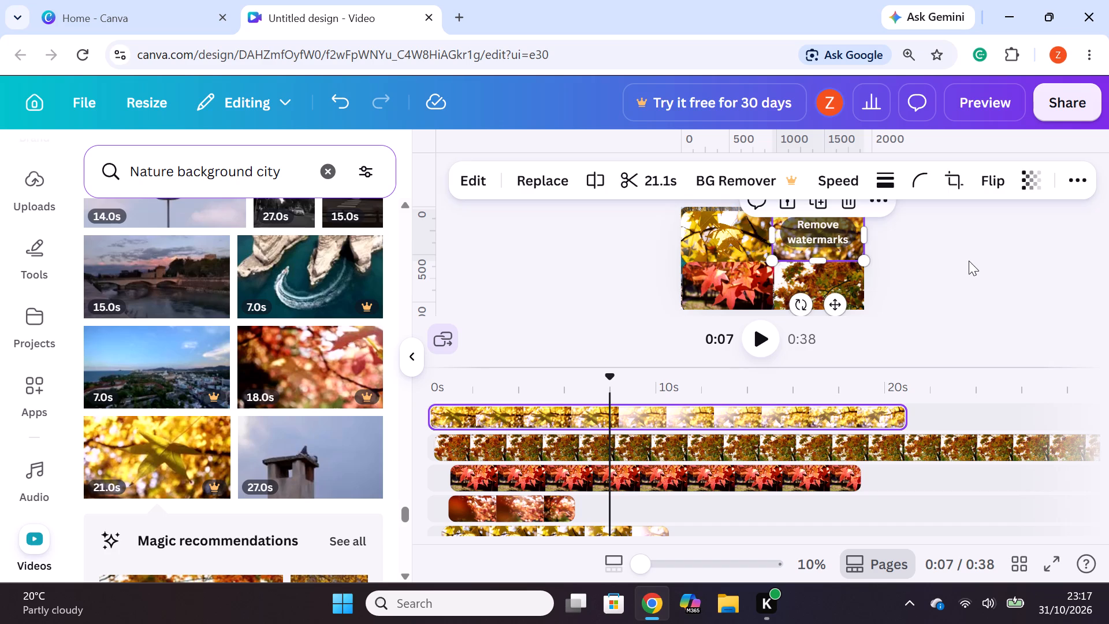
Add the 38-second autumn tree clip from the Magic recommendations to a new top timeline track, starting at 0s.
scroll(113, 448, "down", 3)
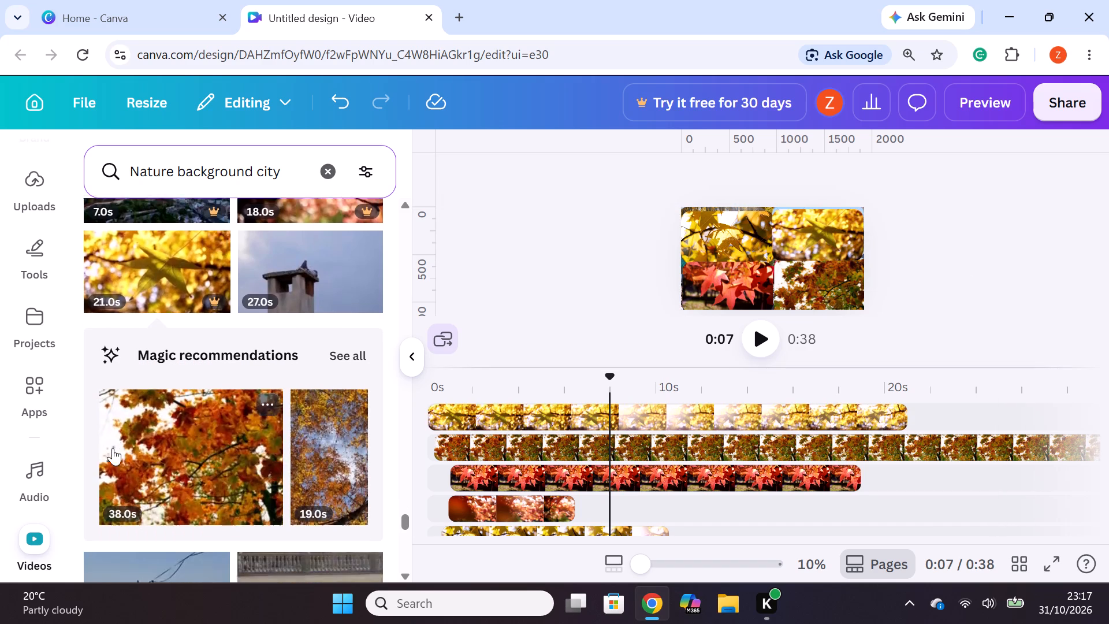
scroll(113, 447, "down", 4)
scroll(115, 446, "up", 4)
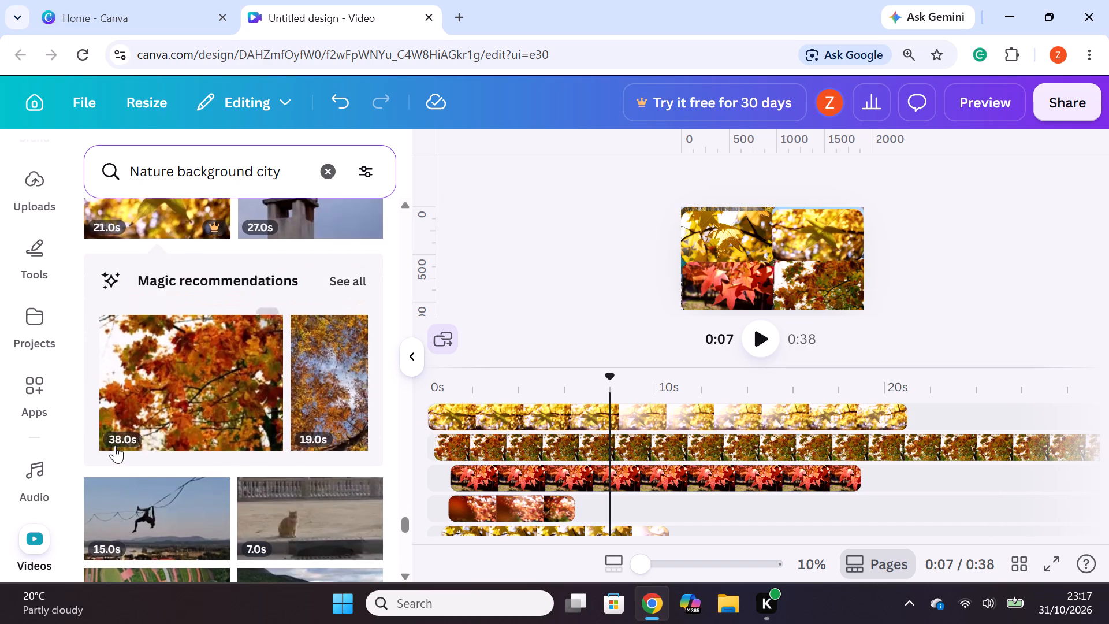
left_click_drag(166, 403, 577, 400)
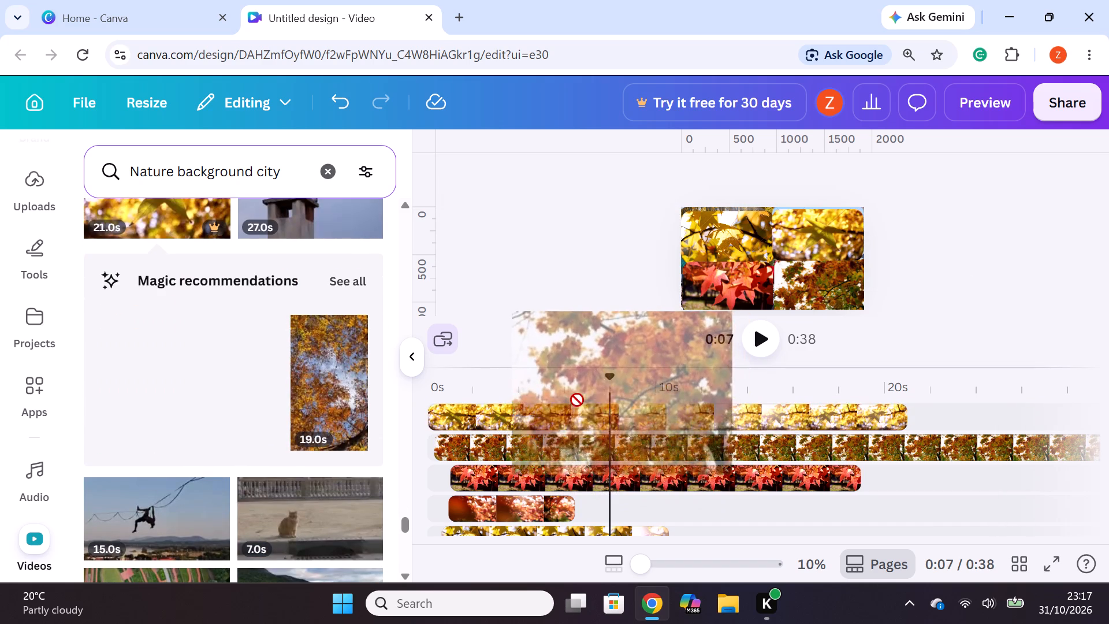
left_click_drag(577, 400, 576, 403)
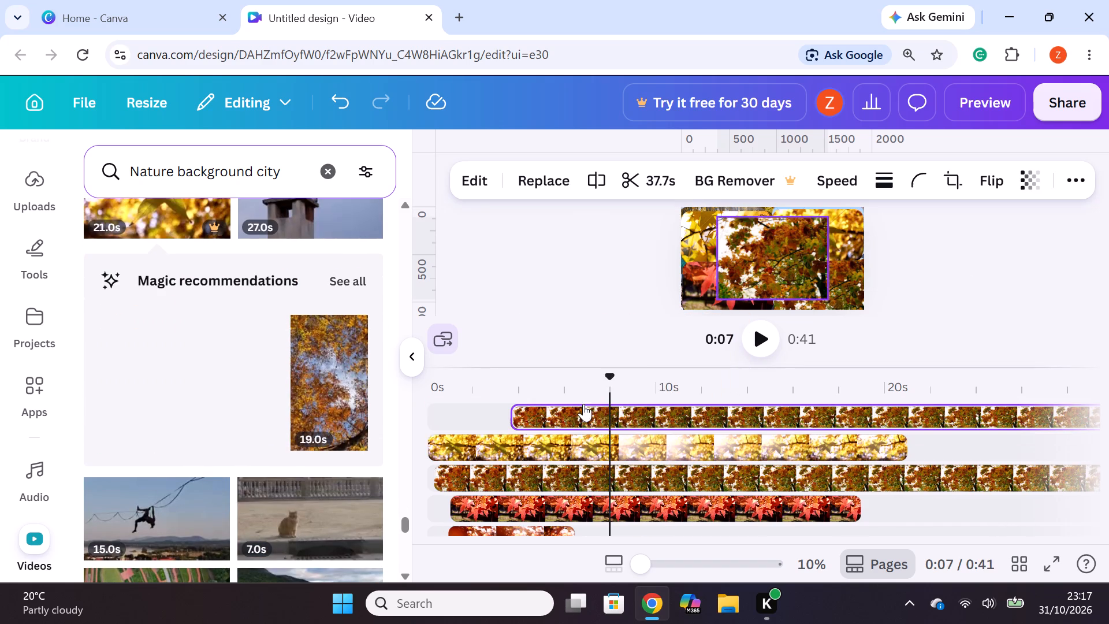
left_click_drag(628, 410, 545, 405)
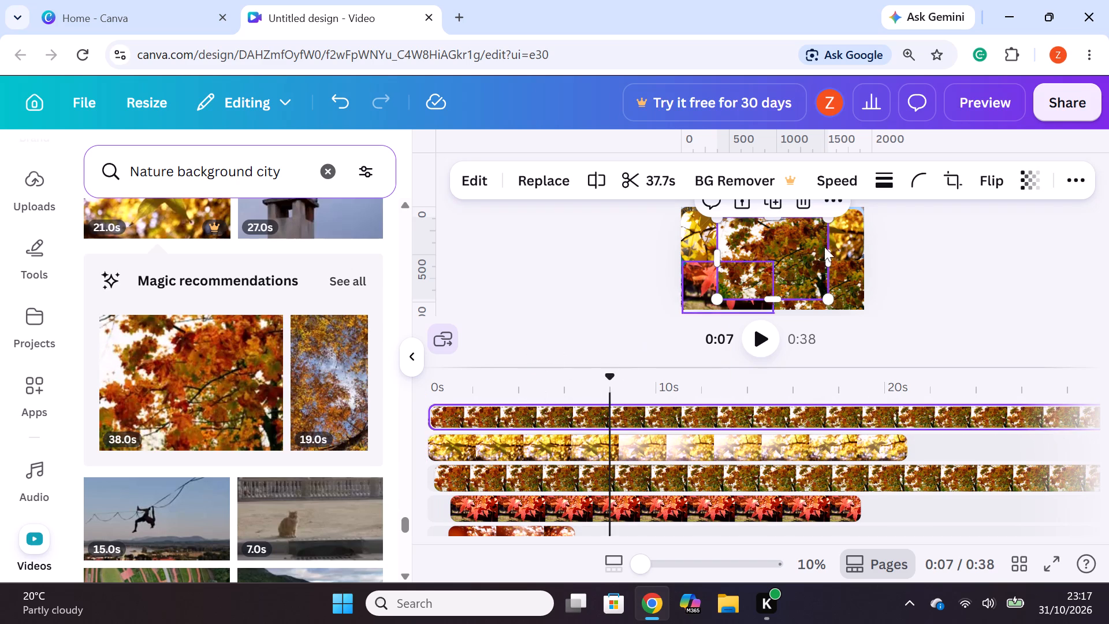
Set the new 38-second autumn tree clip's corner rounding to the maximum.
left_click(918, 176)
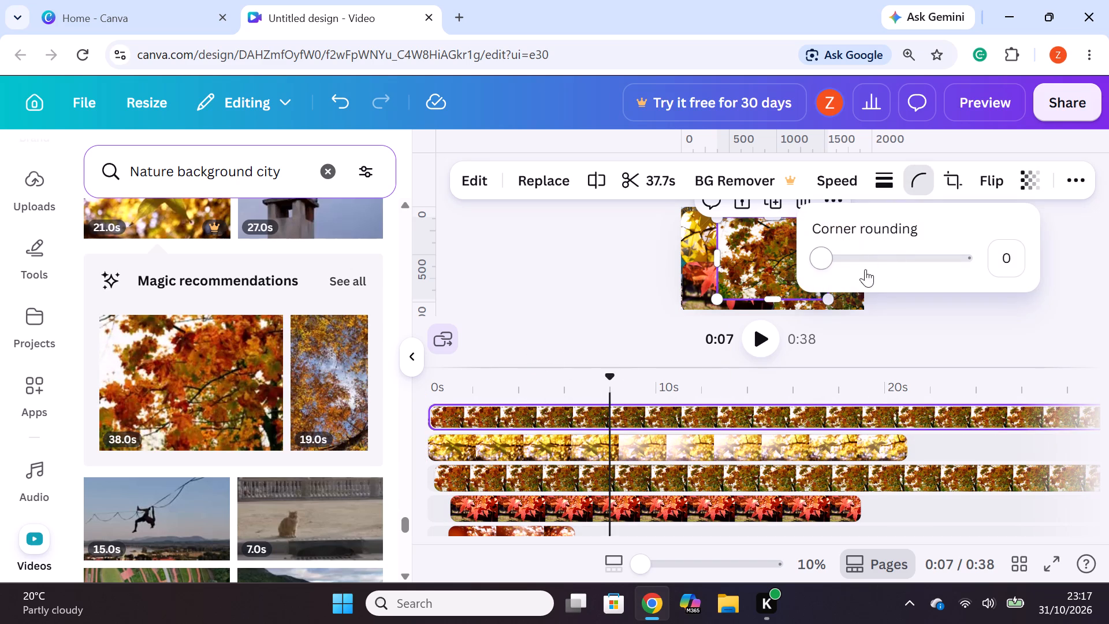
left_click_drag(823, 263, 1057, 280)
left_click(1055, 302)
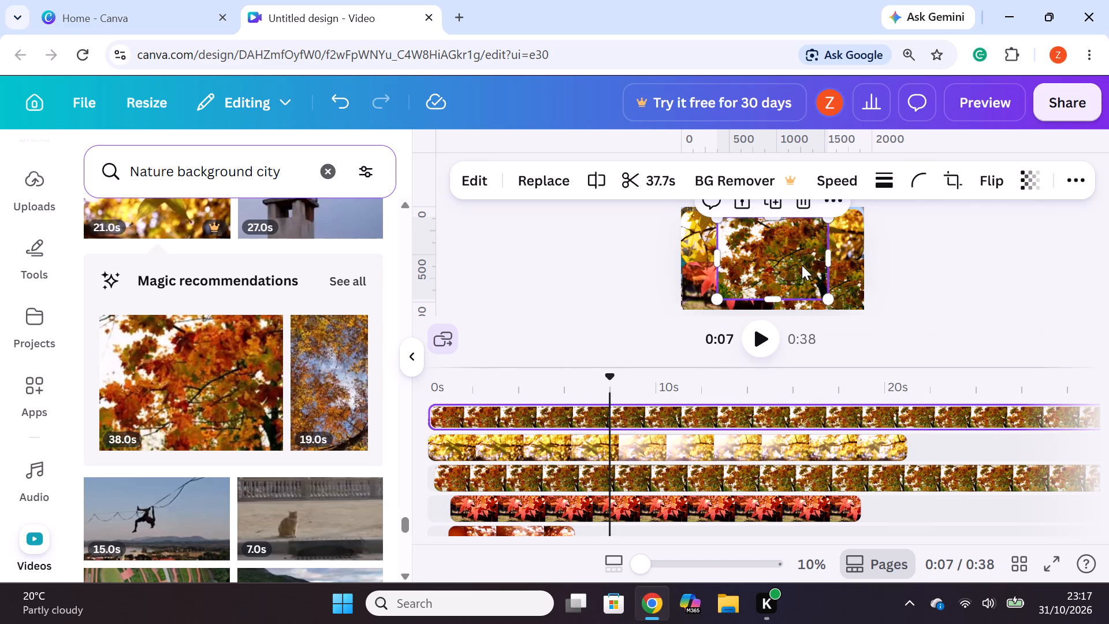
Scale down the new autumn tree clip and place it at the canvas centre, over the four corner clips.
left_click(795, 265)
left_click(785, 266)
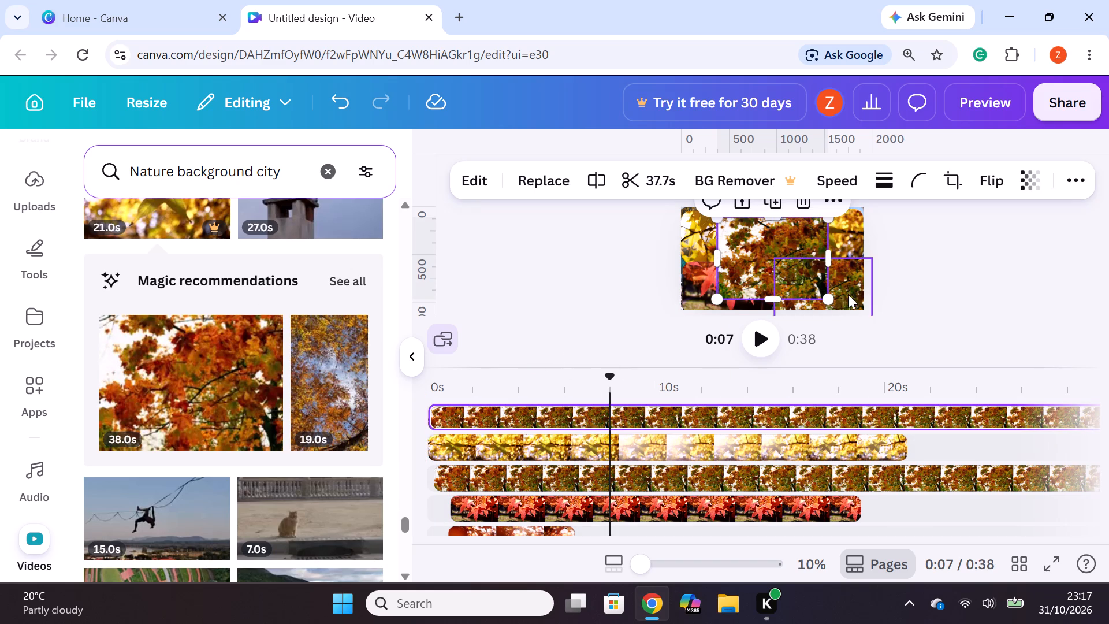
left_click_drag(831, 299, 802, 269)
left_click_drag(754, 245, 778, 255)
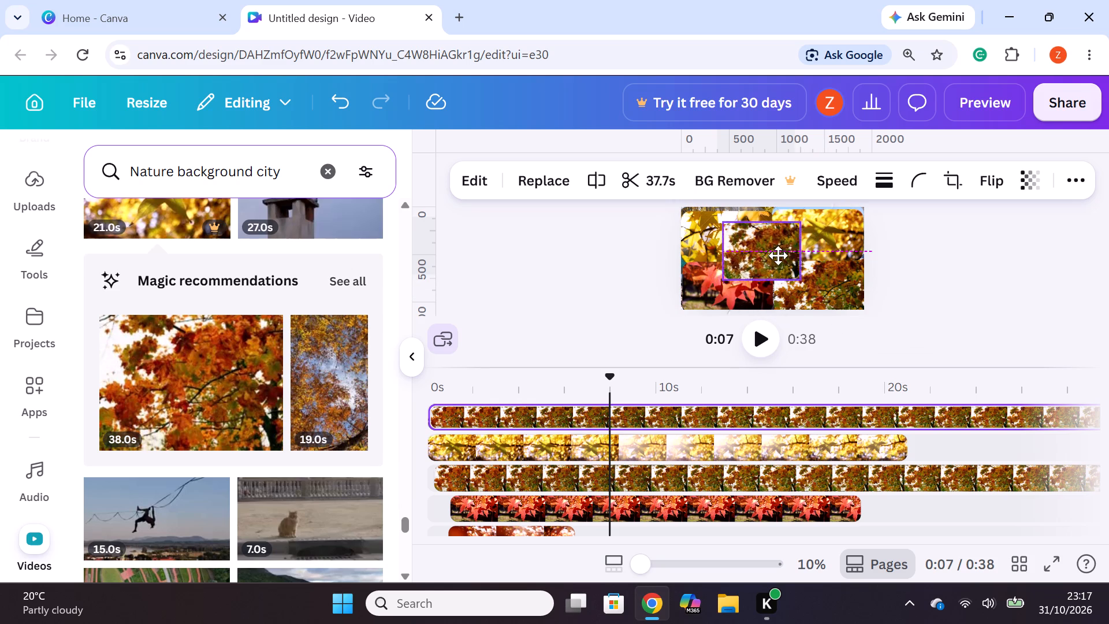
left_click_drag(778, 255, 766, 261)
left_click(993, 284)
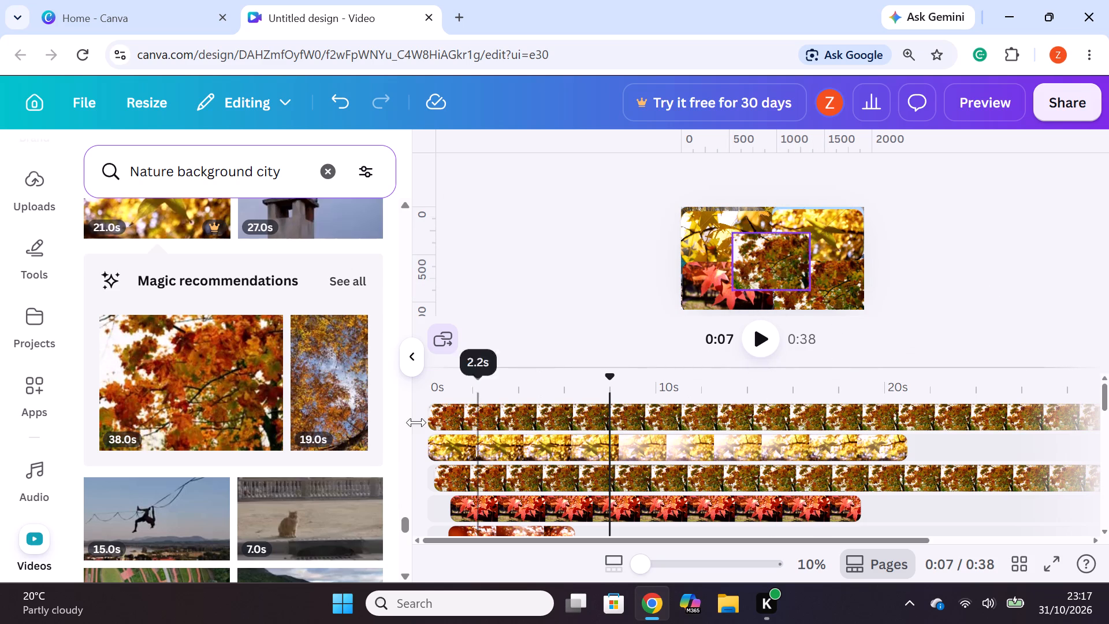
Find the 25-second turquoise coastal bay clip in the stock results and add it to a new top timeline track, starting just after 0s.
scroll(120, 432, "down", 7)
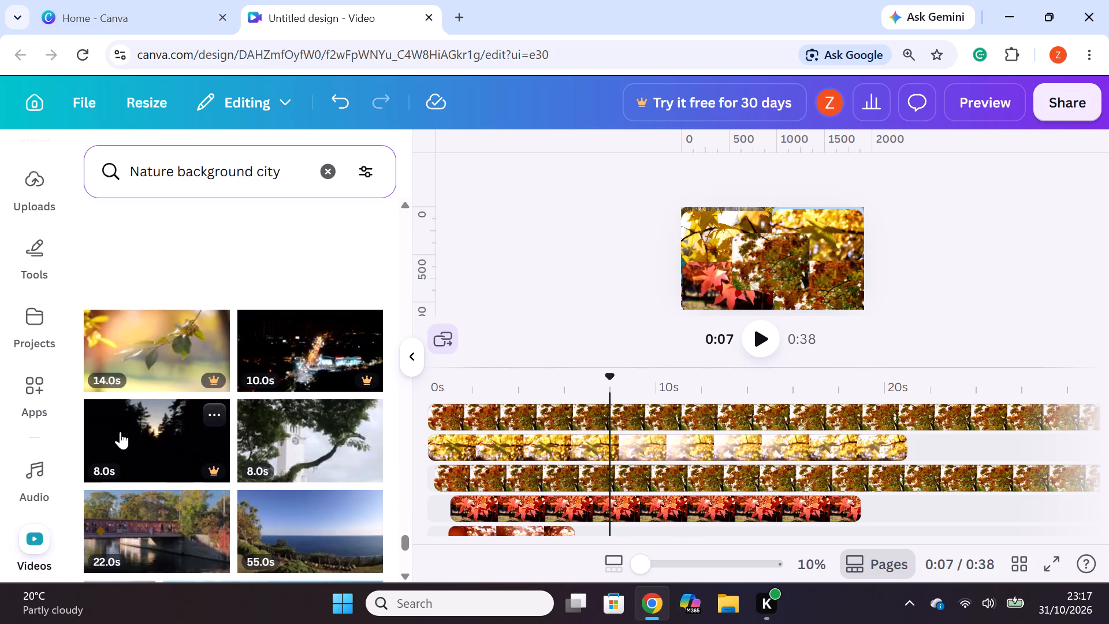
scroll(120, 432, "down", 9)
scroll(120, 432, "up", 4)
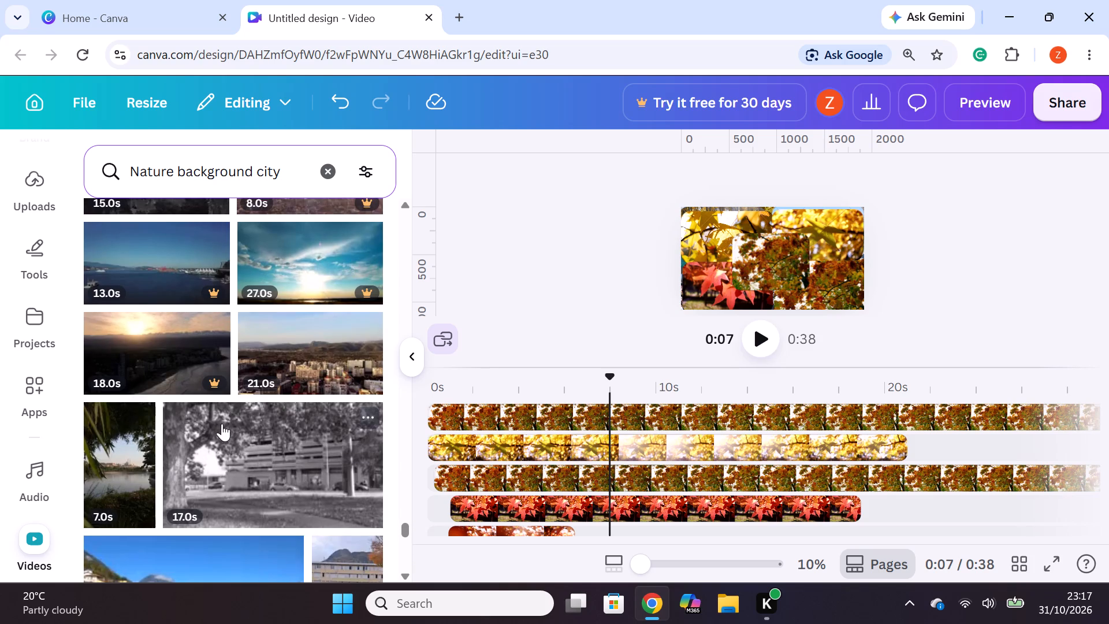
scroll(221, 424, "down", 5)
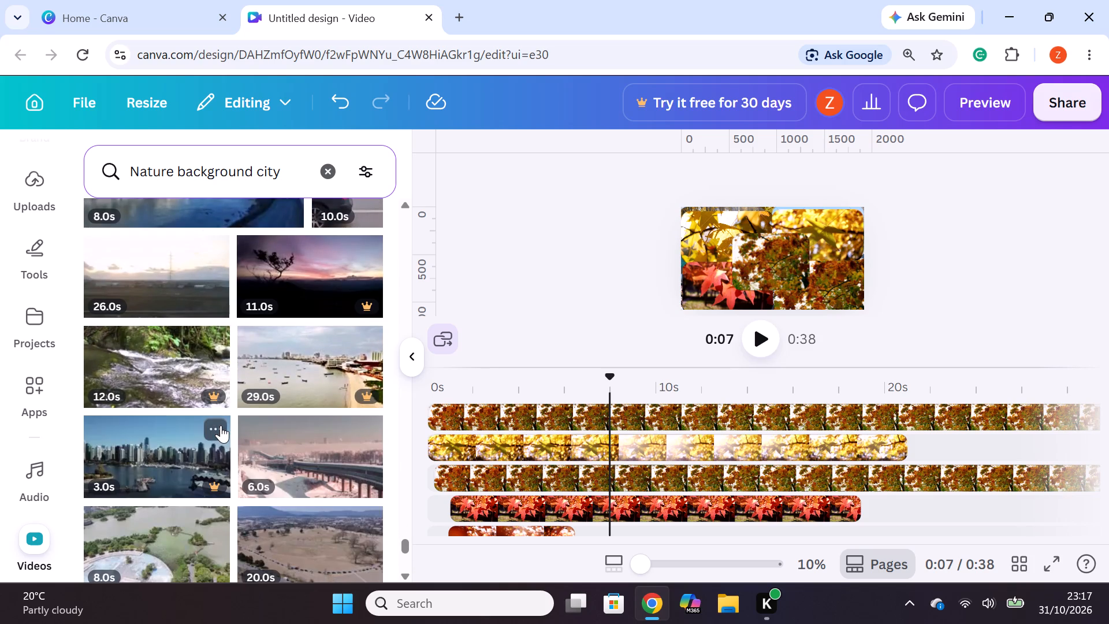
scroll(221, 425, "down", 3)
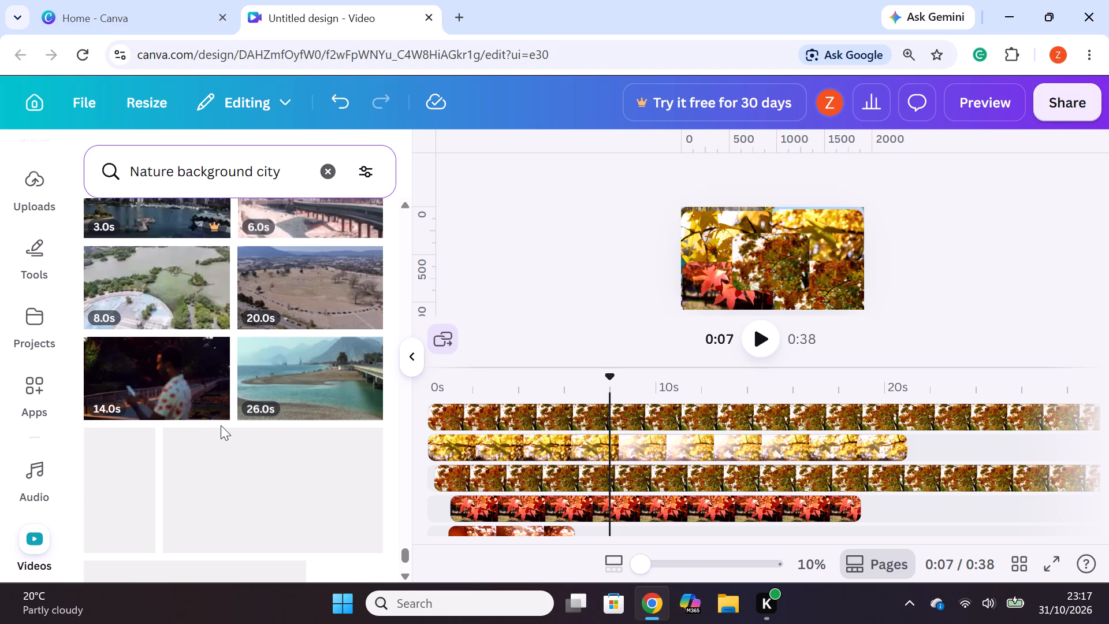
scroll(221, 425, "down", 2)
scroll(221, 425, "up", 4)
scroll(761, 428, "down", 3)
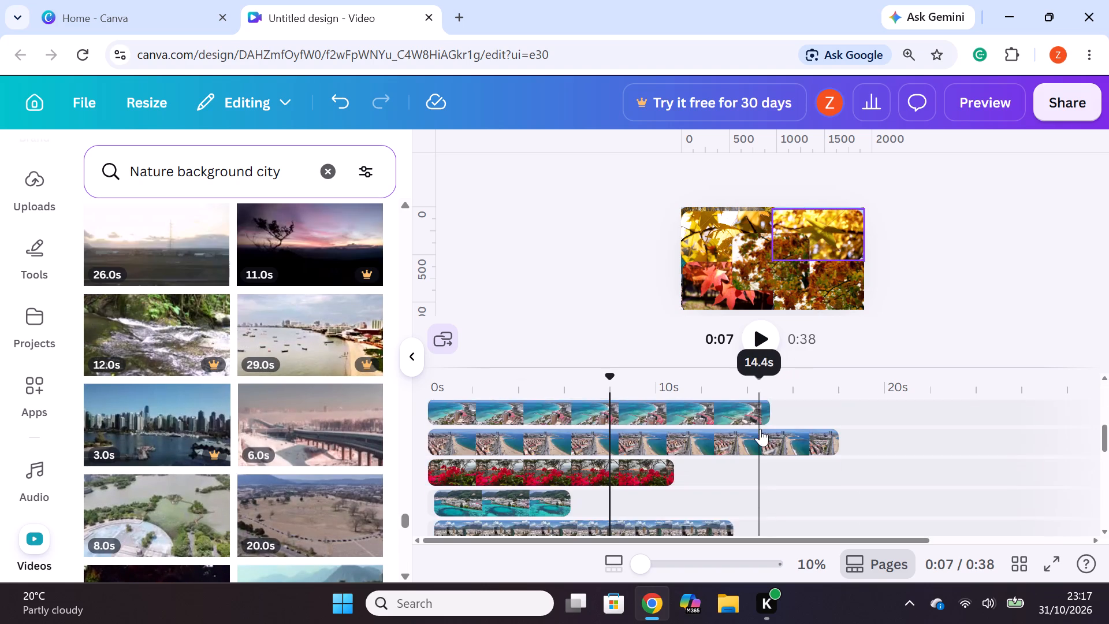
scroll(760, 429, "up", 7)
scroll(646, 449, "up", 4)
scroll(266, 434, "down", 4)
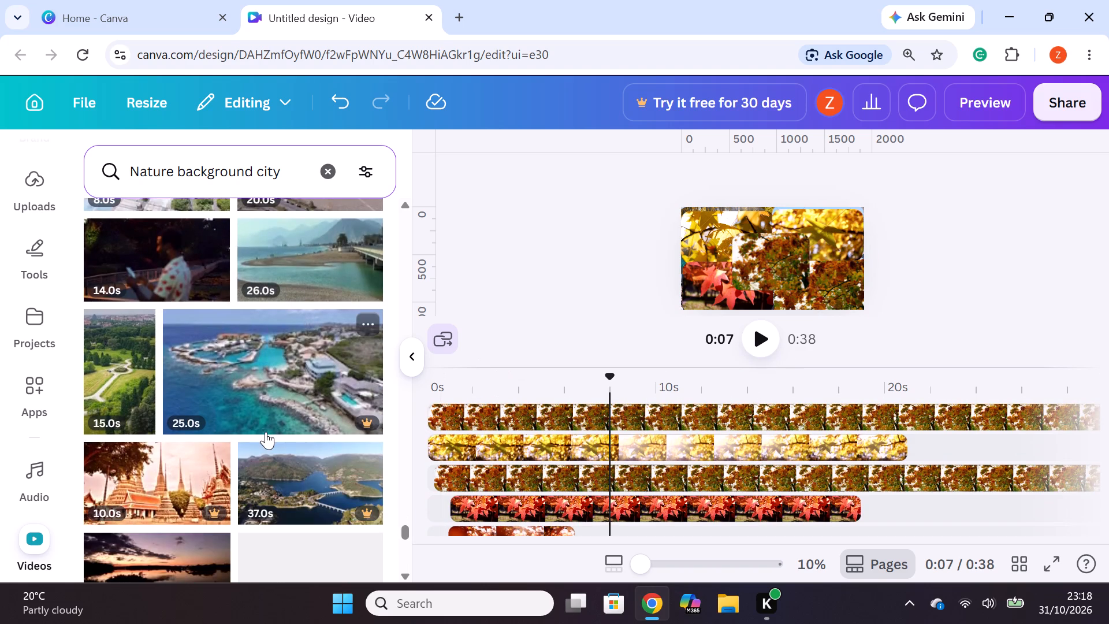
left_click_drag(275, 385, 549, 387)
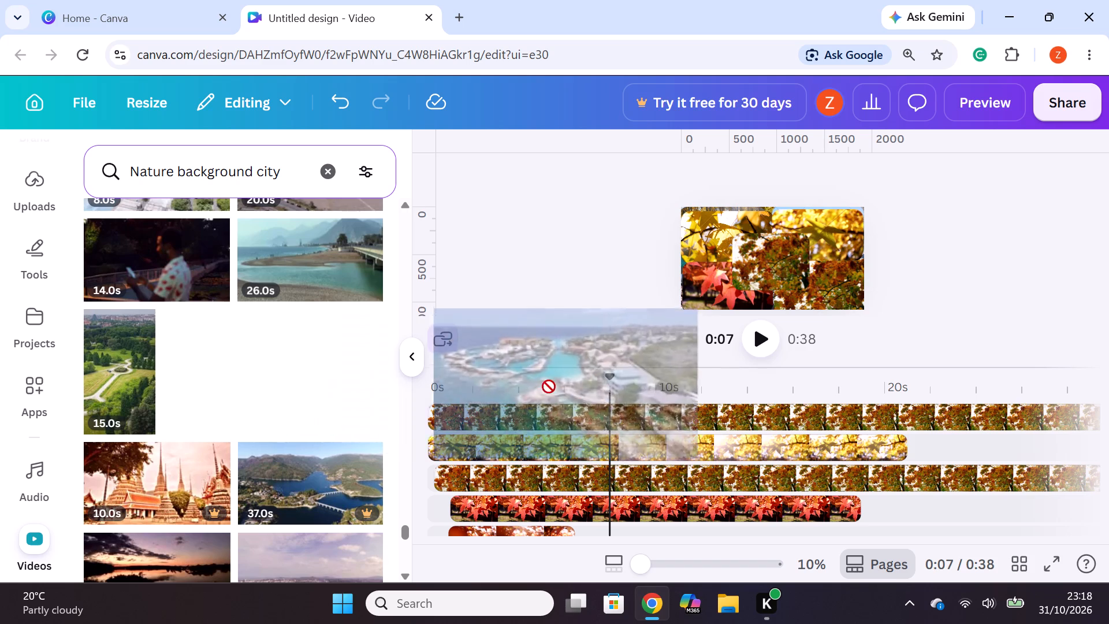
left_click_drag(549, 387, 556, 403)
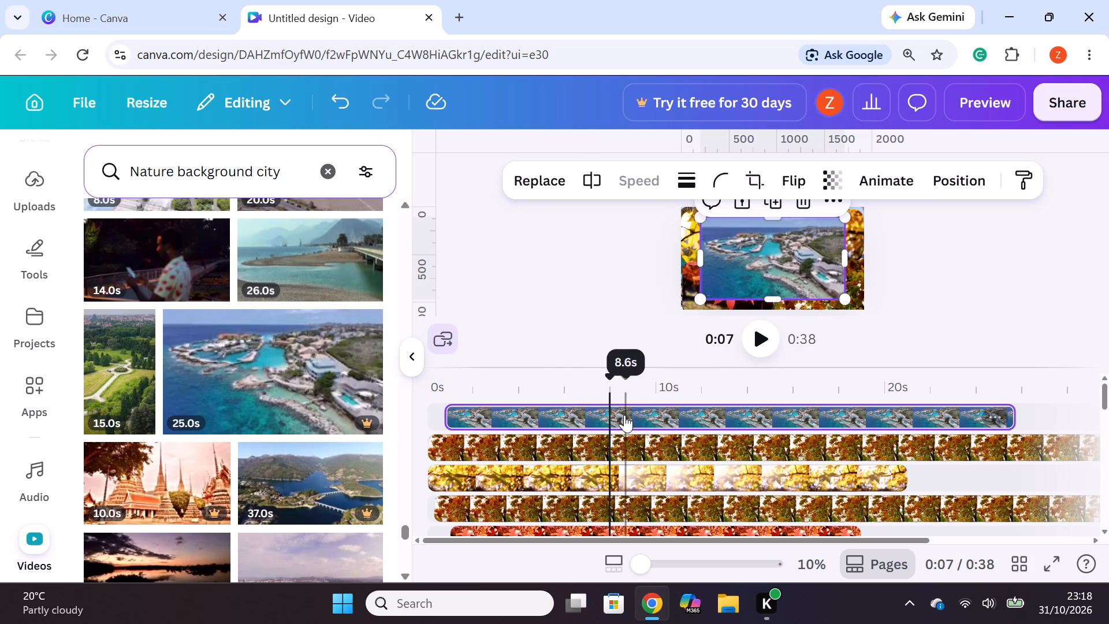
Set the coastal bay clip's corner rounding to the maximum.
left_click(624, 414)
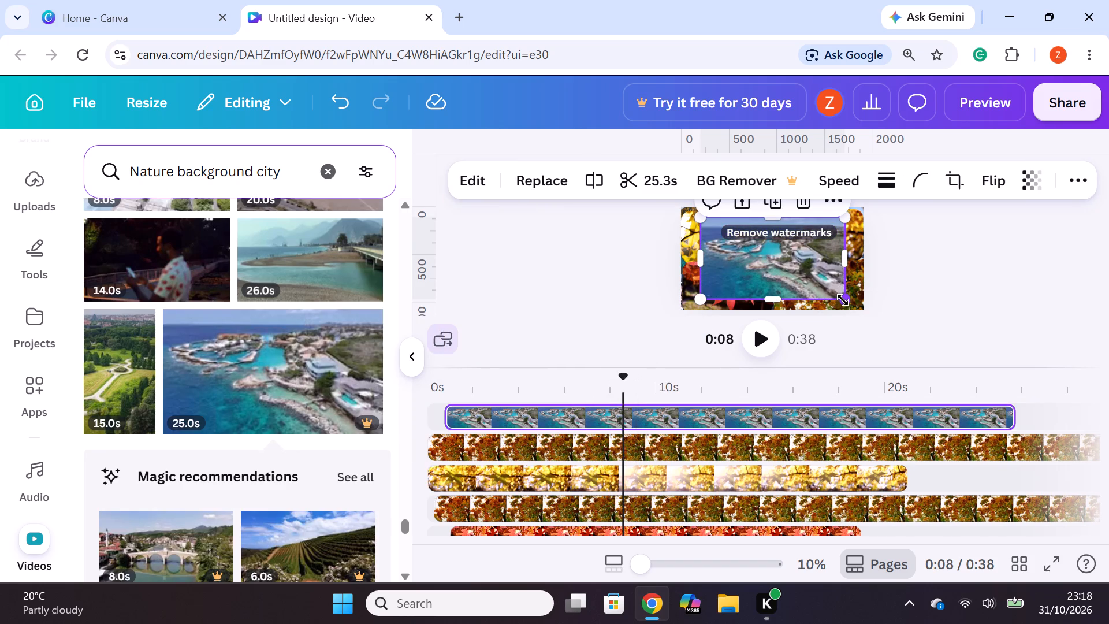
left_click(918, 174)
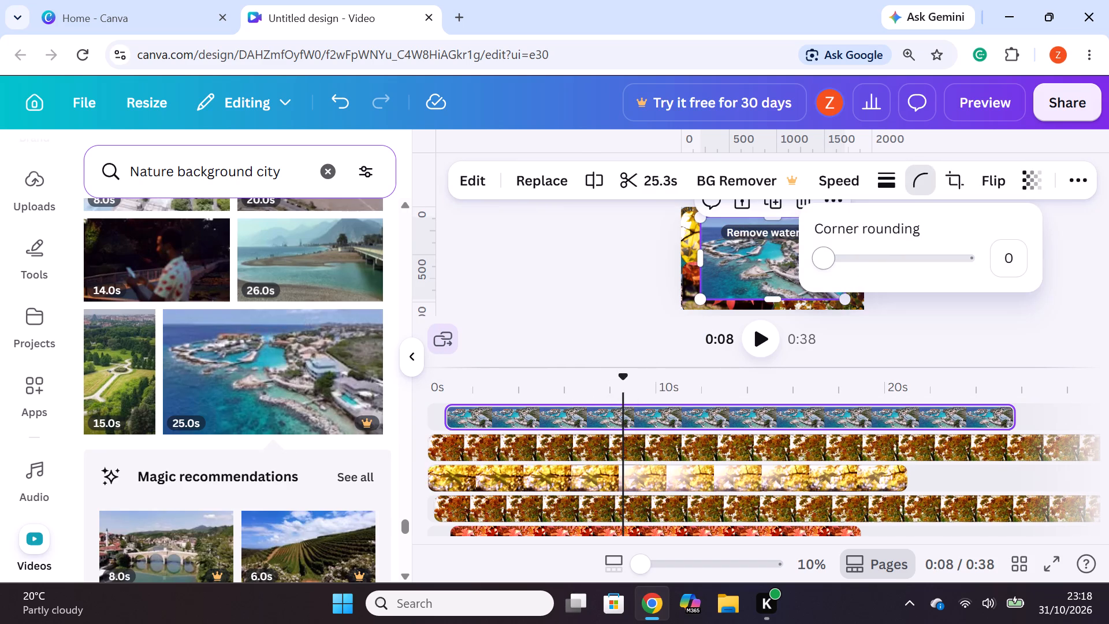
left_click_drag(816, 262, 983, 274)
left_click(977, 304)
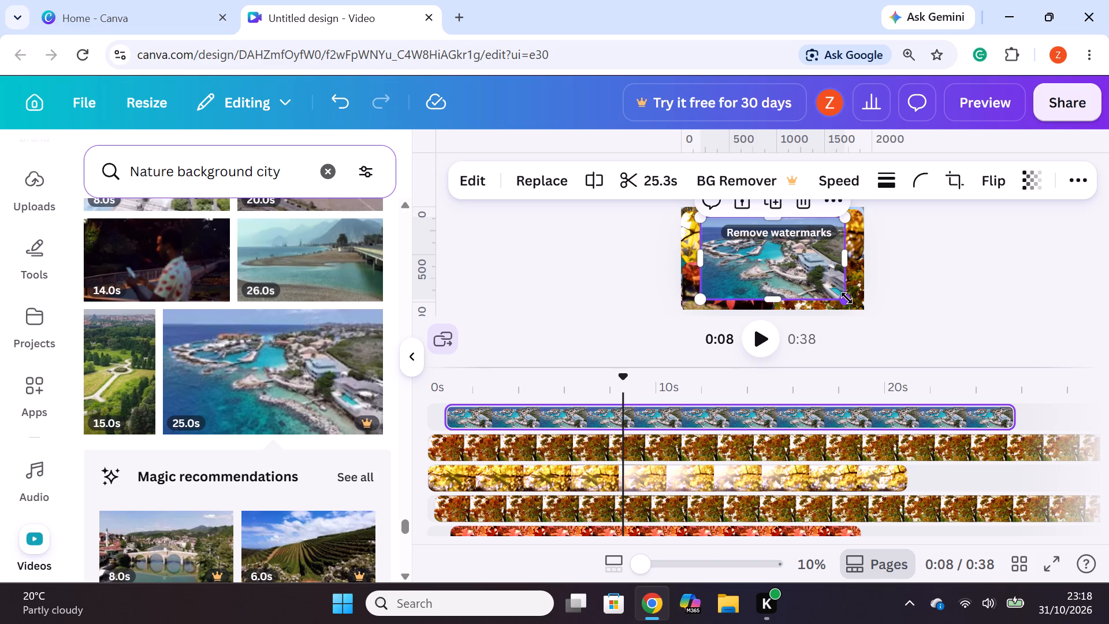
Scale down the coastal bay clip to about a third of the canvas width and place it in the lower-left corner.
left_click_drag(847, 299, 806, 259)
left_click_drag(762, 255, 821, 284)
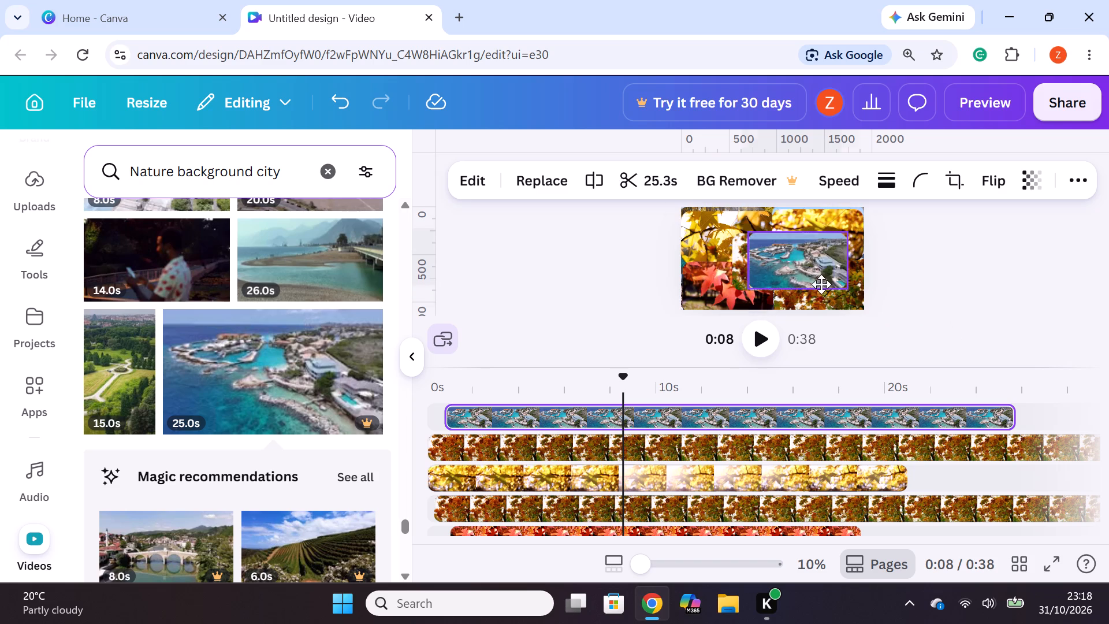
left_click_drag(821, 284, 742, 296)
left_click_drag(779, 313, 731, 294)
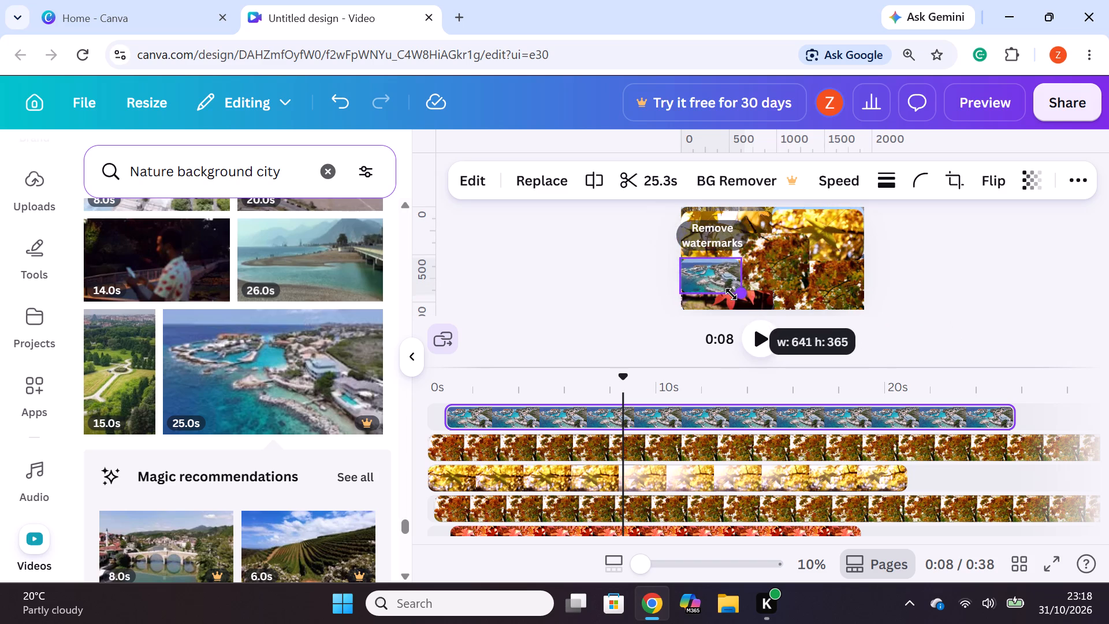
left_click_drag(731, 294, 743, 298)
left_click_drag(717, 278, 721, 294)
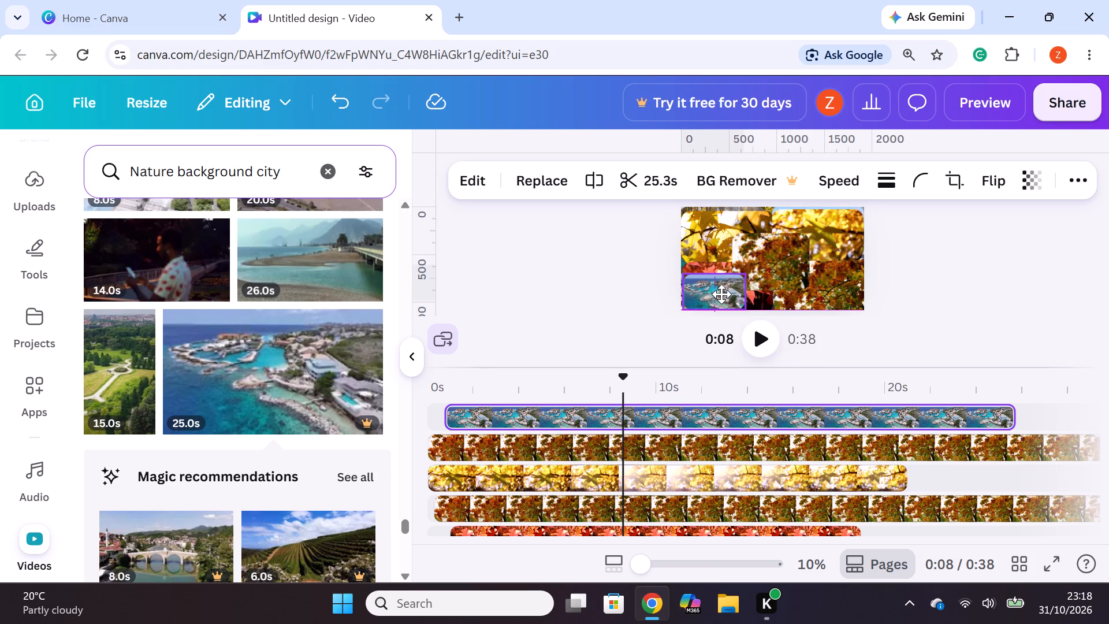
left_click_drag(721, 294, 719, 295)
left_click(986, 288)
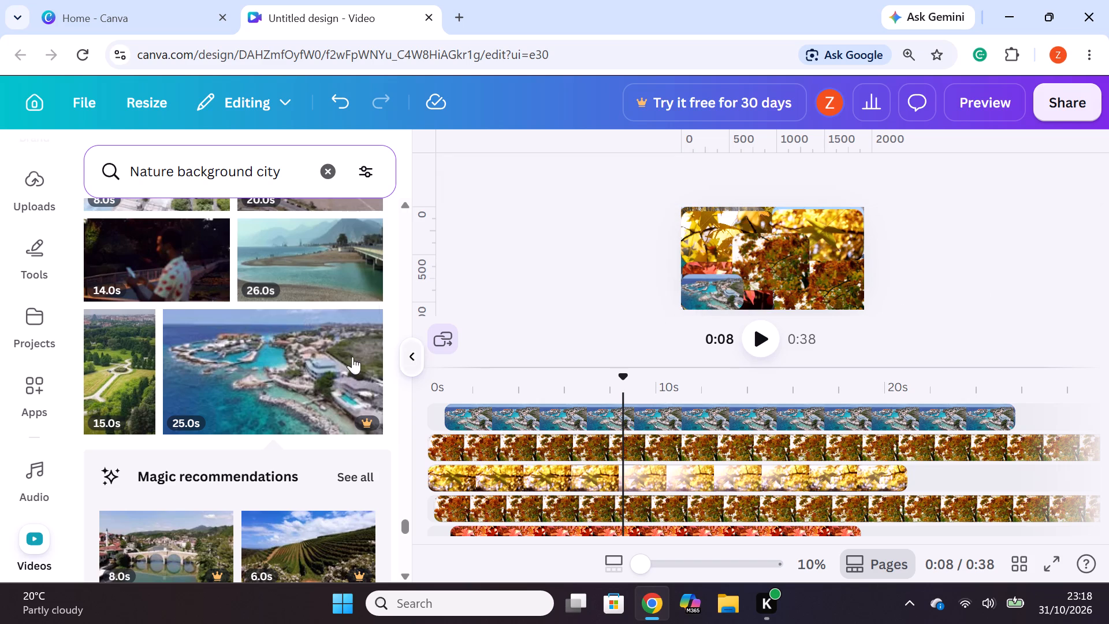
Add the 8-second stone bridge clip from the Magic recommendations to a new top timeline track, starting just after 0s.
scroll(222, 449, "down", 1)
left_click_drag(184, 465, 556, 398)
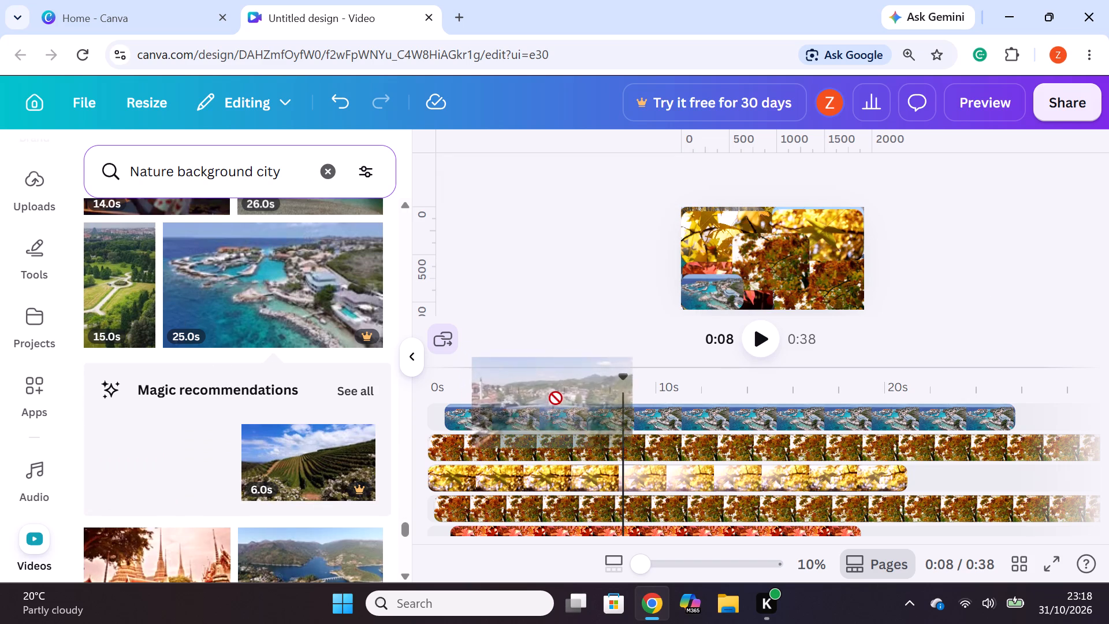
left_click_drag(556, 398, 550, 405)
left_click_drag(550, 415, 539, 415)
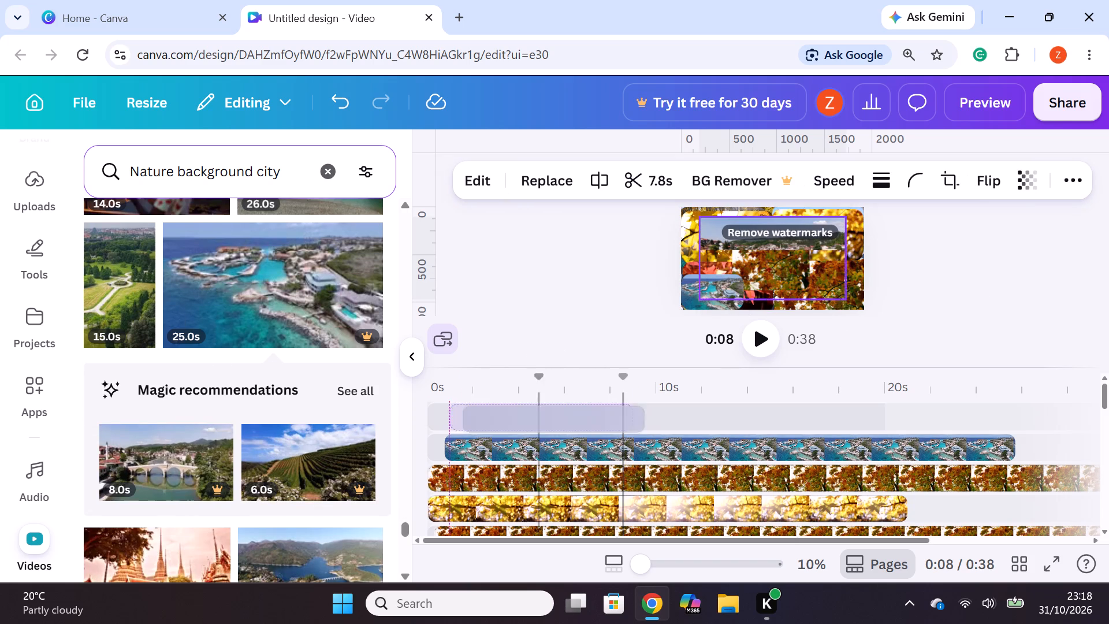
left_click_drag(539, 415, 522, 415)
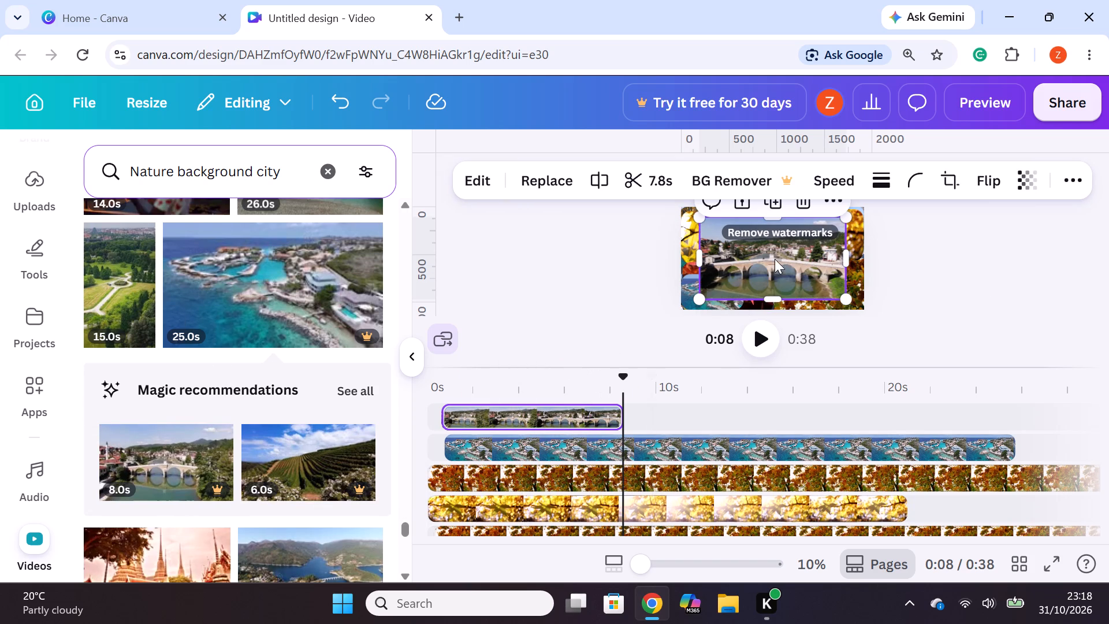
Set the stone bridge clip's corner rounding to the maximum.
left_click(917, 183)
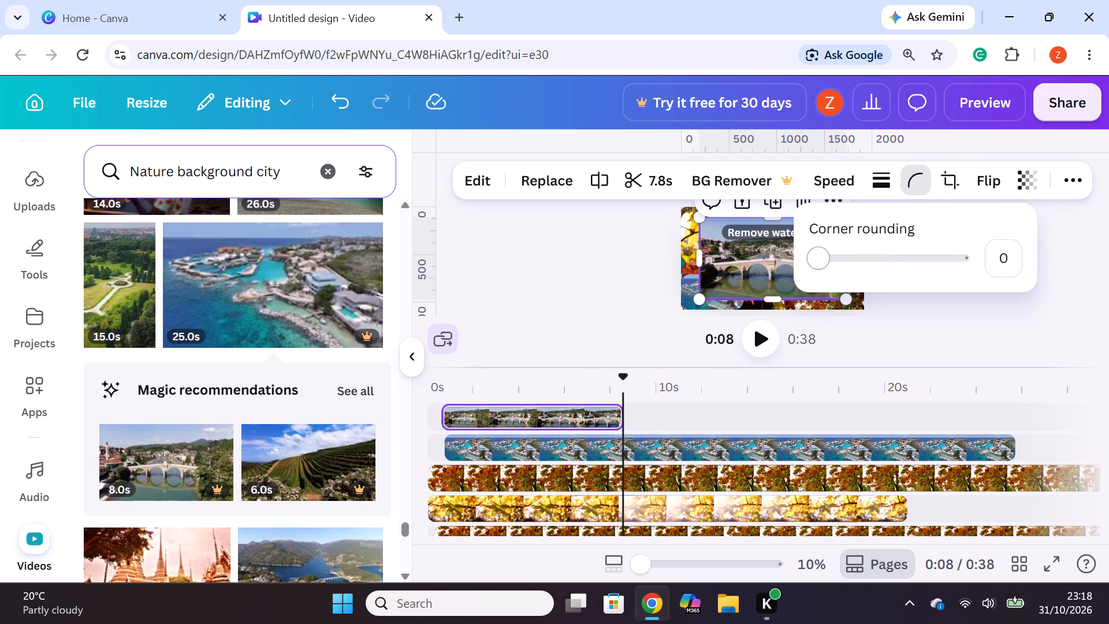
left_click_drag(826, 263, 1008, 266)
left_click(957, 320)
Scale down the stone bridge clip to just over a third of the canvas width and place it at the left edge above the coastal bay clip.
left_click(791, 282)
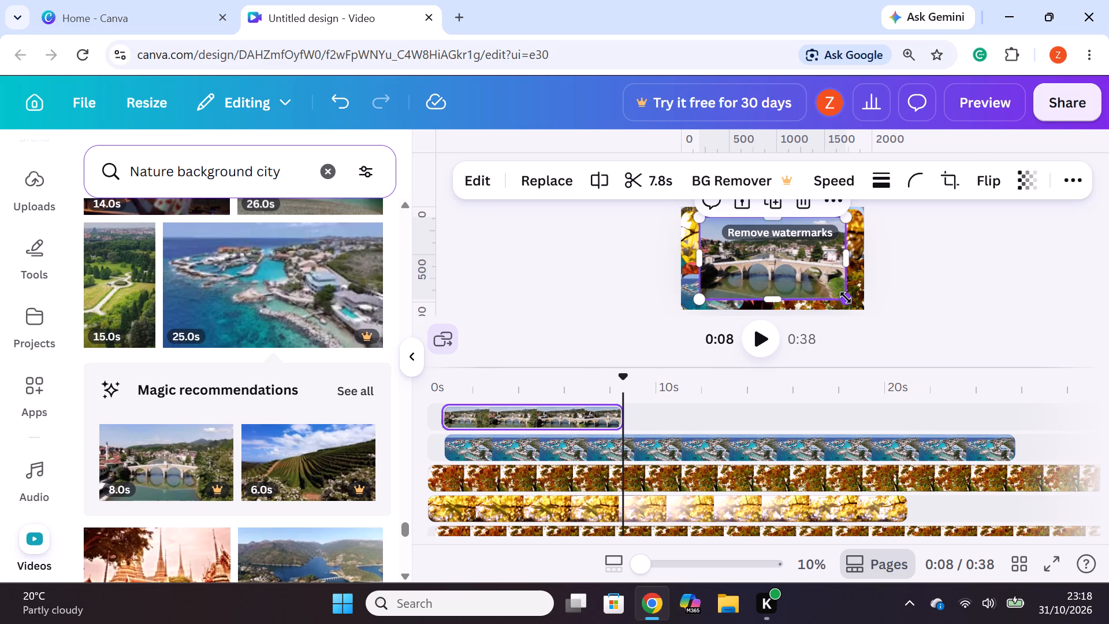
left_click_drag(846, 298, 786, 262)
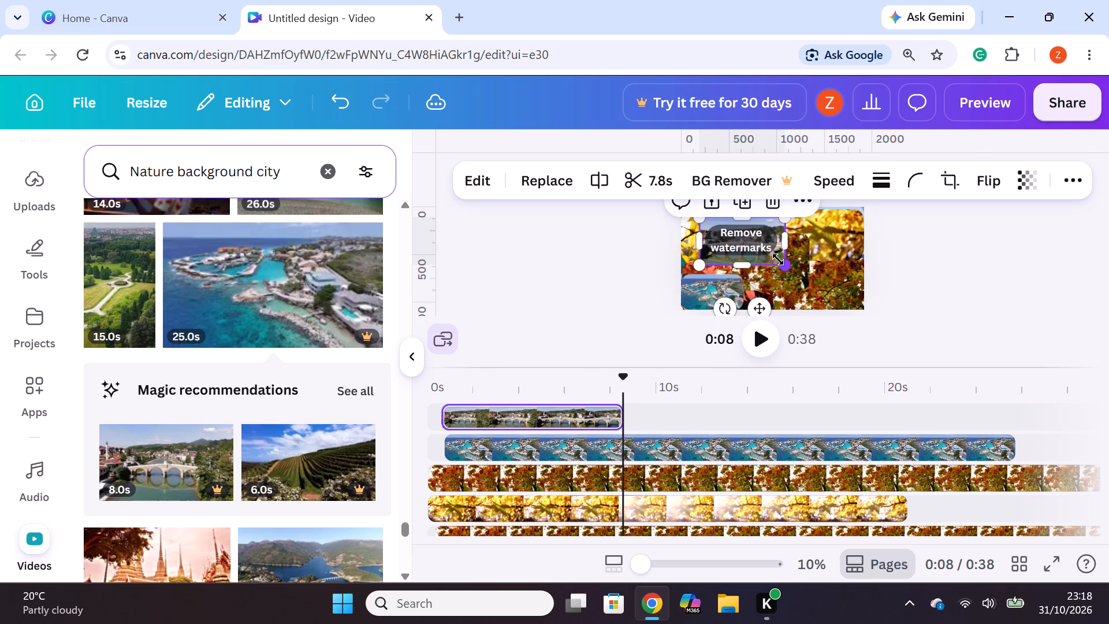
left_click_drag(775, 252, 750, 259)
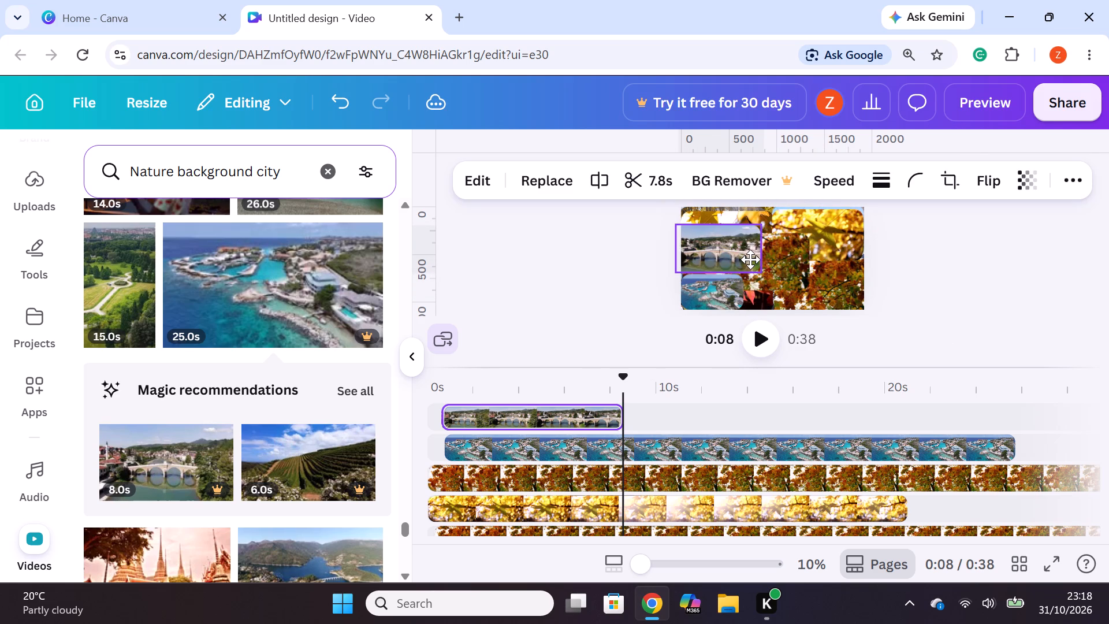
left_click_drag(750, 259, 750, 263)
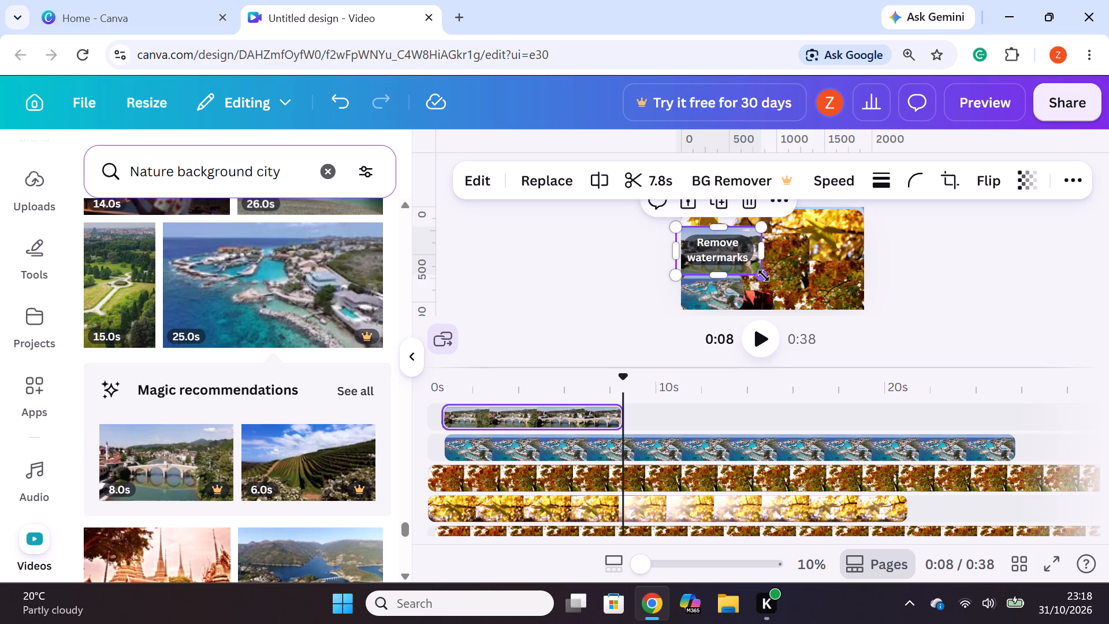
left_click_drag(764, 276, 745, 276)
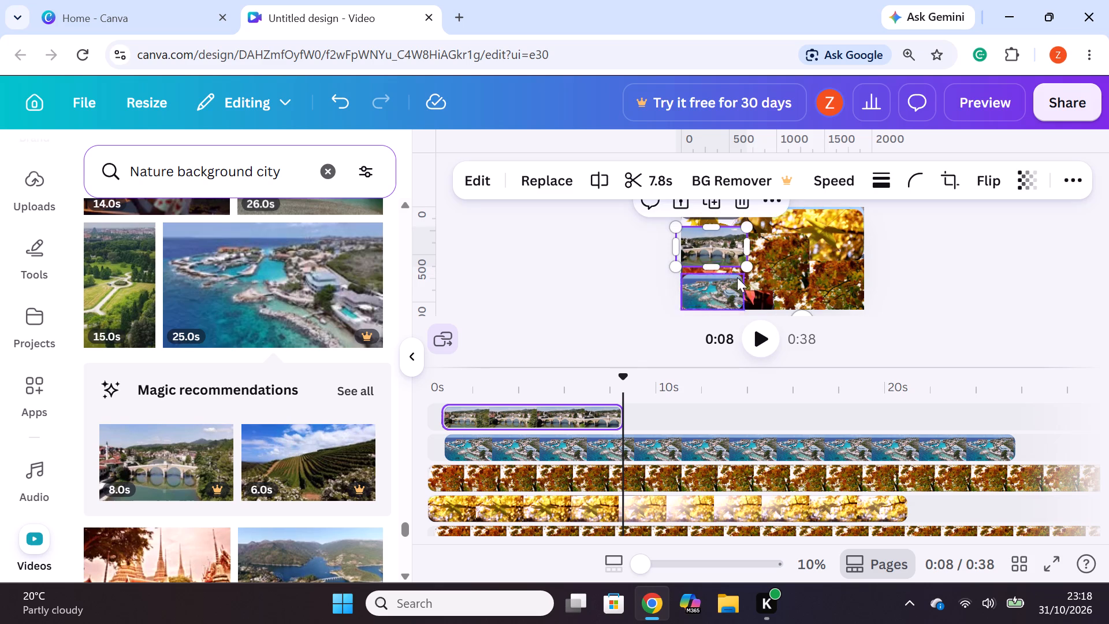
left_click_drag(730, 250, 724, 264)
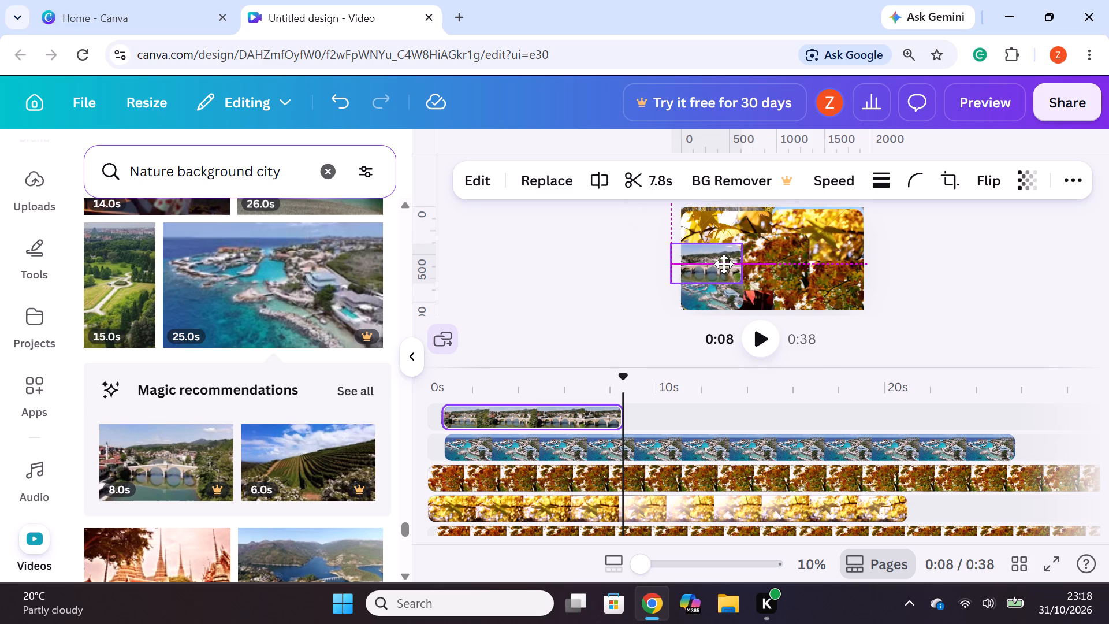
left_click_drag(724, 264, 724, 263)
left_click(1030, 334)
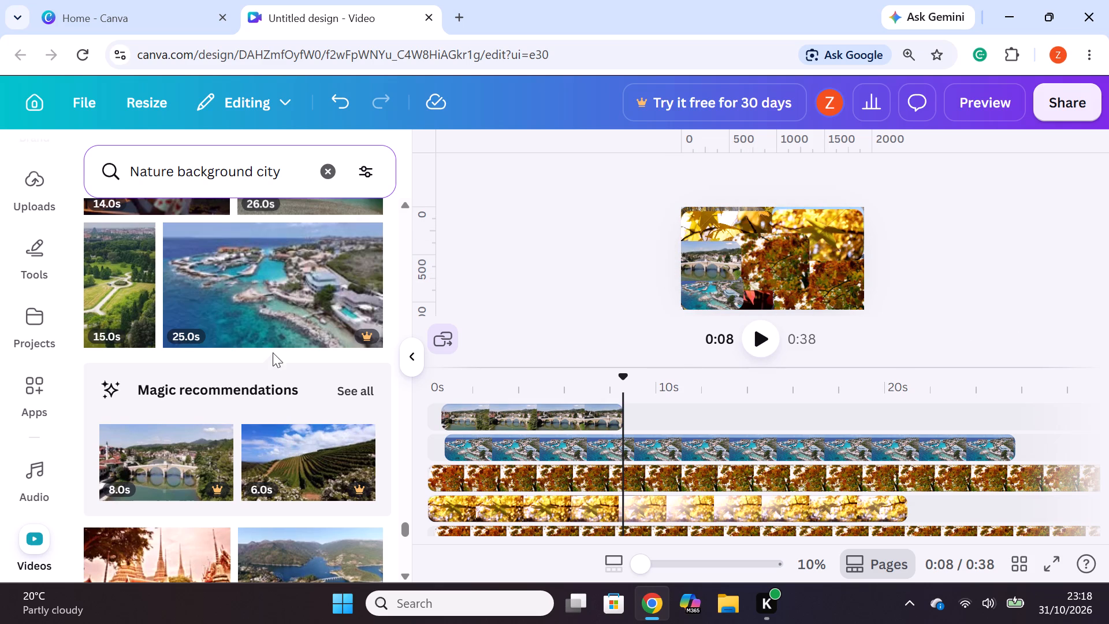
Add the 37-second aerial lake and bridge clip from the search results to a new top timeline track, starting near 0s.
scroll(172, 449, "down", 1)
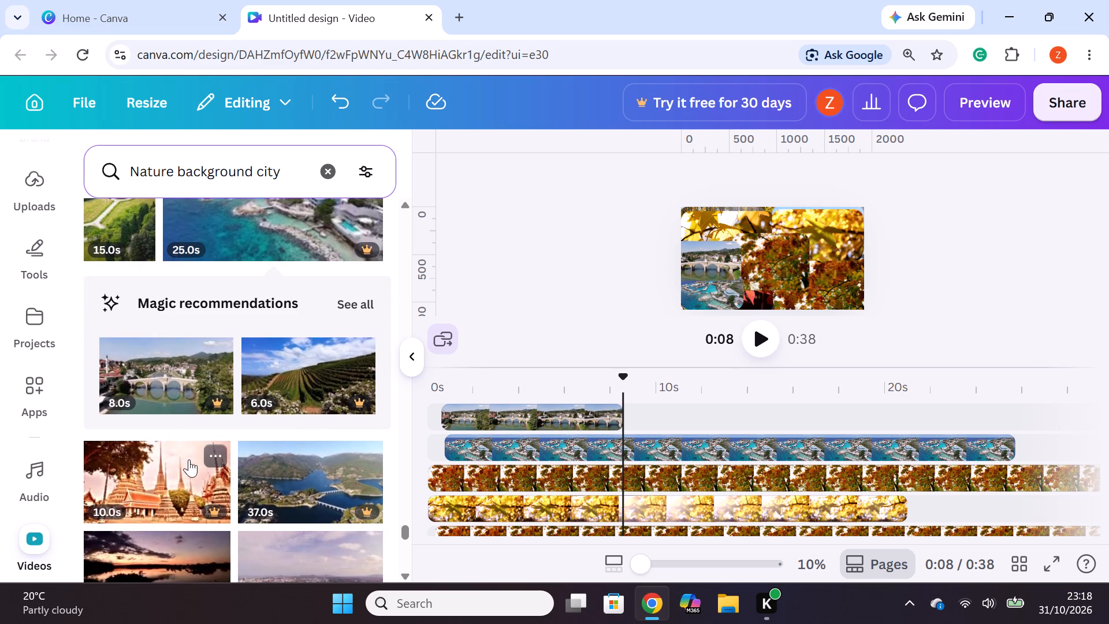
scroll(195, 425, "down", 2)
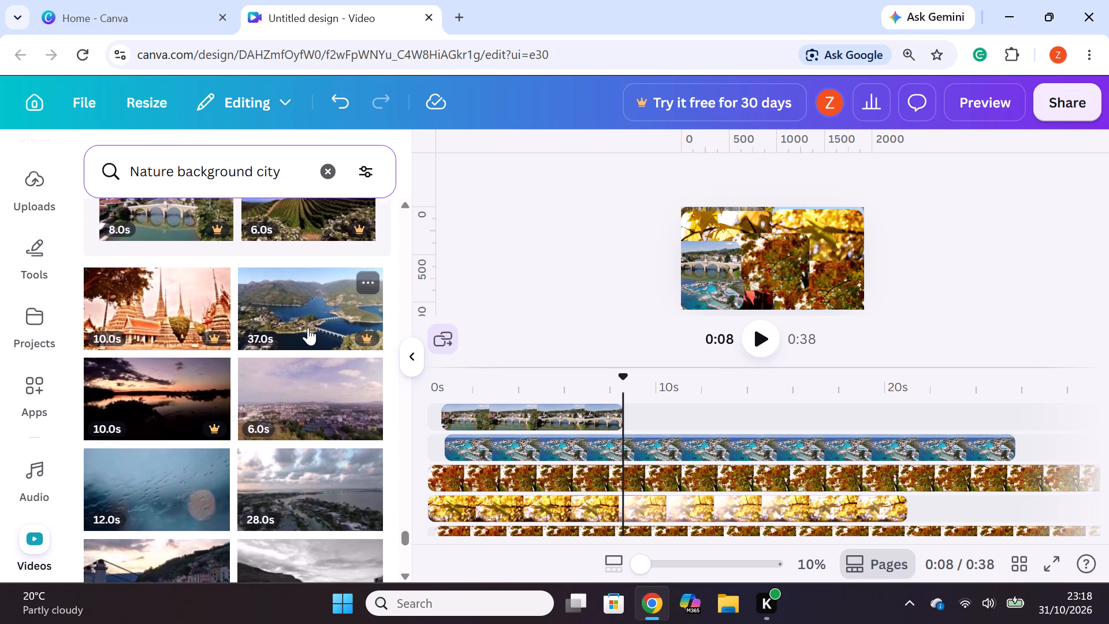
left_click_drag(308, 327, 713, 241)
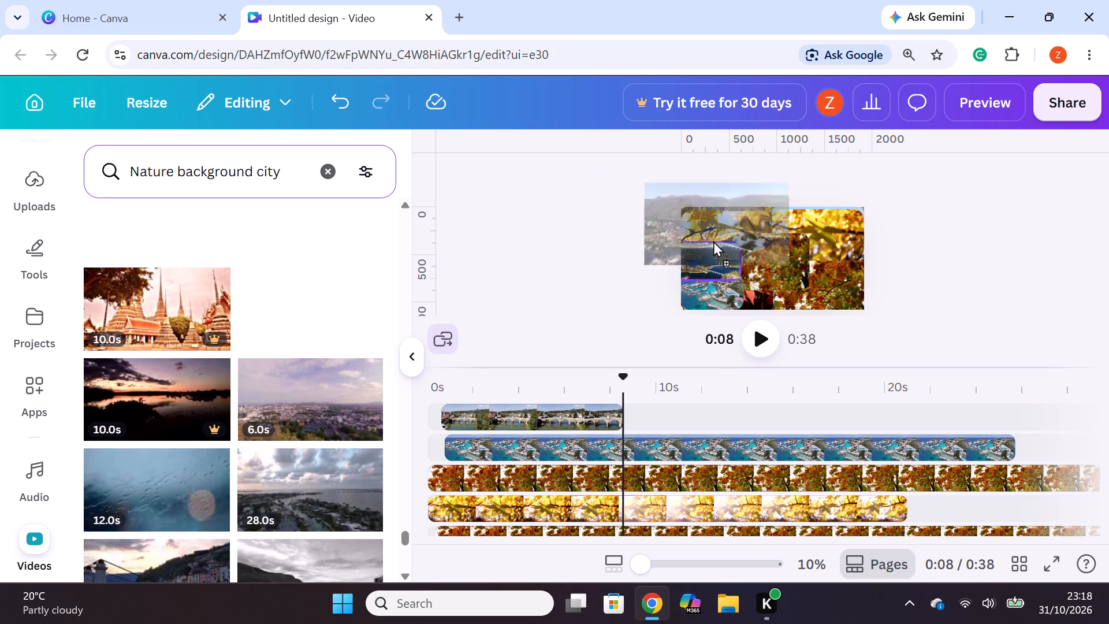
left_click_drag(713, 241, 550, 402)
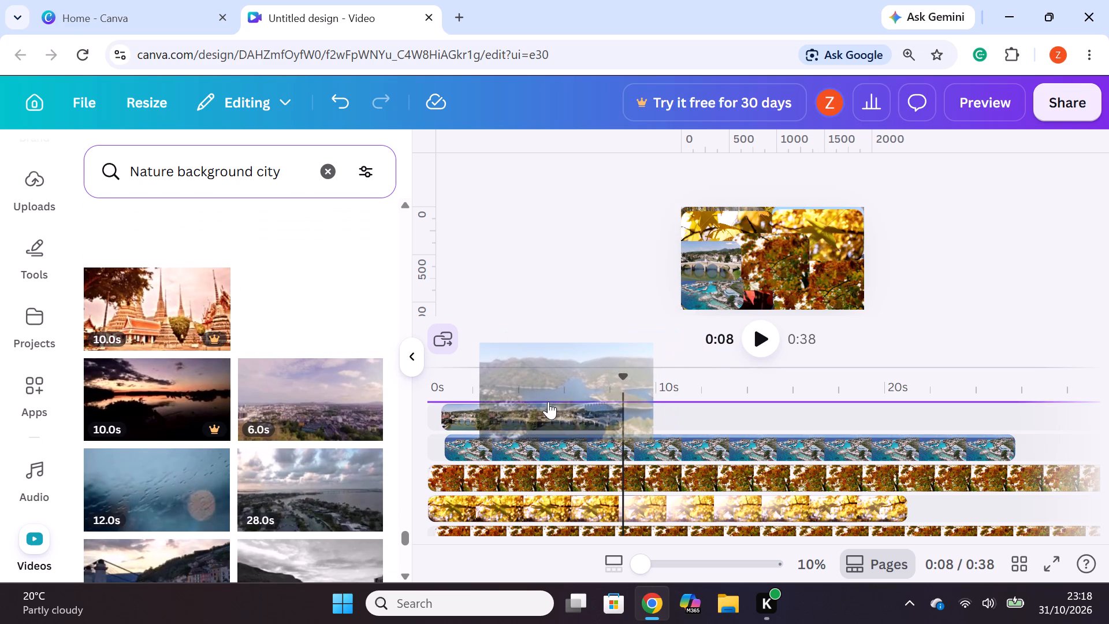
left_click_drag(610, 414, 561, 411)
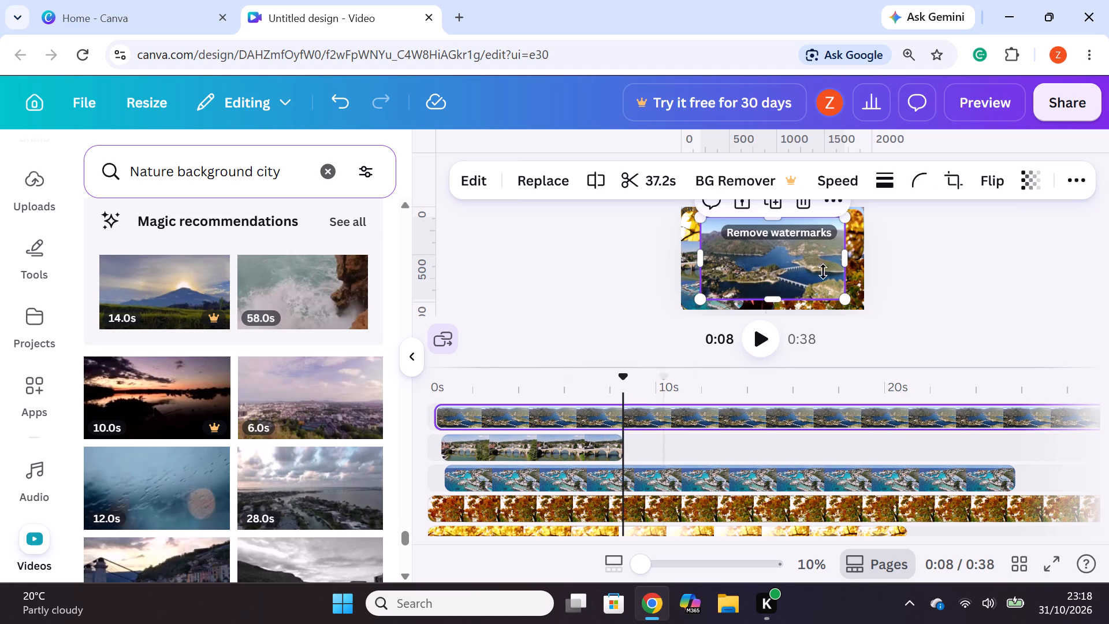
Shrink the aerial lake clip slightly and set its corner rounding to the maximum.
left_click(812, 263)
left_click(803, 280)
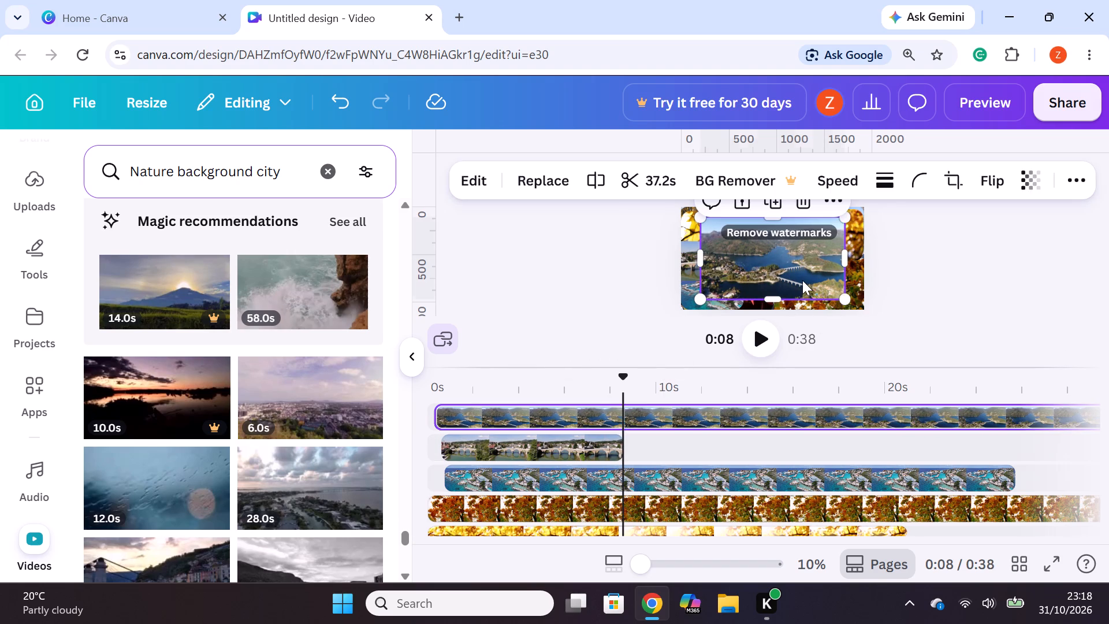
left_click_drag(846, 296, 816, 287)
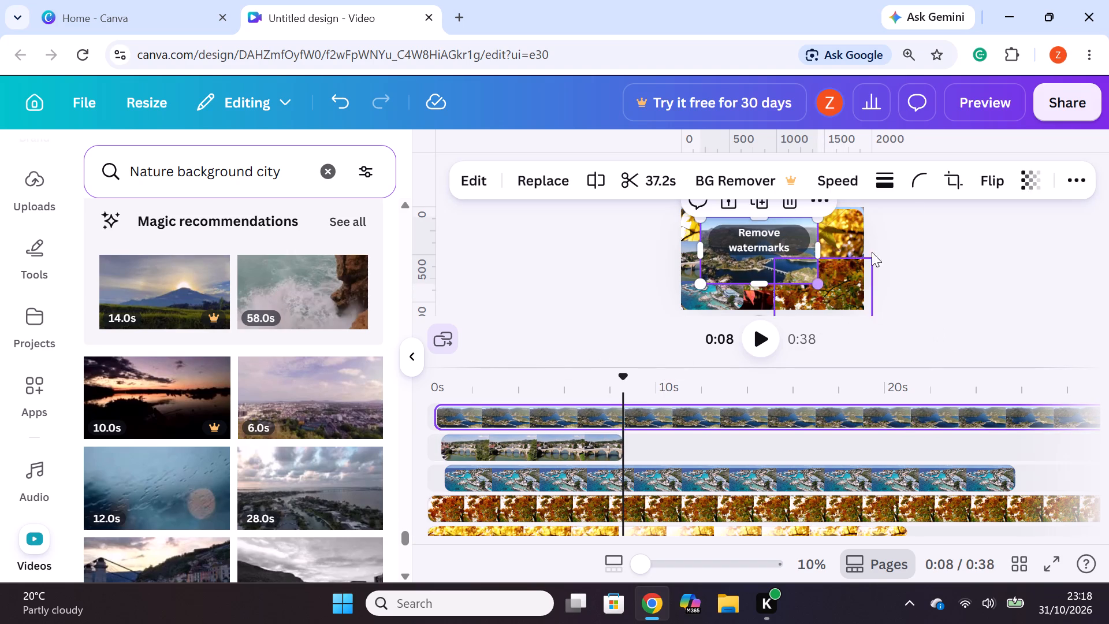
left_click(921, 178)
left_click_drag(825, 266, 982, 286)
left_click(995, 318)
Scale down the aerial lake clip to about 40% of the canvas width and place it in the upper-left corner above the stone bridge clip.
left_click(804, 269)
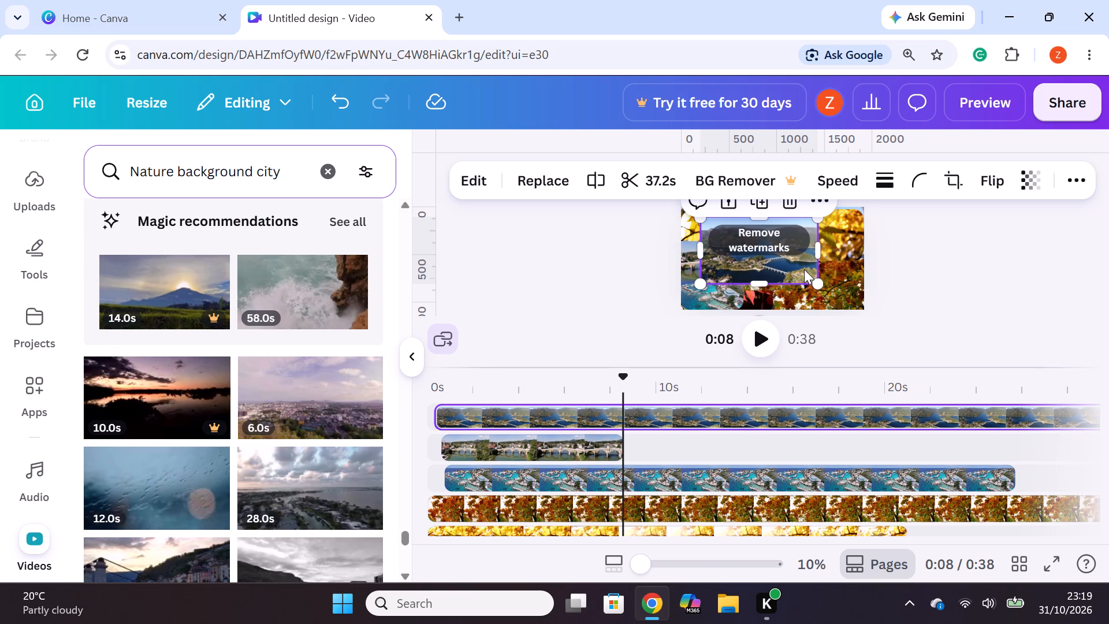
left_click(818, 280)
left_click(771, 259)
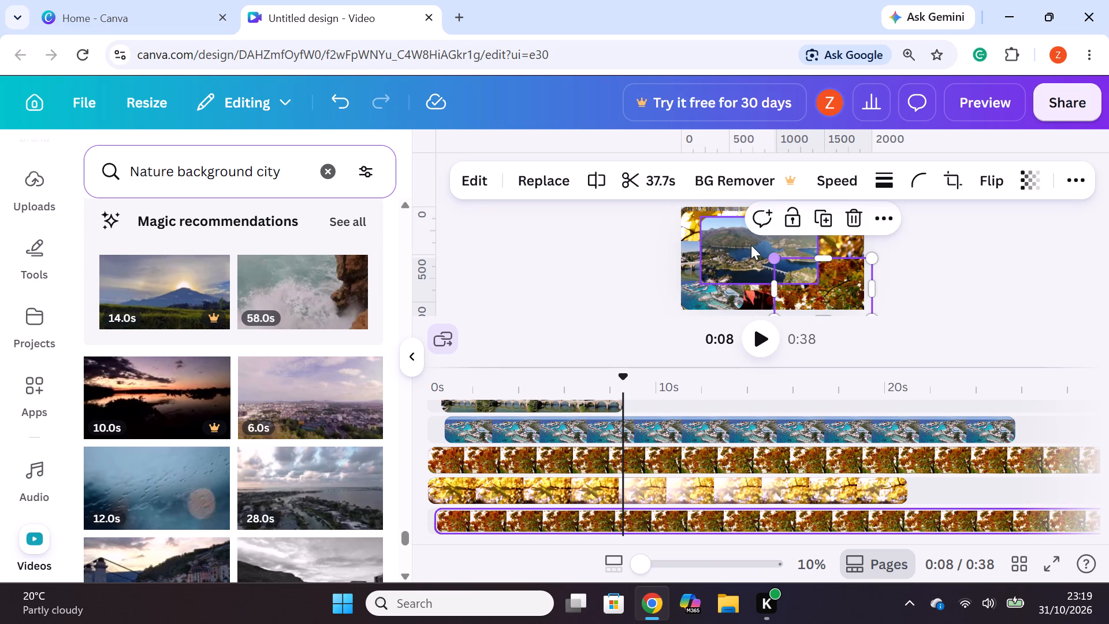
left_click(750, 243)
left_click_drag(817, 285, 783, 257)
left_click_drag(743, 241, 719, 229)
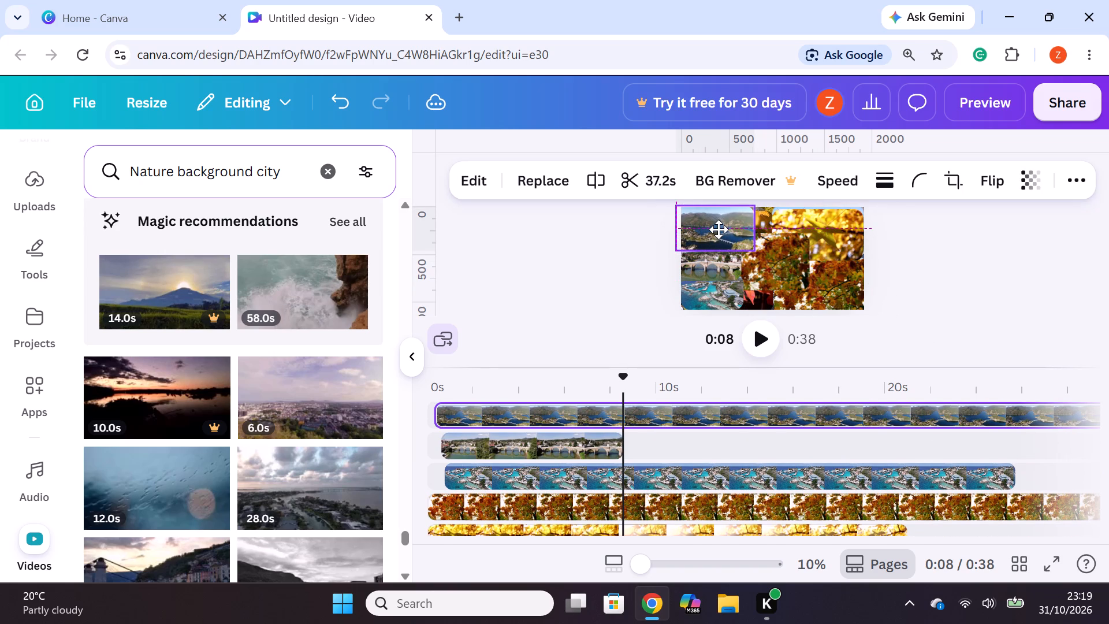
left_click_drag(719, 229, 714, 232)
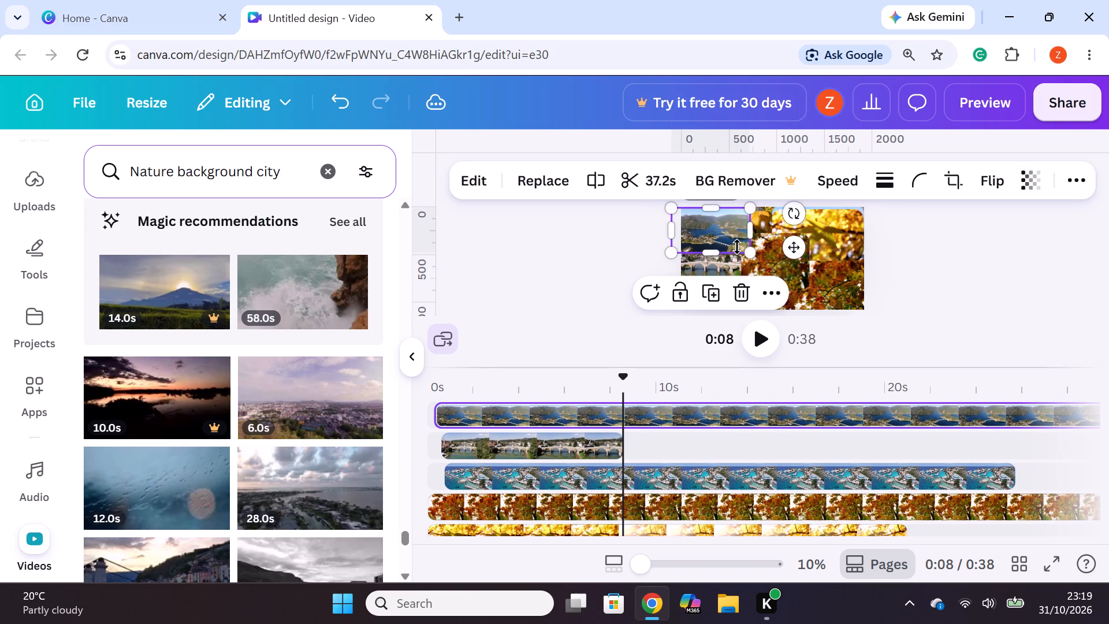
left_click_drag(749, 250, 745, 242)
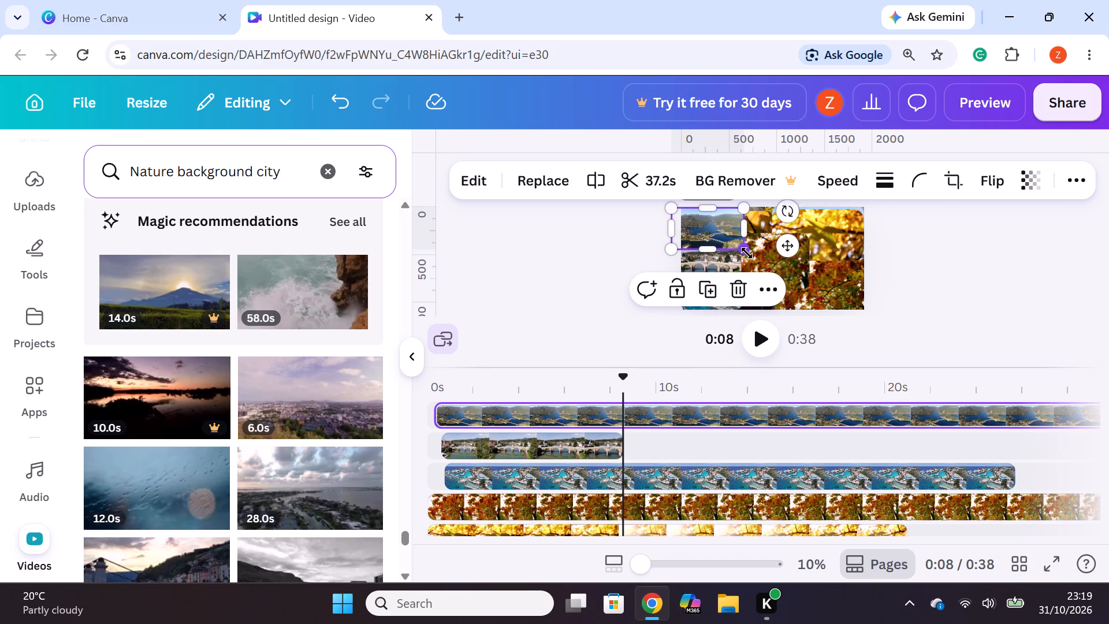
left_click(746, 250)
left_click(719, 230)
left_click(966, 276)
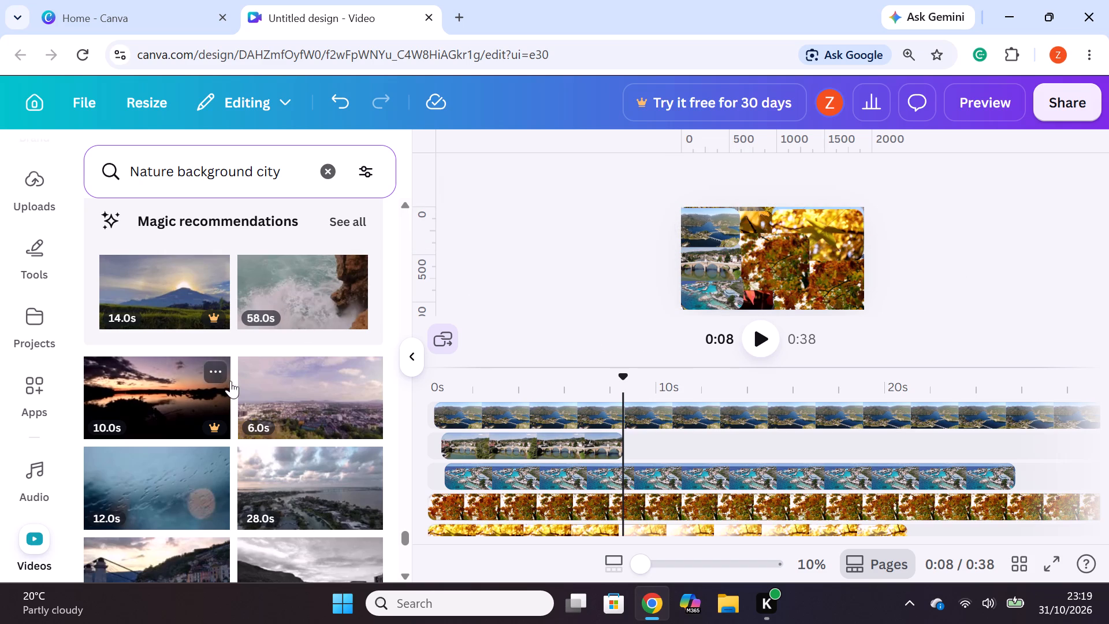
Add the 19-second park path clip with the white pole to a new top timeline track, starting at 0s.
scroll(212, 424, "down", 4)
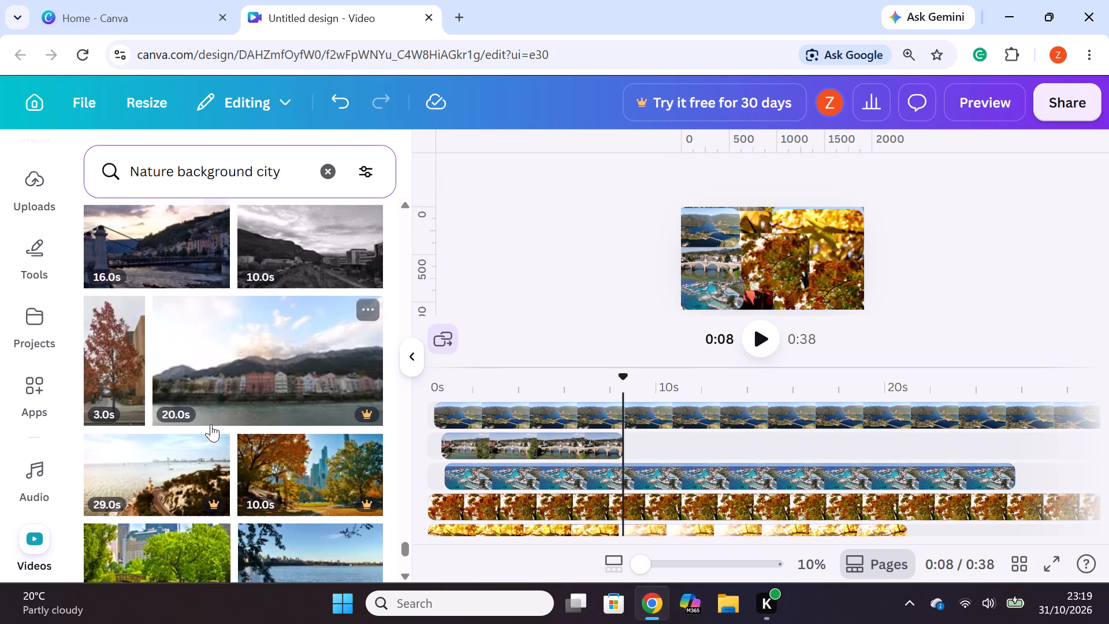
scroll(211, 424, "down", 1)
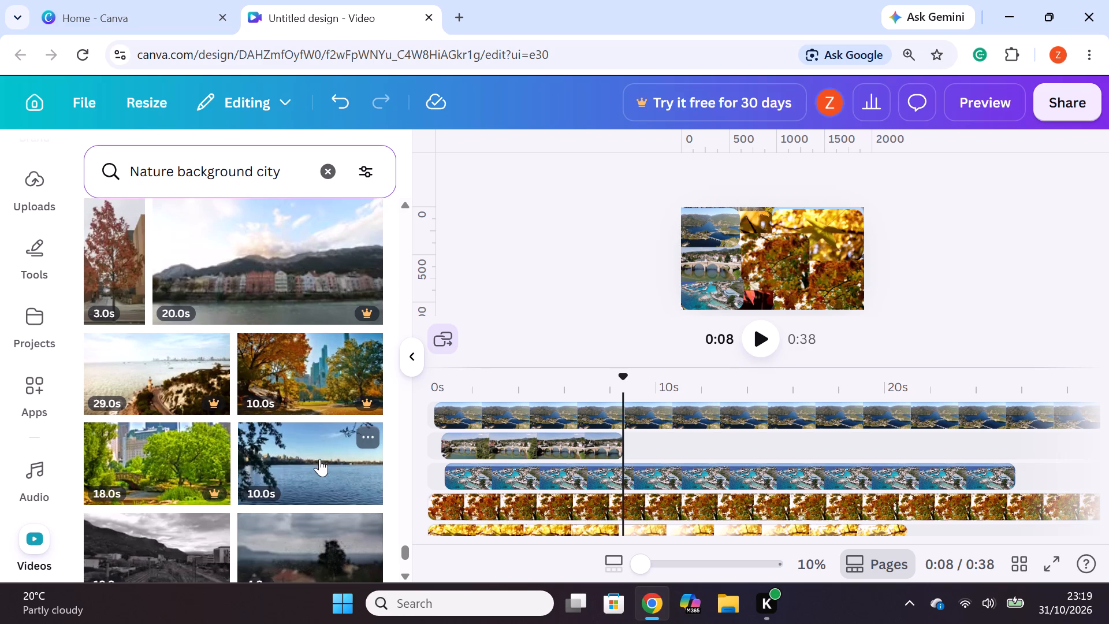
scroll(314, 462, "down", 3)
left_click_drag(165, 427, 612, 406)
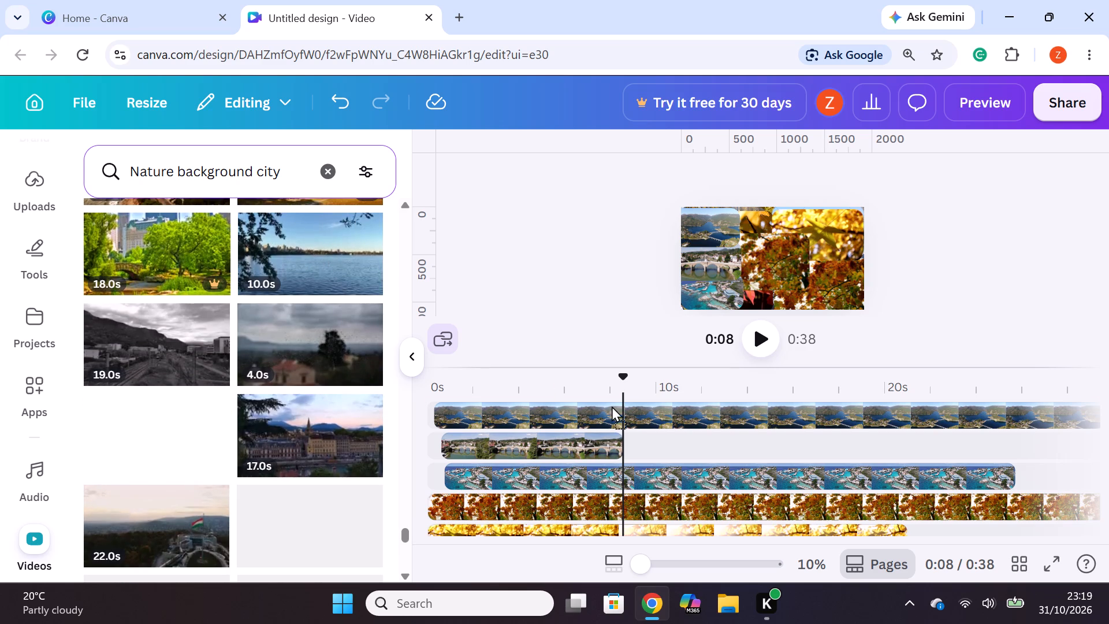
left_click_drag(612, 406, 591, 401)
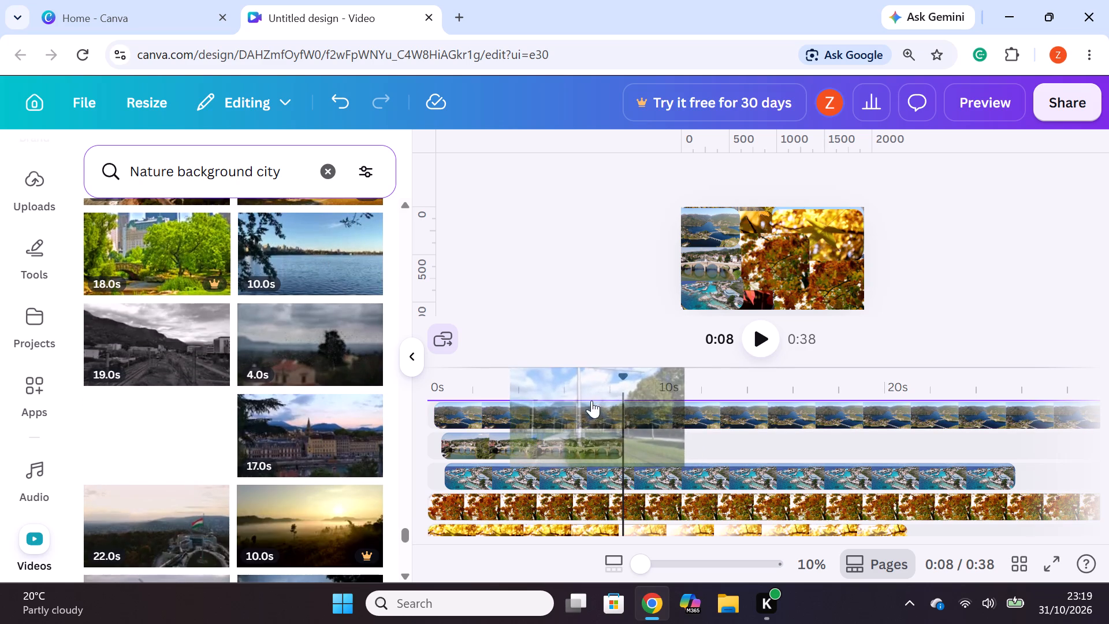
left_click_drag(616, 405, 549, 406)
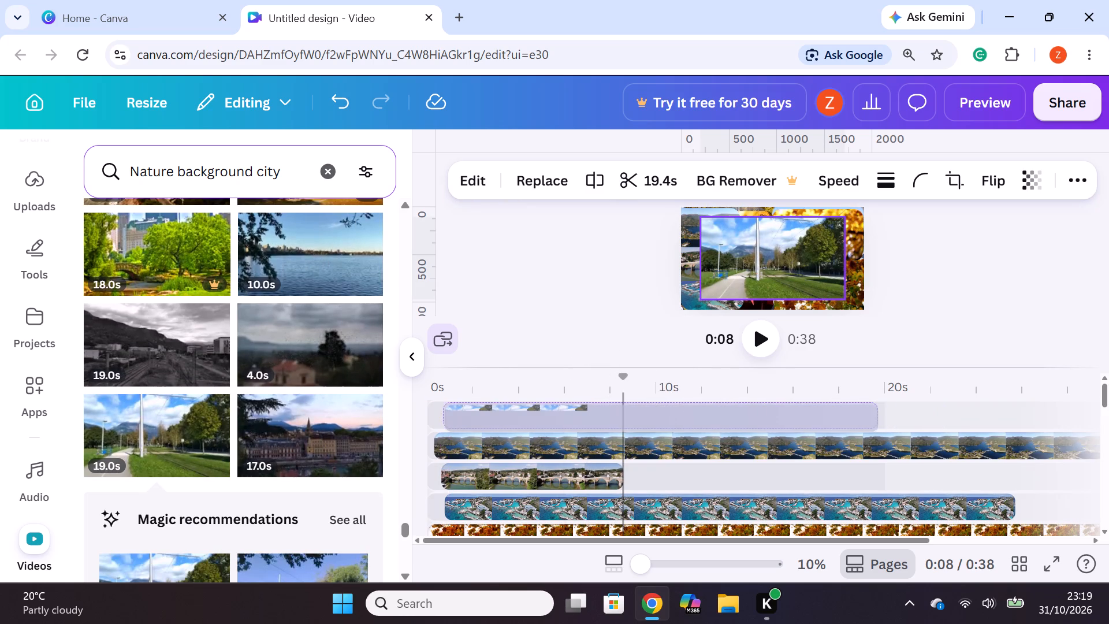
left_click_drag(549, 406, 529, 406)
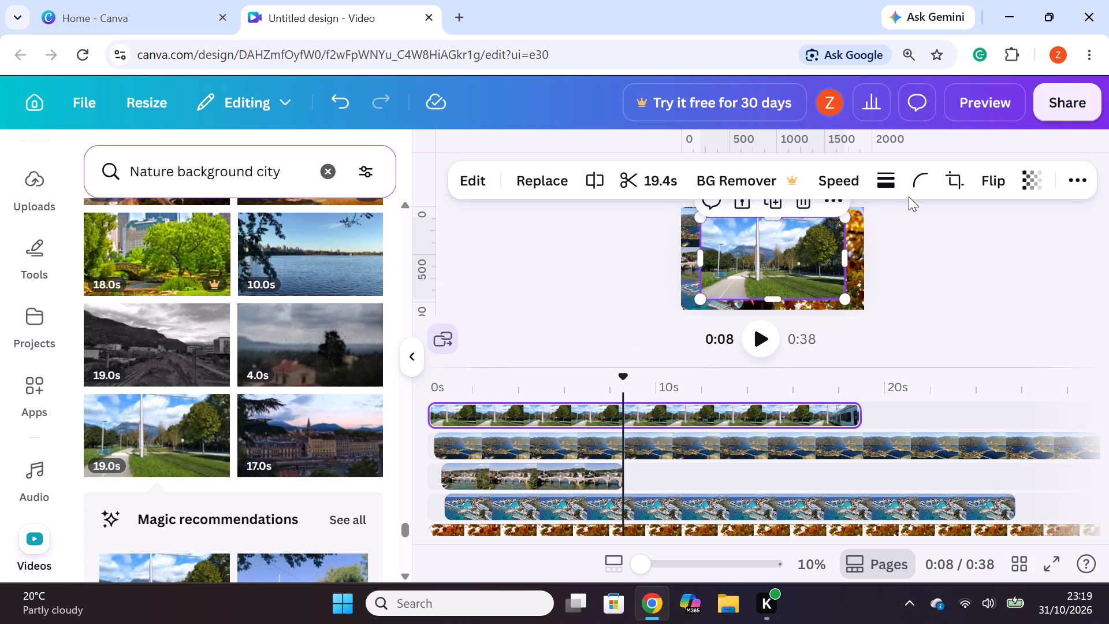
Set the park path clip's corner rounding to 100.
left_click(920, 180)
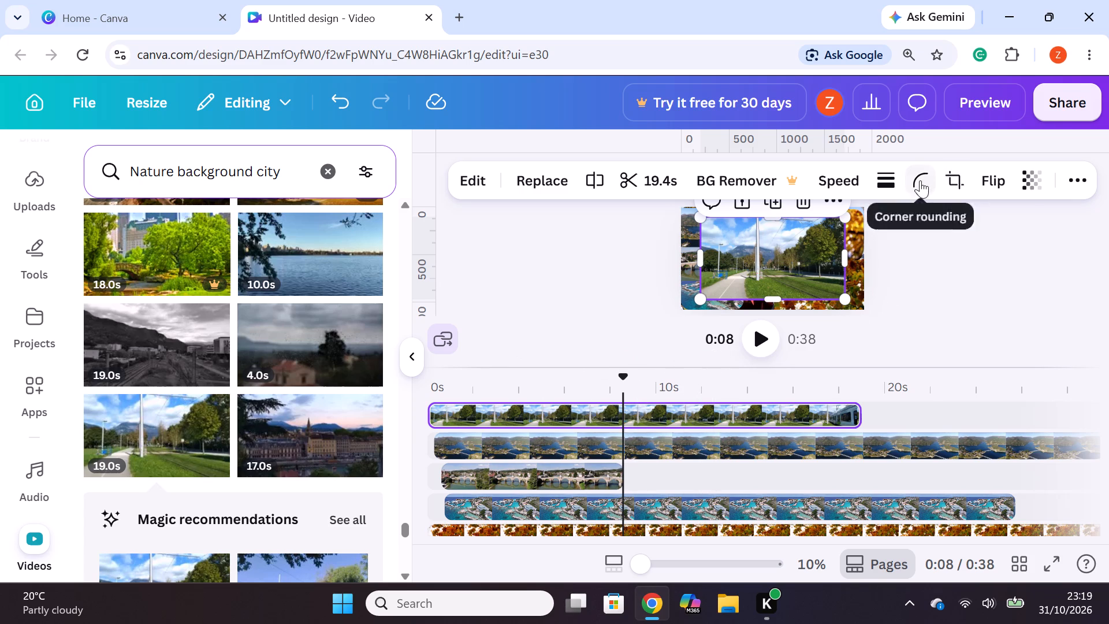
left_click_drag(945, 258, 974, 247)
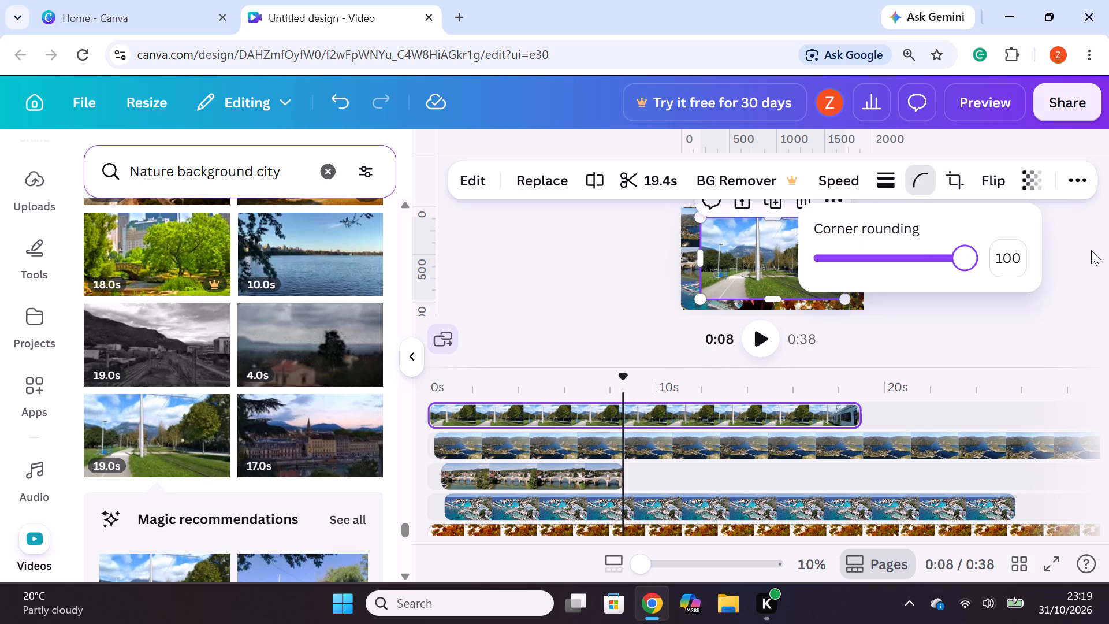
left_click(1071, 248)
Apply the short-dashed stroke style to the park path clip.
left_click(886, 169)
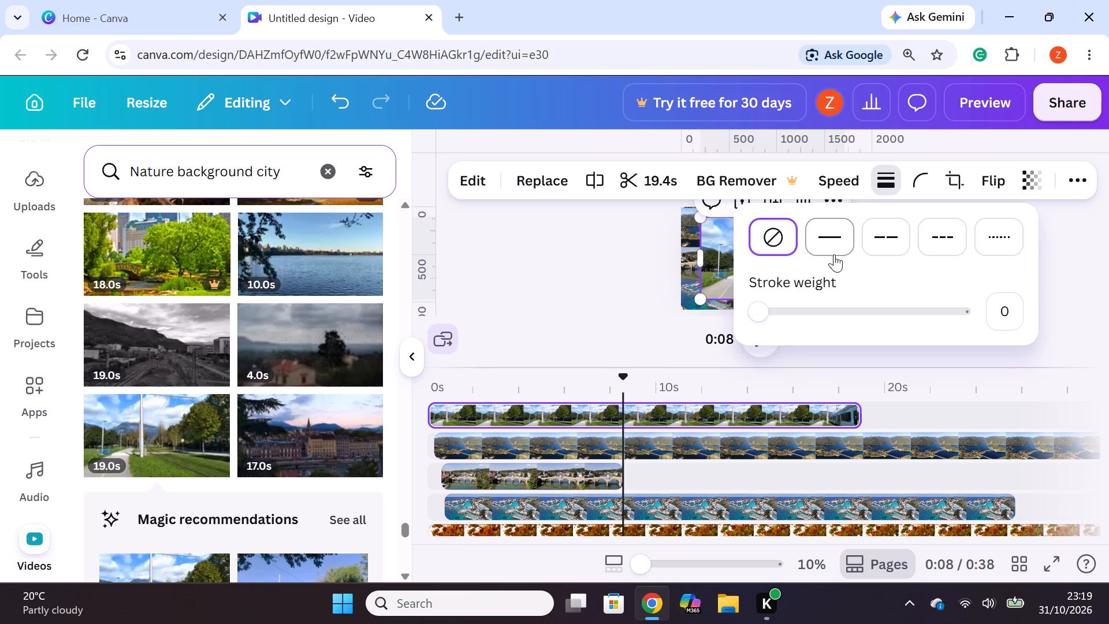
left_click(940, 240)
left_click(1080, 273)
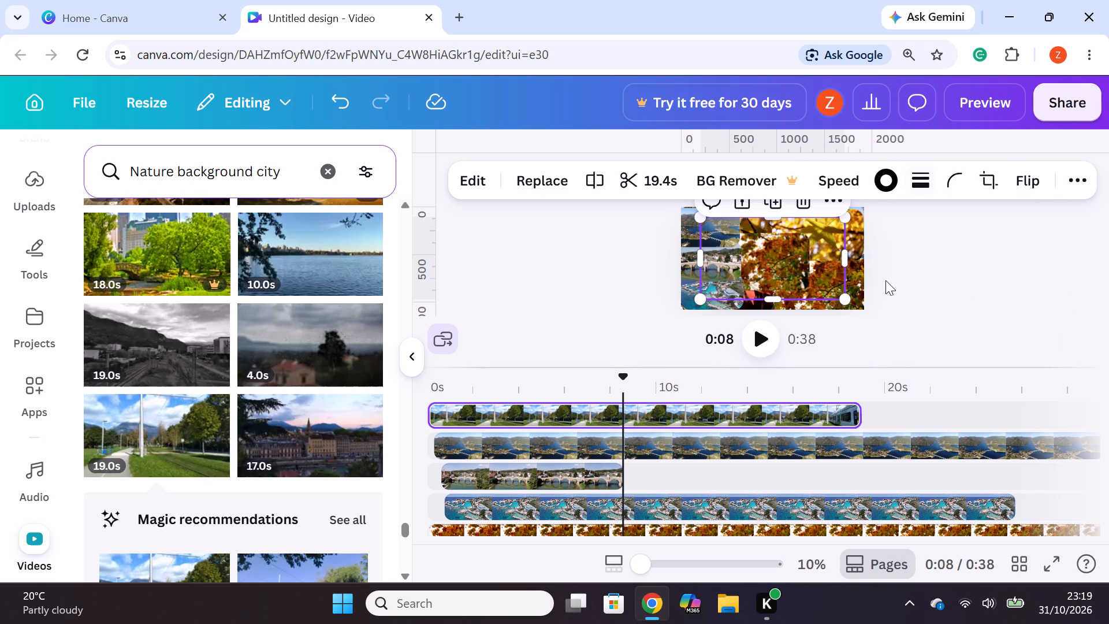
Scale down the park path clip to just over a third of the canvas width and place it along the bottom edge beside the coastal bay clip.
left_click(781, 265)
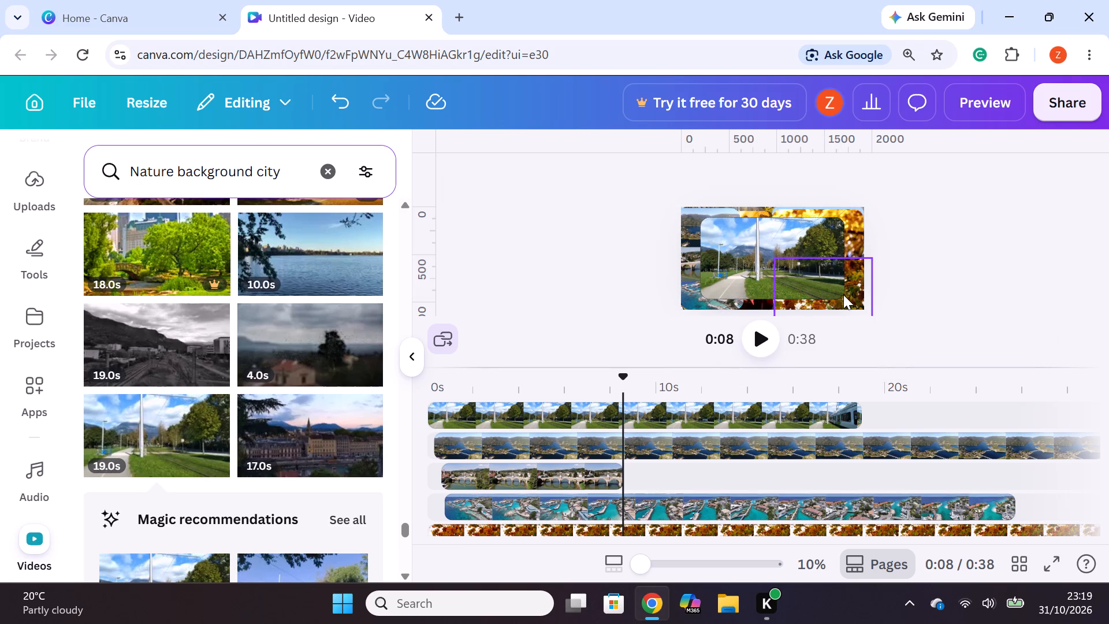
left_click(839, 291)
left_click_drag(848, 296, 801, 246)
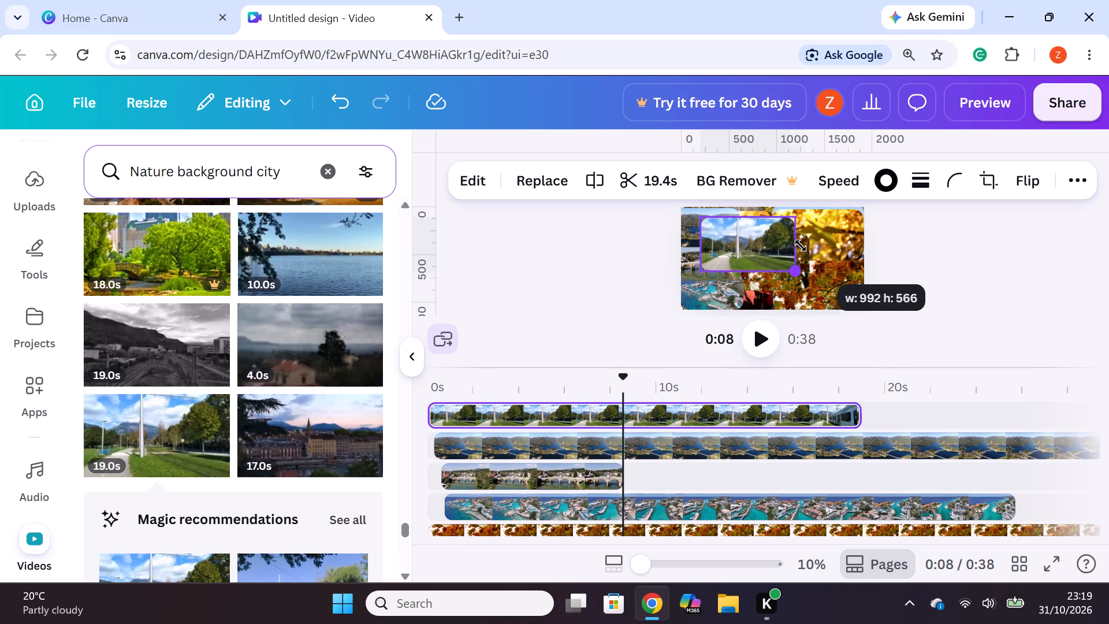
left_click_drag(801, 246, 777, 243)
left_click_drag(747, 233, 804, 267)
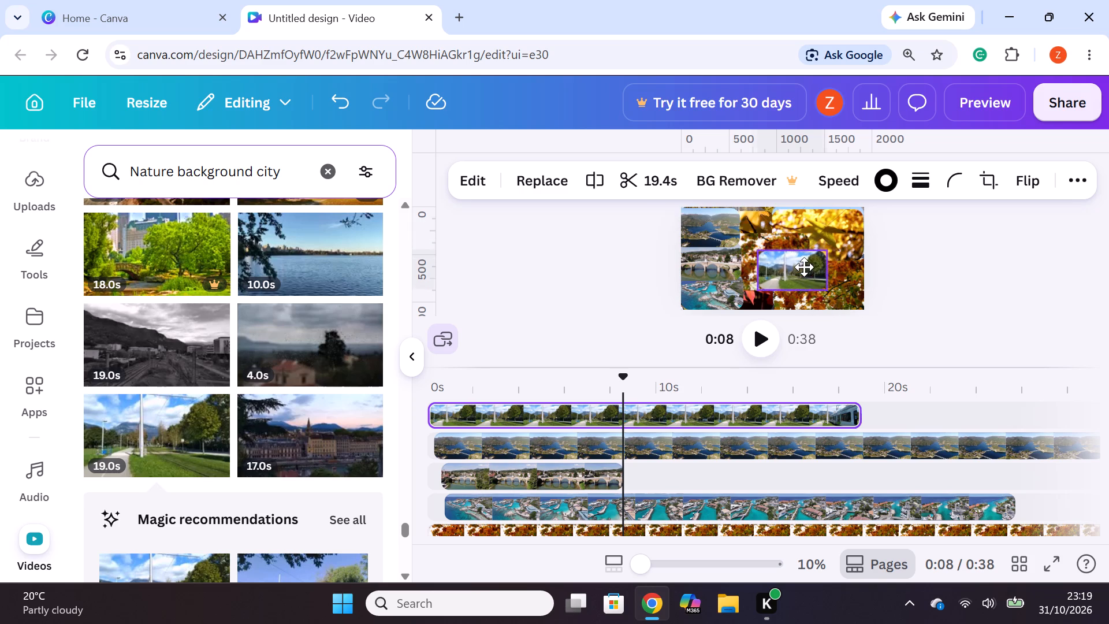
left_click_drag(804, 267, 787, 285)
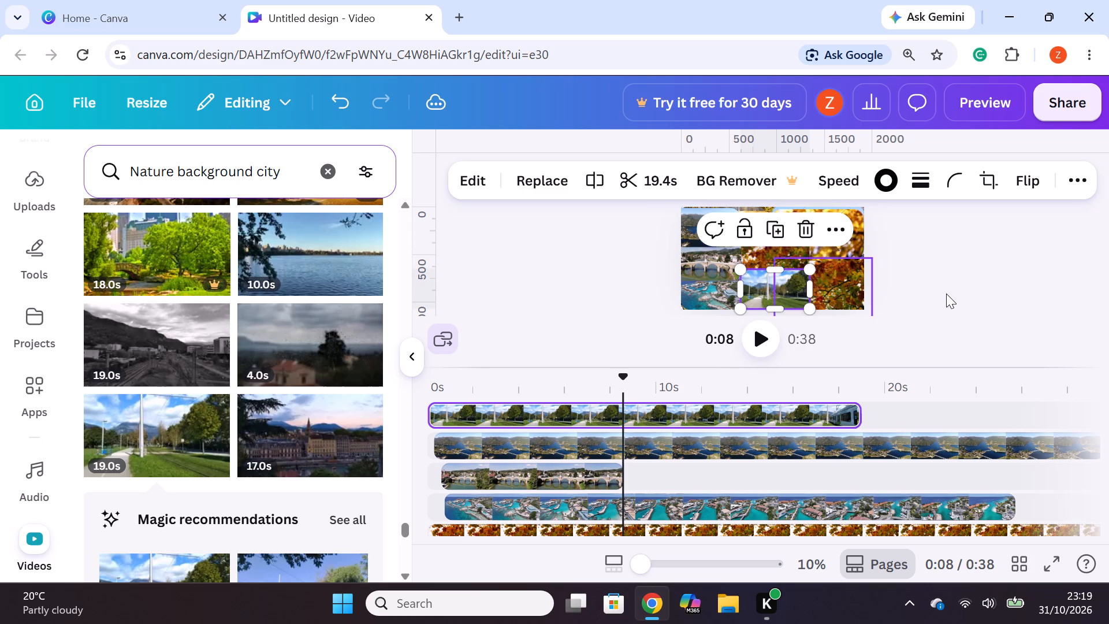
left_click(946, 294)
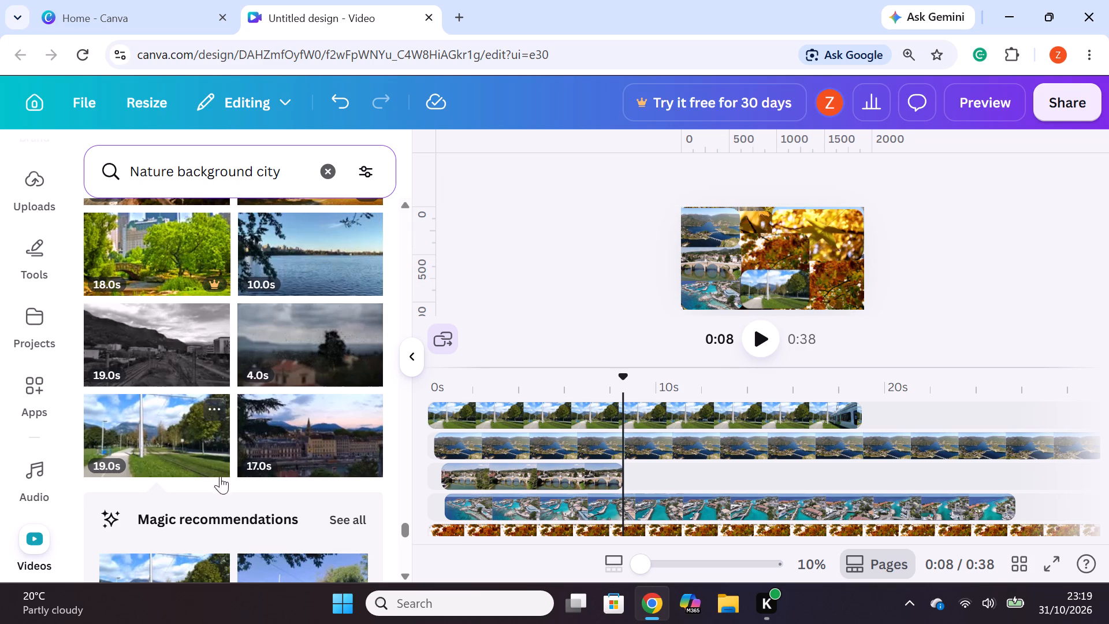
Add the 17-second dusk city clip with the church spire to a new top timeline track, starting at 0s.
left_click_drag(290, 447, 544, 403)
left_click_drag(571, 416, 503, 417)
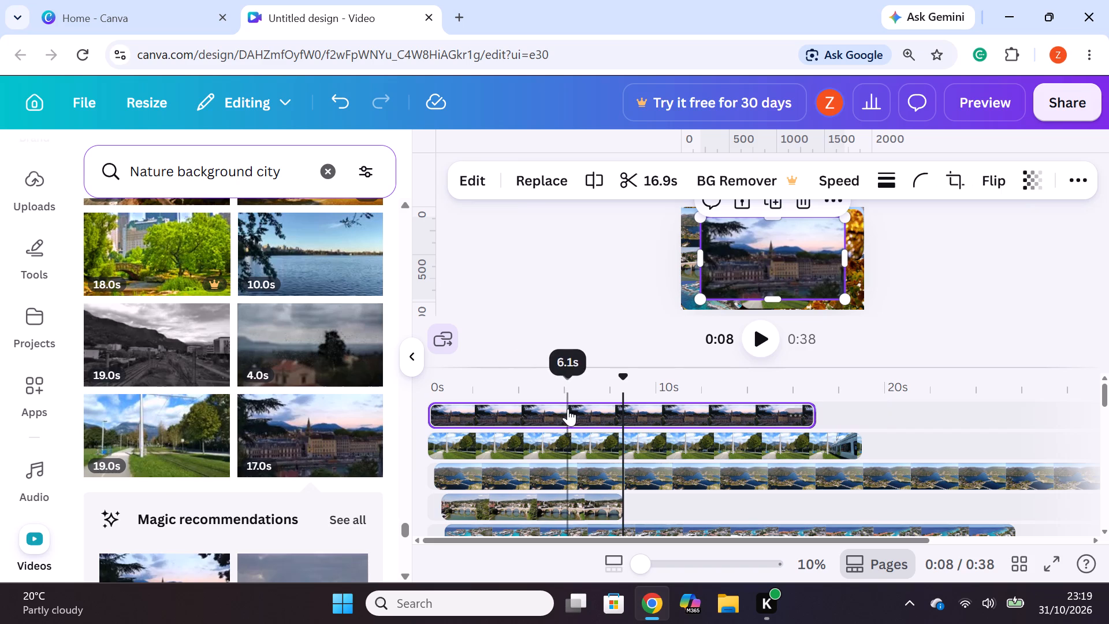
Set the dusk city clip's corner rounding to the maximum.
left_click(568, 408)
left_click(931, 172)
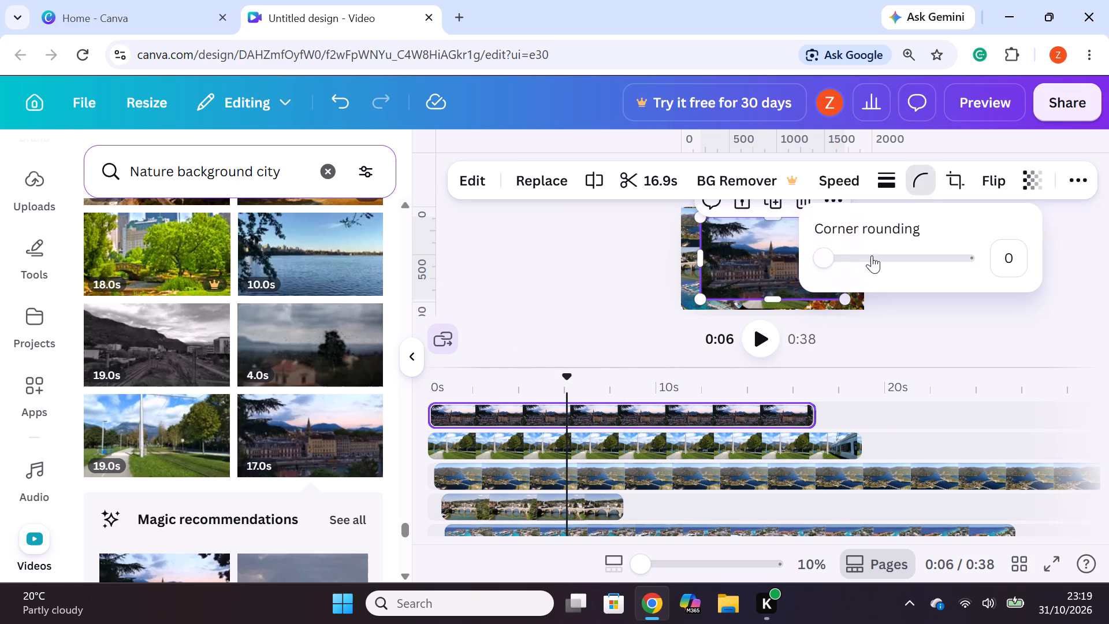
left_click_drag(812, 263, 945, 254)
left_click_drag(828, 259, 962, 258)
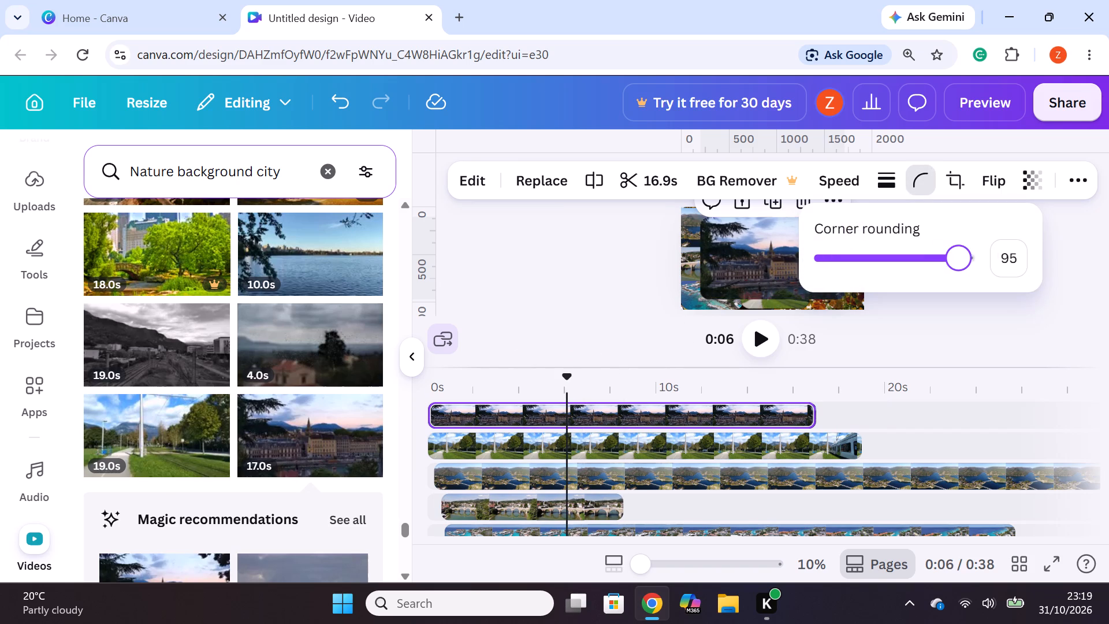
left_click_drag(962, 258, 1021, 268)
left_click(1002, 287)
left_click(943, 307)
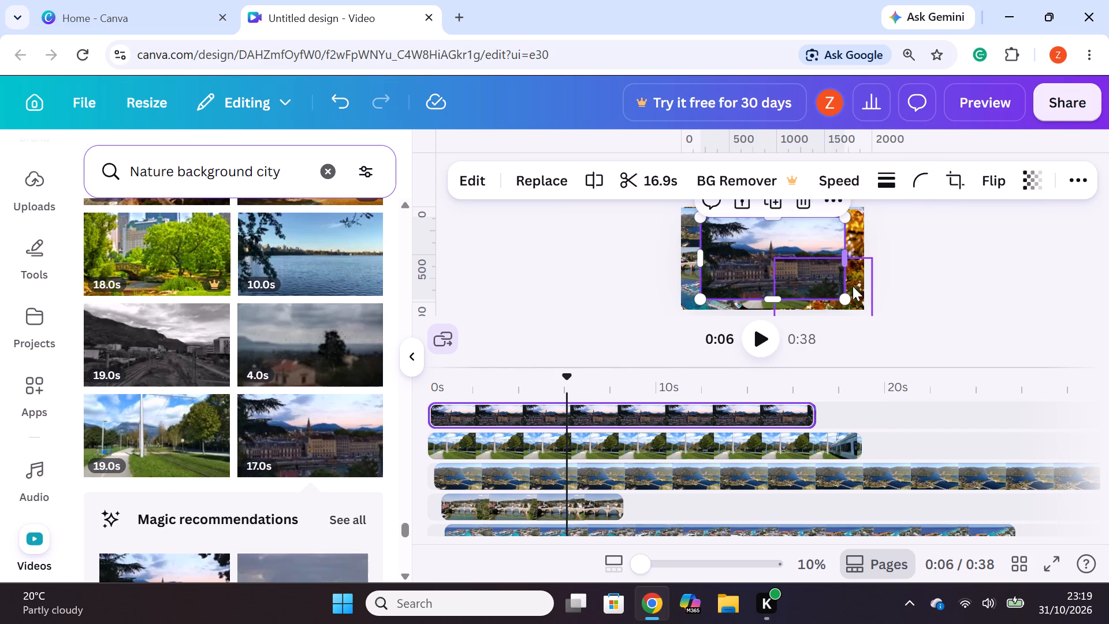
Scale down the dusk city clip to just over a third of the canvas width and place it directly above the park path clip.
left_click_drag(844, 295, 773, 239)
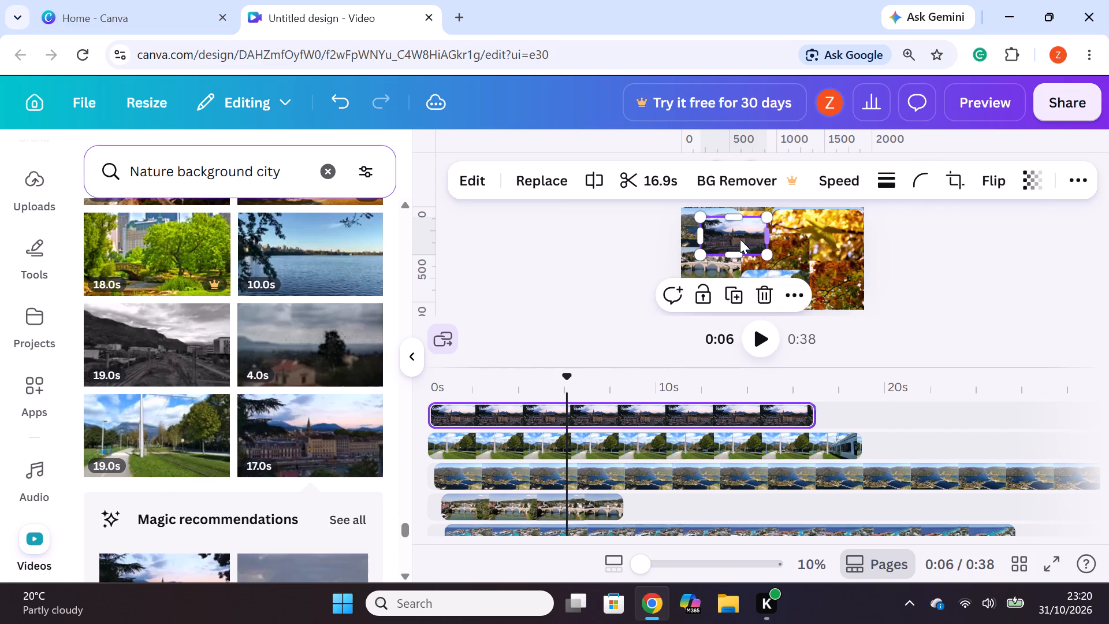
left_click_drag(735, 238, 775, 255)
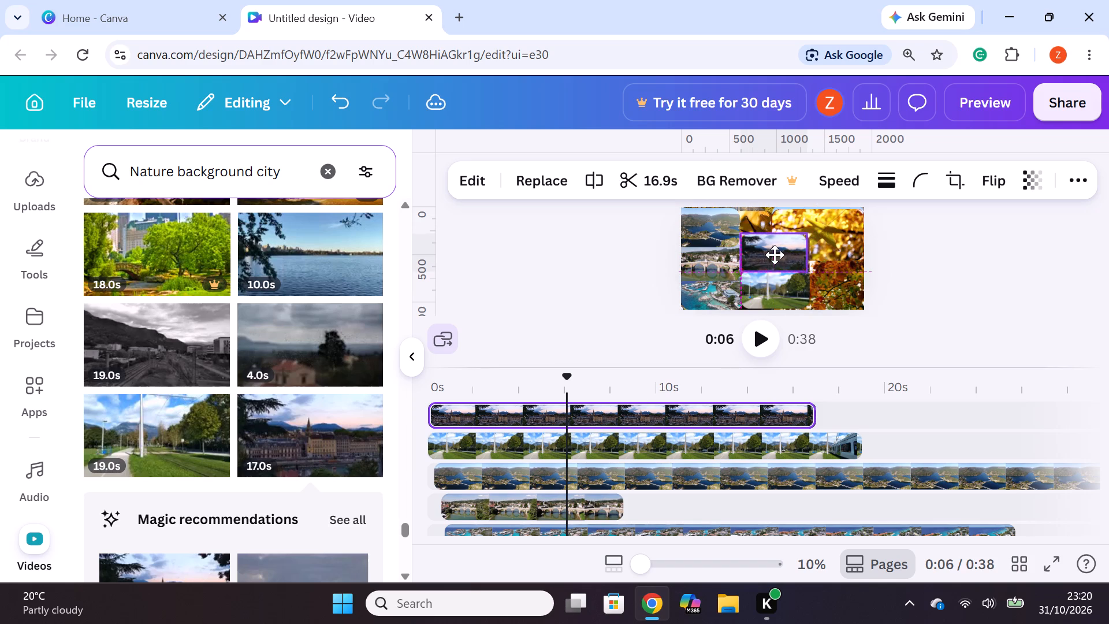
left_click_drag(775, 255, 774, 255)
left_click(957, 268)
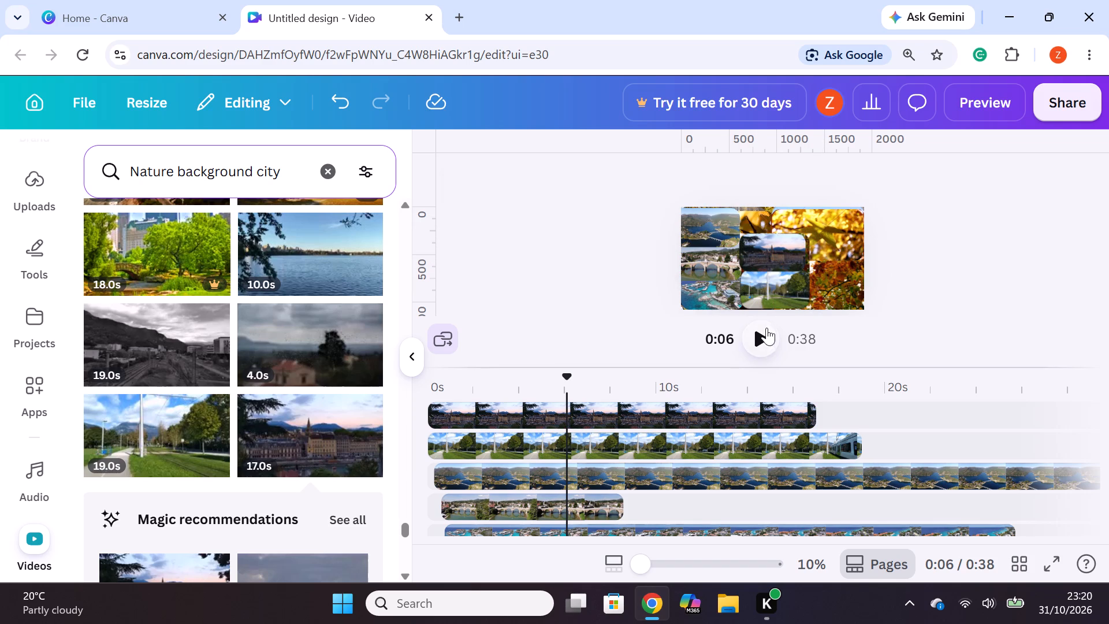
Add the recommended 6-second grey-sky skyline clip with the church towers to a new top timeline track, starting near 0s.
scroll(347, 334, "down", 3)
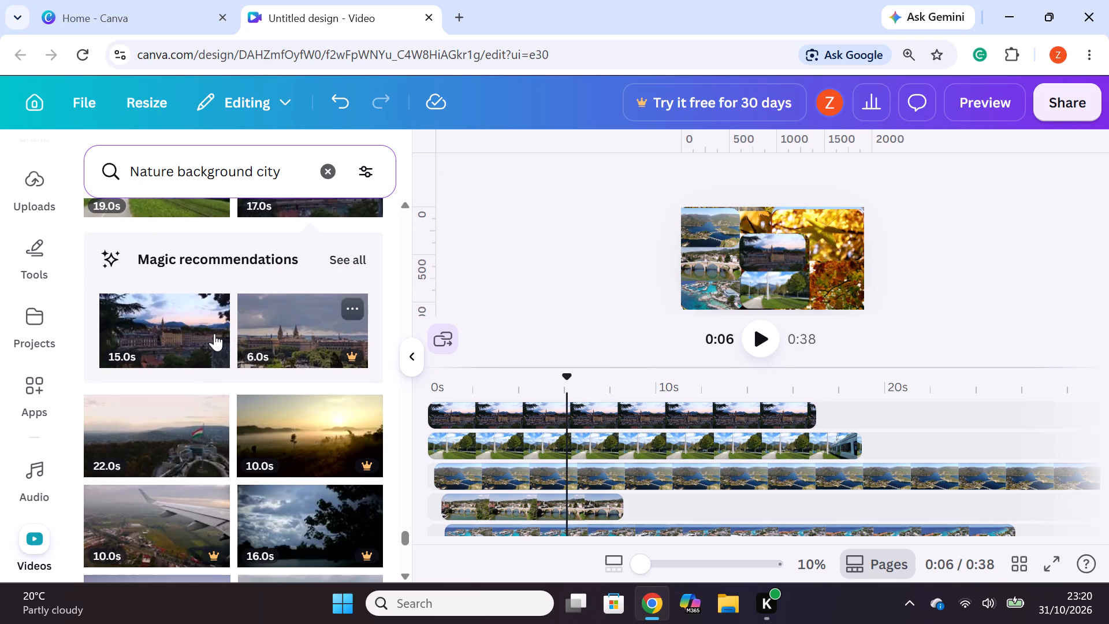
left_click_drag(291, 329, 535, 397)
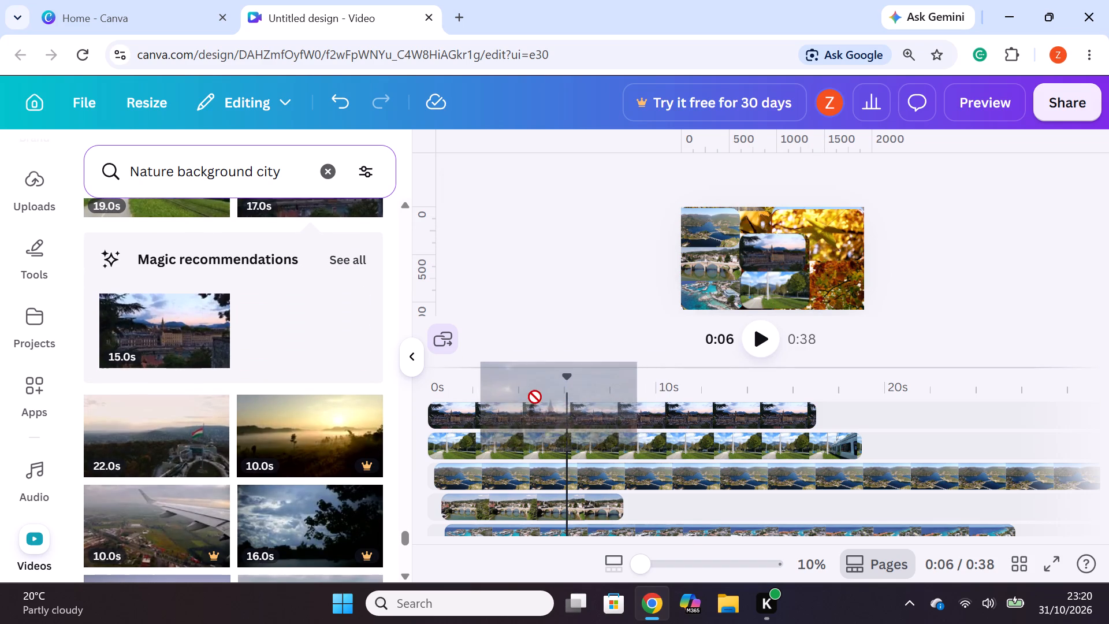
left_click_drag(535, 397, 530, 410)
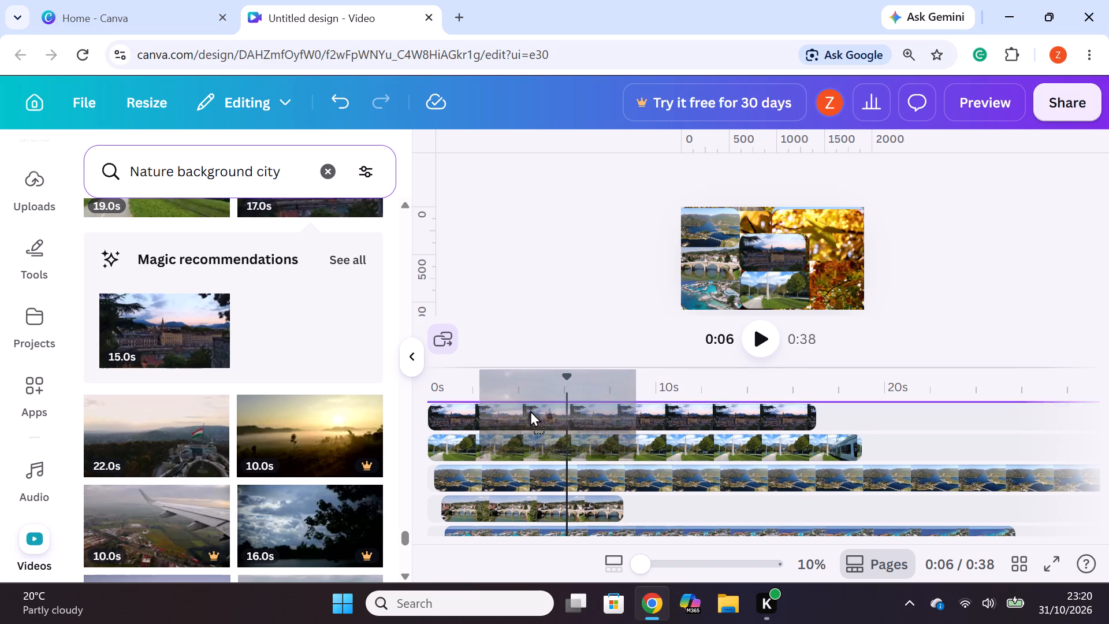
left_click_drag(530, 410, 529, 402)
left_click_drag(551, 418, 509, 419)
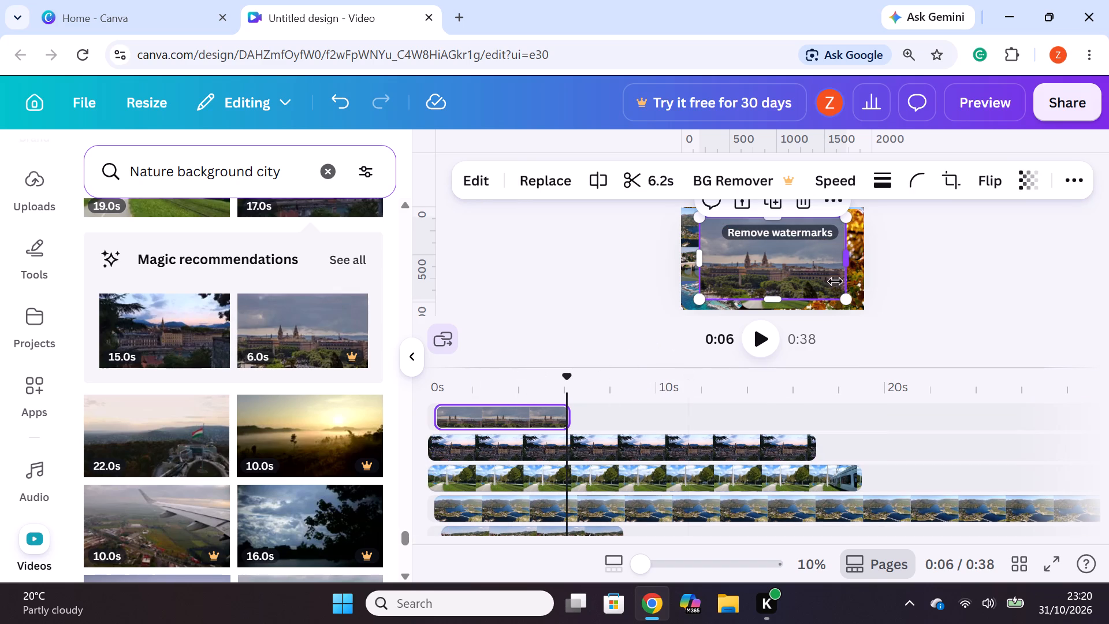
Scale down the grey-sky skyline clip to about two-fifths of the canvas width.
left_click_drag(847, 298, 780, 252)
Set the grey-sky skyline clip's corner rounding to the maximum.
left_click(914, 177)
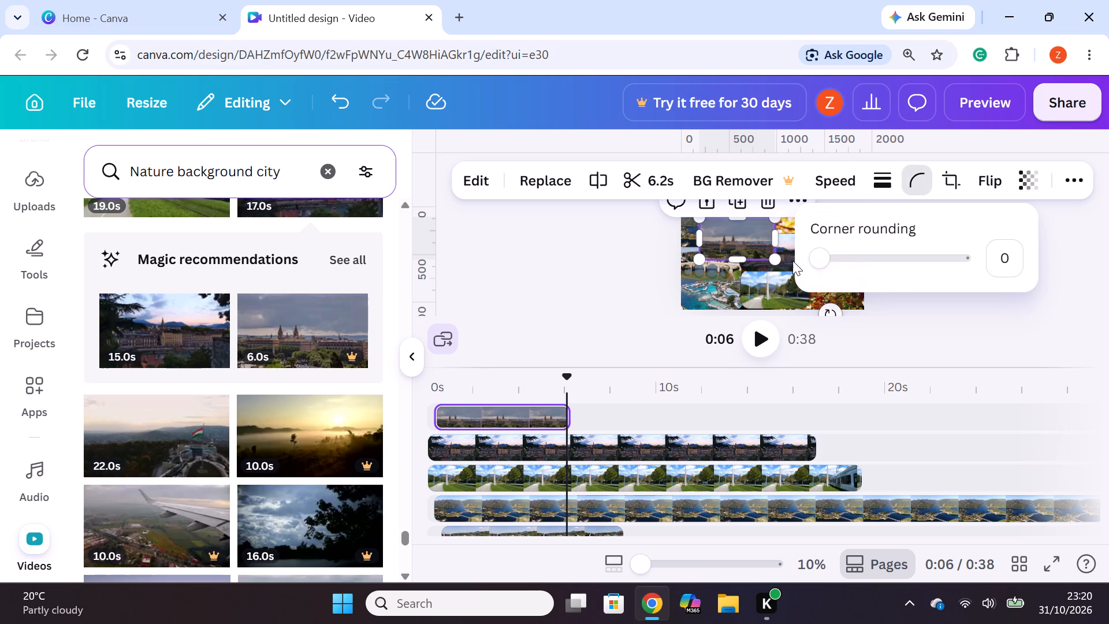
left_click_drag(821, 263, 1000, 282)
left_click(998, 326)
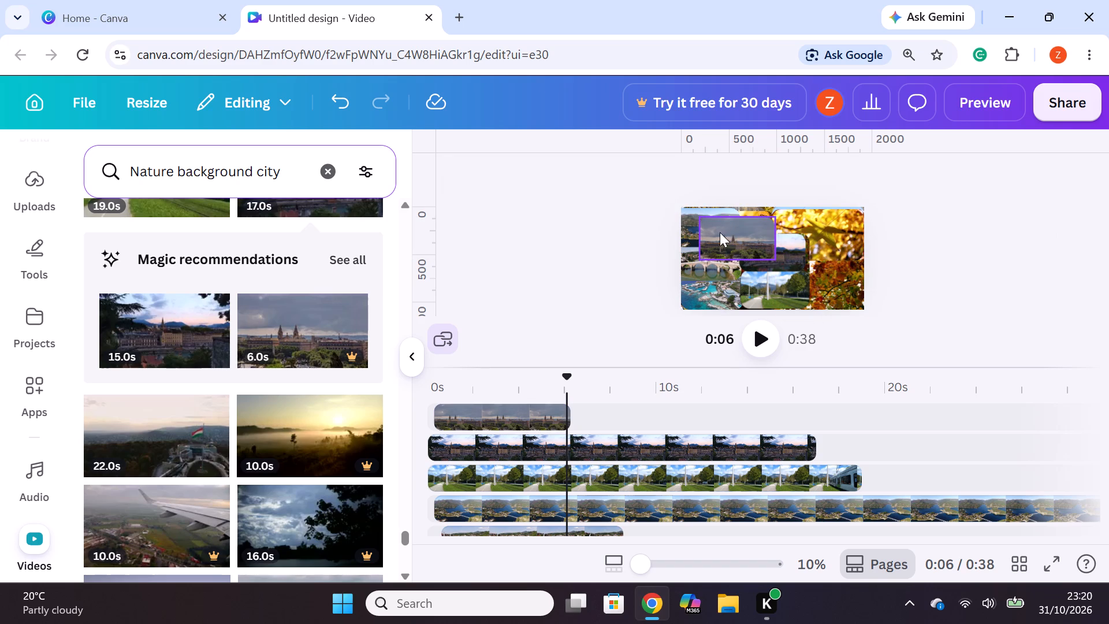
Place the grey-sky skyline clip at the canvas's top edge in the middle column, above the dusk city clip.
left_click_drag(726, 232, 765, 222)
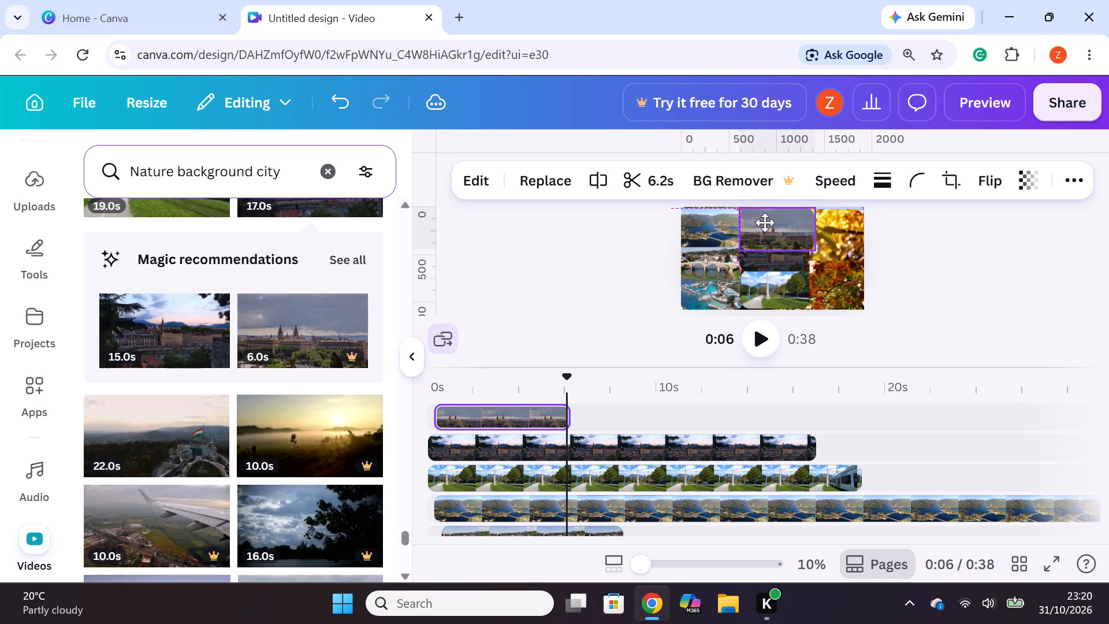
left_click_drag(765, 222, 764, 219)
left_click(984, 292)
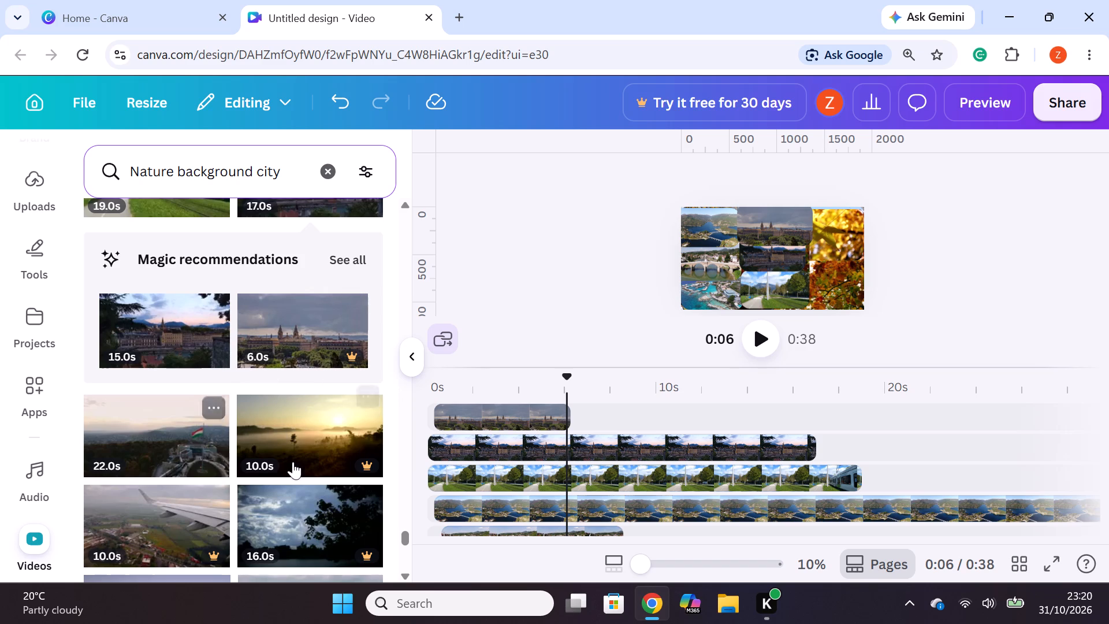
Add the 11-second clip of the town with curving roads to a new top timeline track, starting near 0s.
scroll(213, 481, "down", 2)
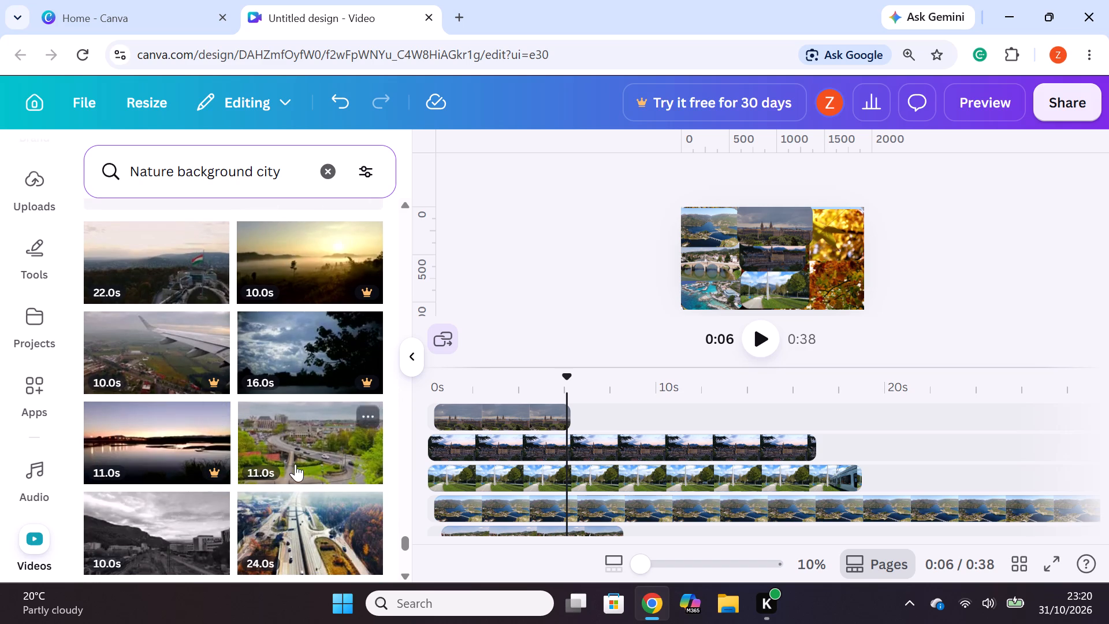
left_click_drag(296, 464, 522, 404)
left_click_drag(571, 414, 565, 415)
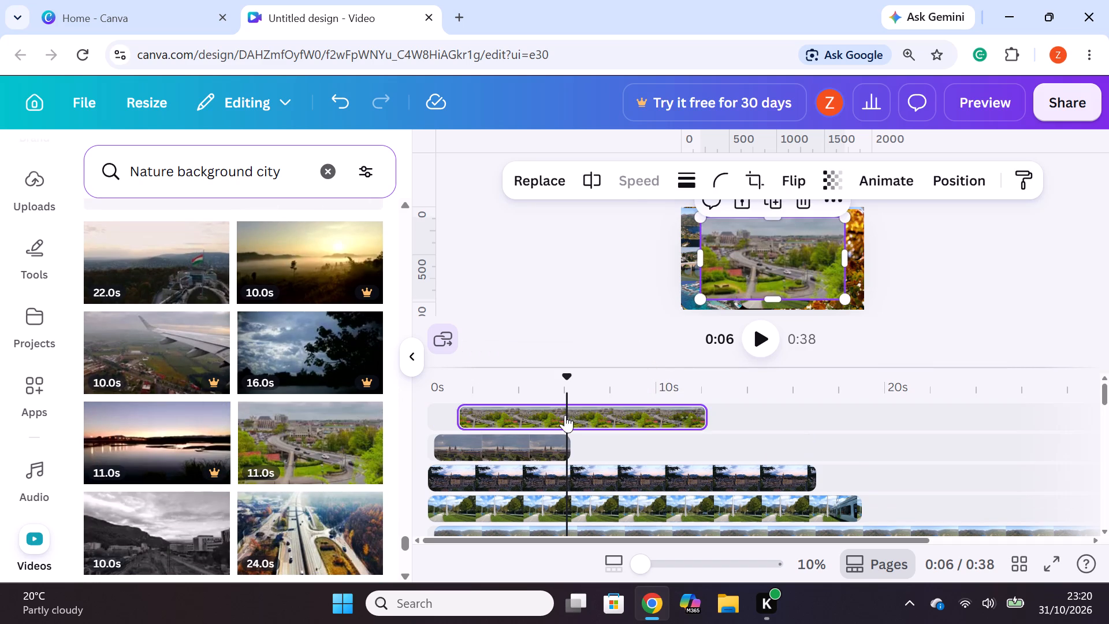
left_click_drag(565, 415, 545, 417)
Set the curving-roads town clip's corner rounding to the maximum.
left_click(578, 418)
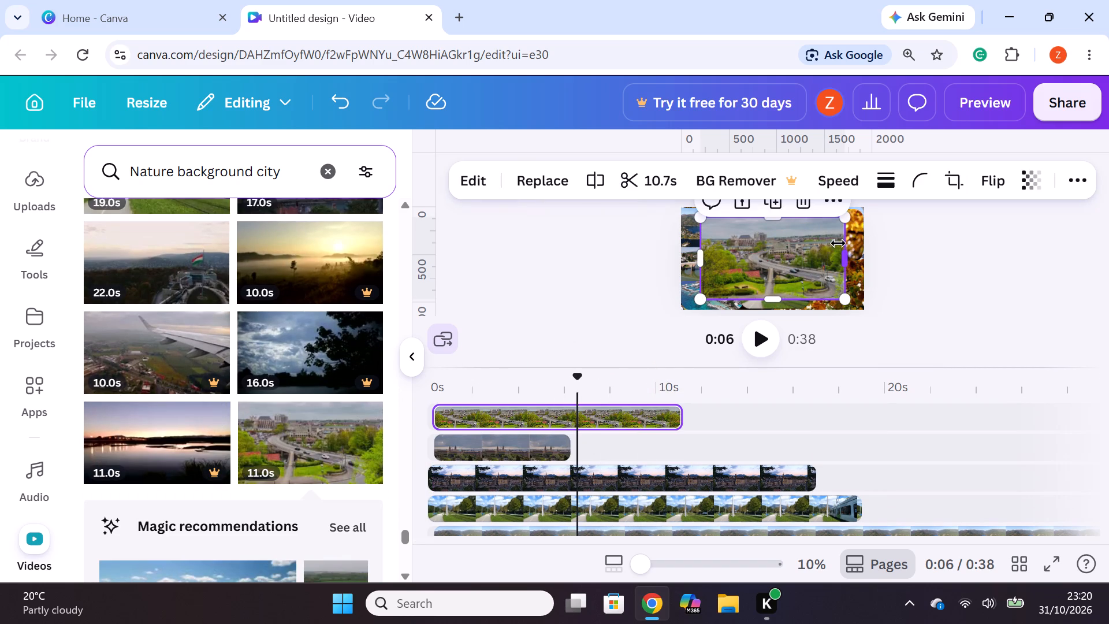
left_click(925, 181)
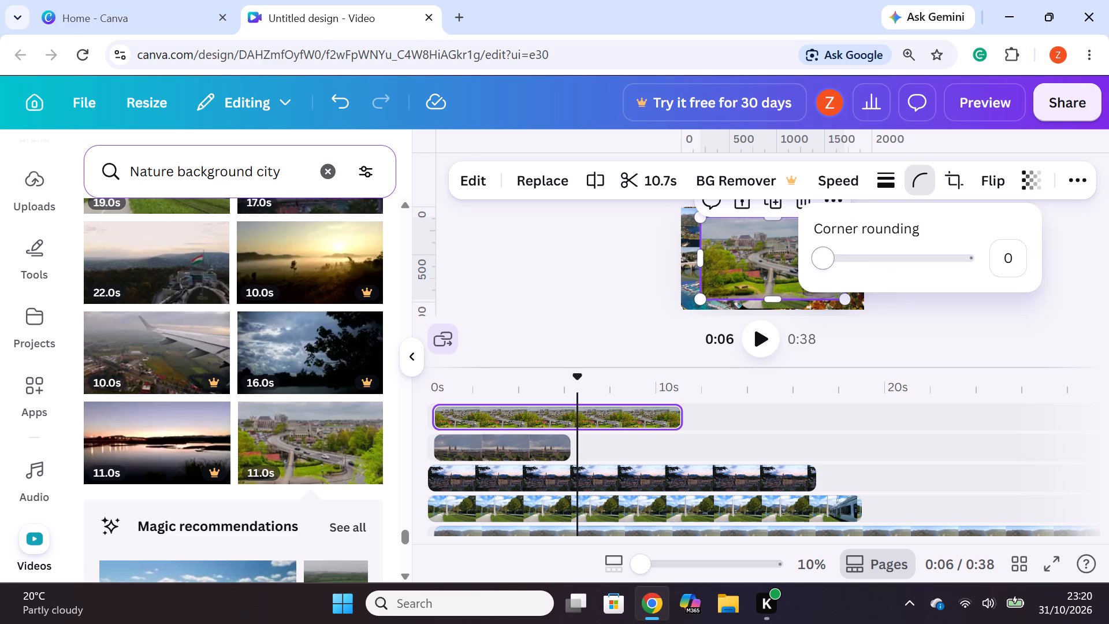
left_click_drag(836, 267, 1018, 277)
left_click(1011, 315)
Scale down the curving-roads town clip to just over a third of the canvas width and place it at the middle column's top edge.
left_click_drag(847, 298, 783, 251)
left_click_drag(735, 236, 760, 224)
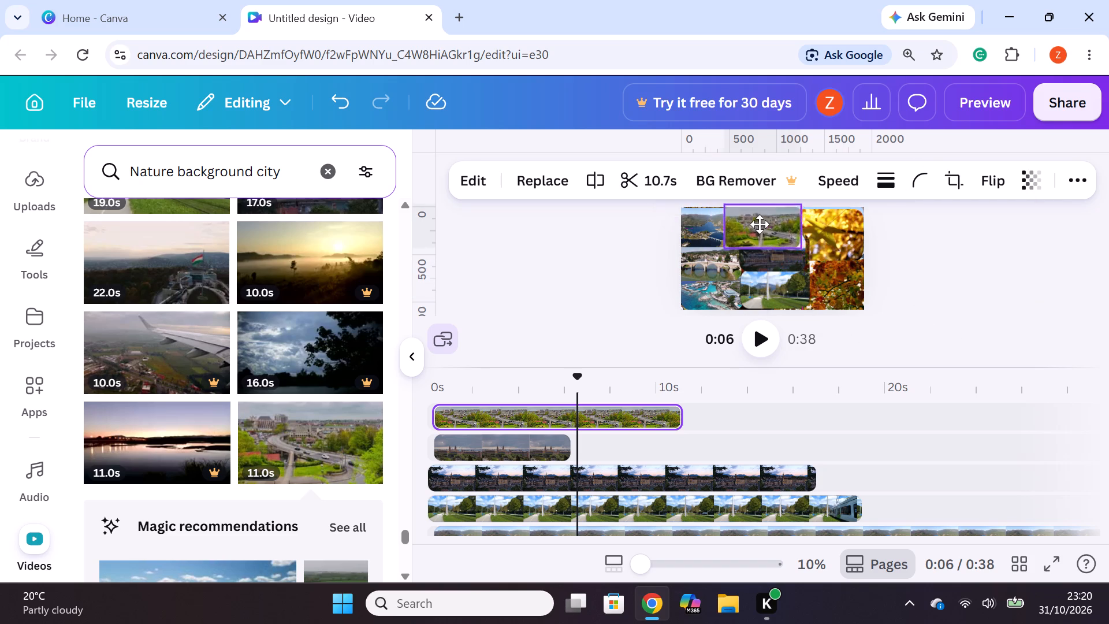
left_click_drag(760, 224, 772, 226)
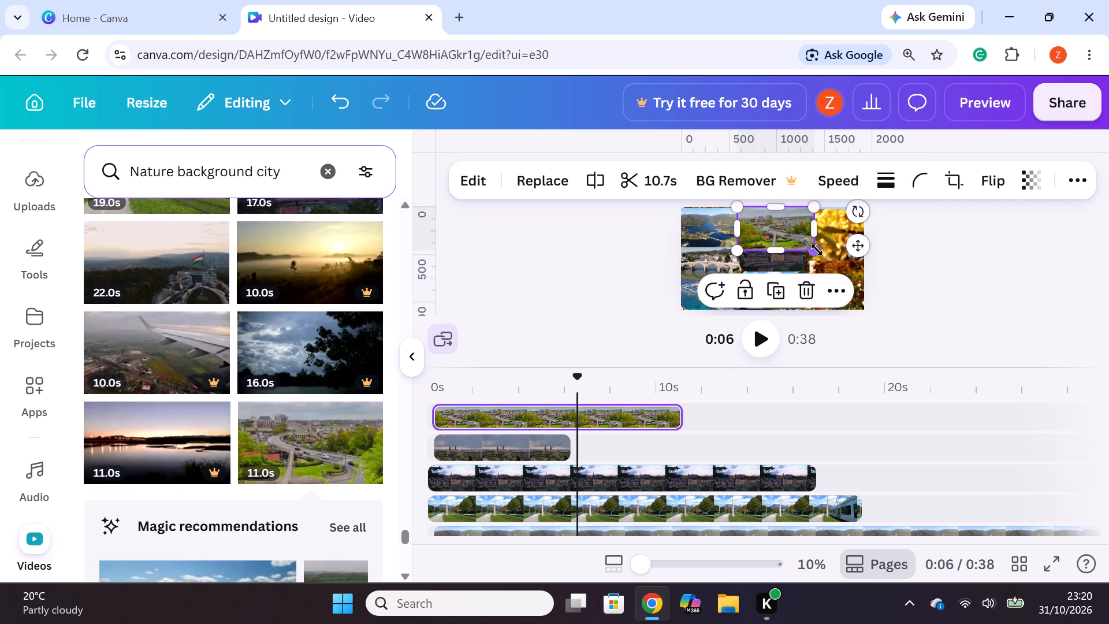
left_click_drag(817, 248, 807, 238)
left_click(773, 224)
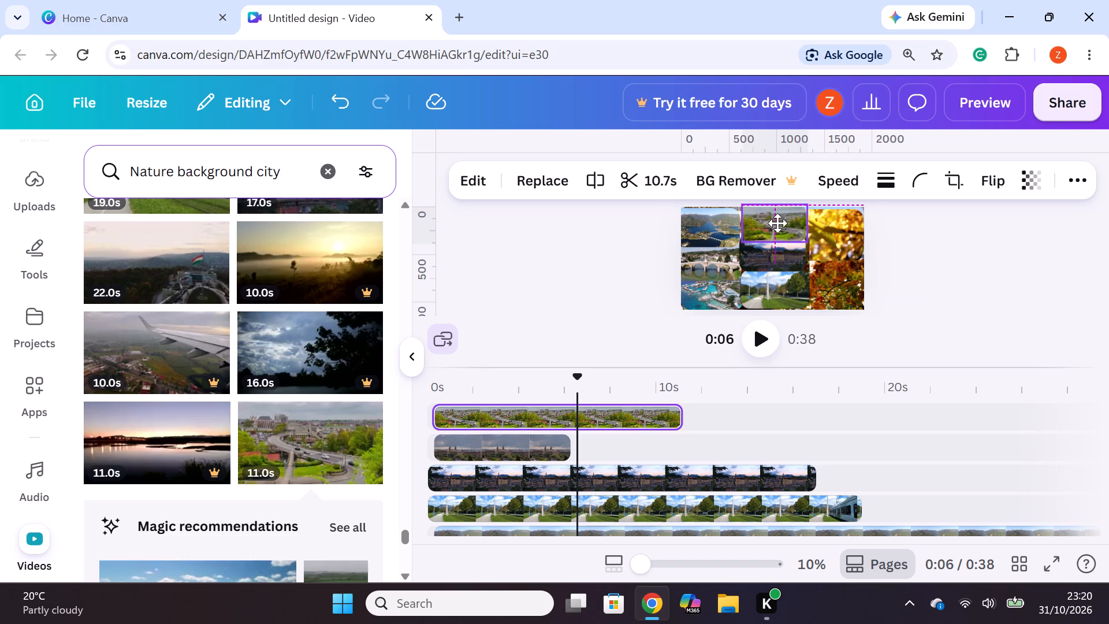
left_click(985, 306)
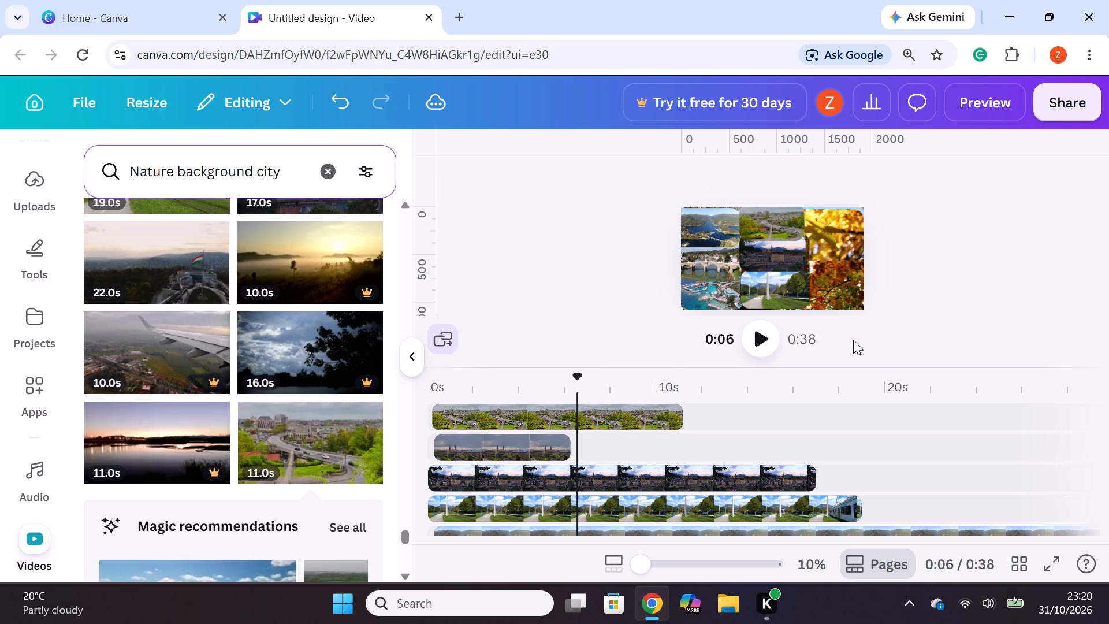
Add the recommended 7-second aerial city clip with the cloudy blue sky to a new top timeline track, starting at 0s.
scroll(215, 395, "down", 4)
left_click_drag(235, 288, 550, 398)
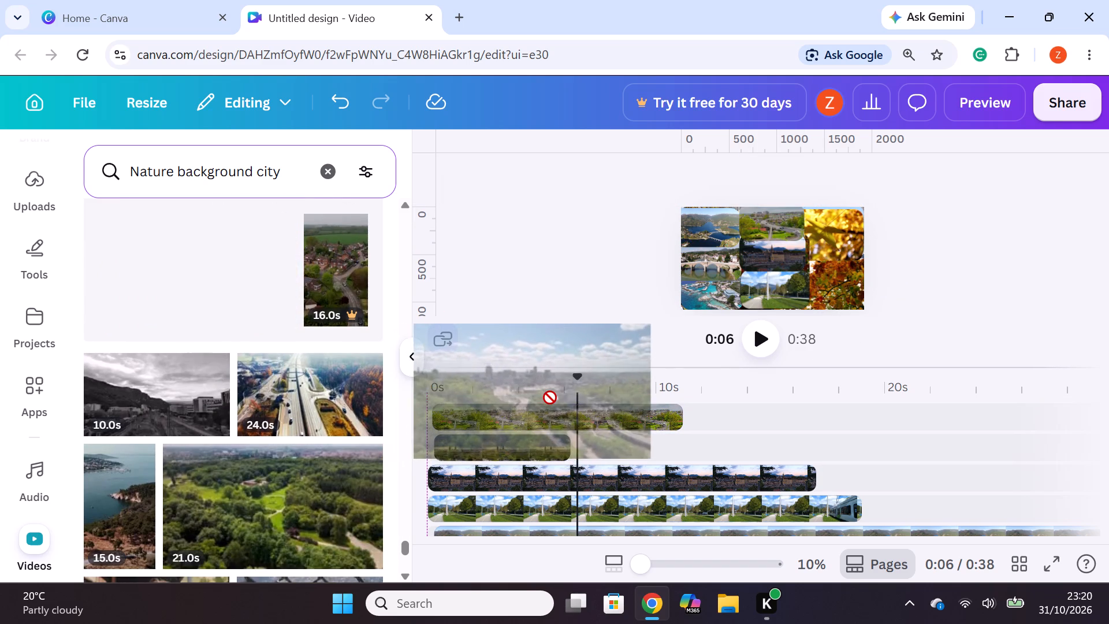
left_click_drag(550, 398, 544, 404)
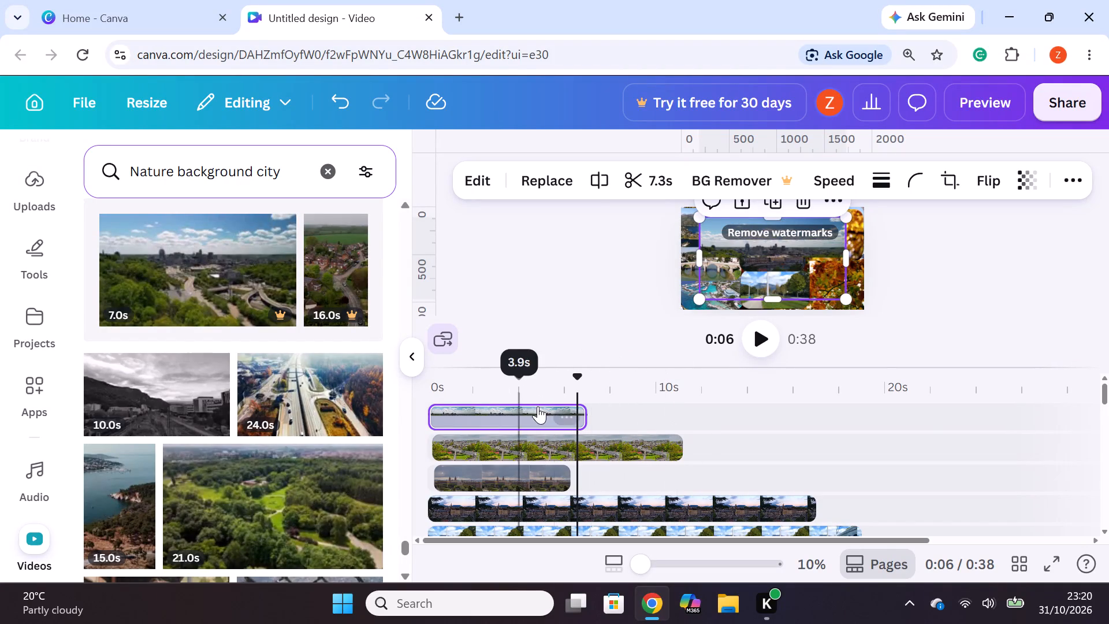
Scale down the aerial city clip to just over a third of the canvas width and move it to the canvas's bottom-right corner.
left_click_drag(847, 301, 772, 246)
left_click_drag(733, 236, 820, 252)
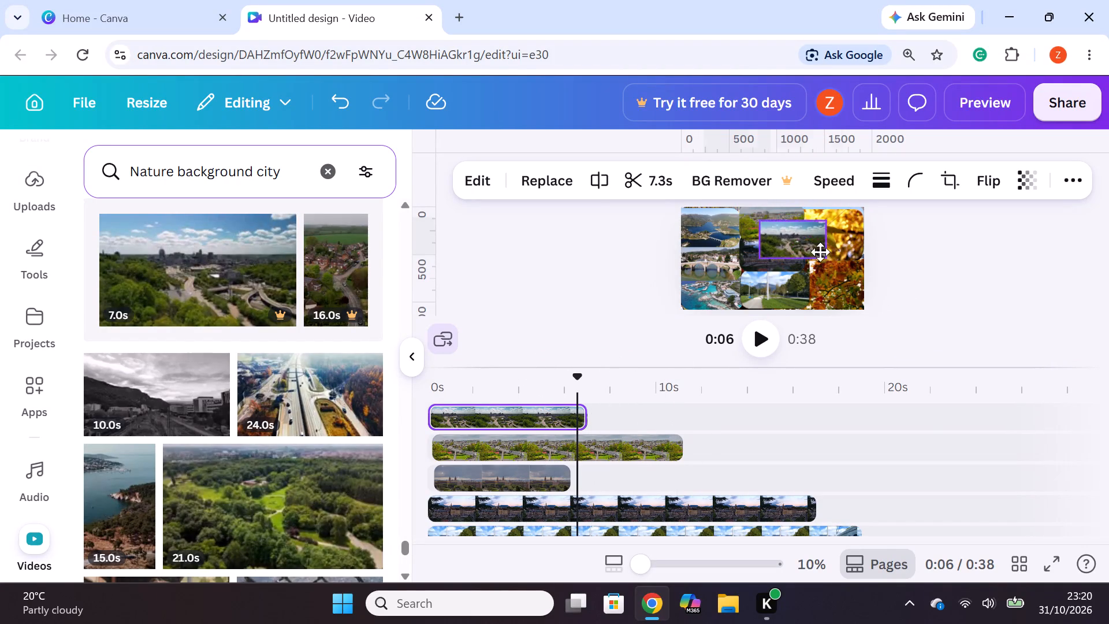
left_click_drag(820, 252, 835, 292)
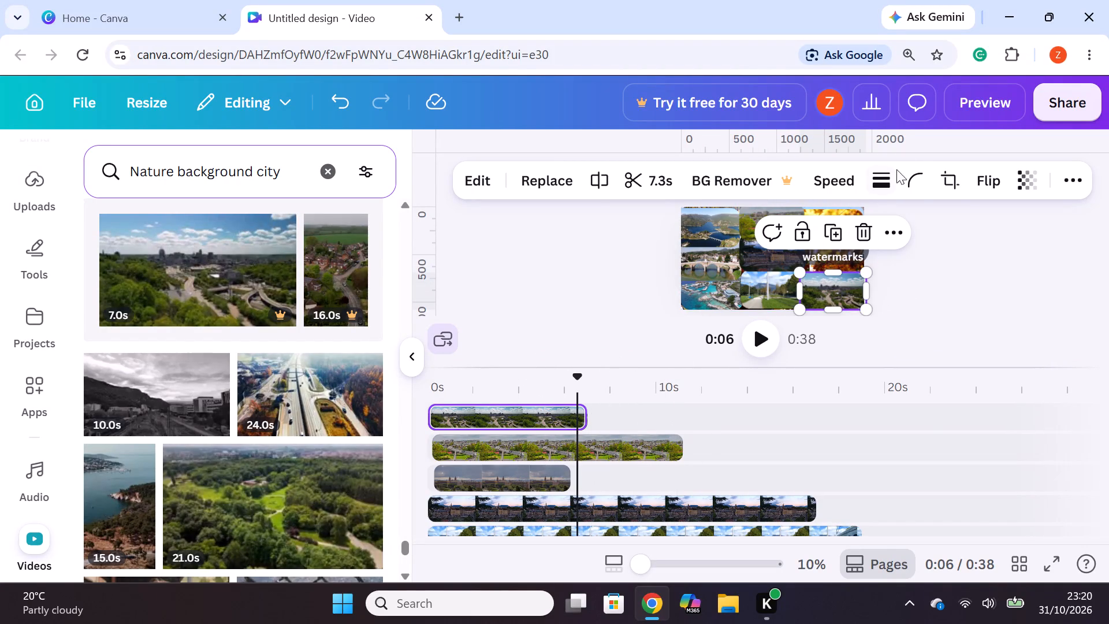
Set the aerial city clip's corner rounding to the maximum.
left_click(917, 183)
left_click_drag(820, 265, 996, 273)
left_click(996, 329)
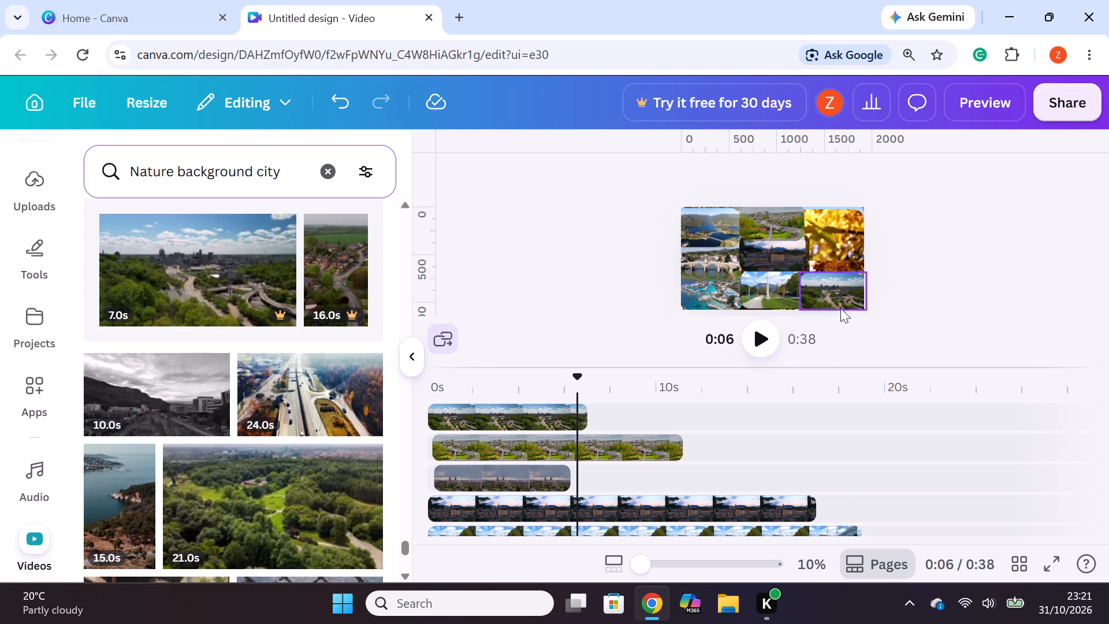
Shift the aerial city clip slightly outward along the bottom edge so it sits beside the park path clip.
left_click_drag(832, 295, 837, 294)
left_click(981, 300)
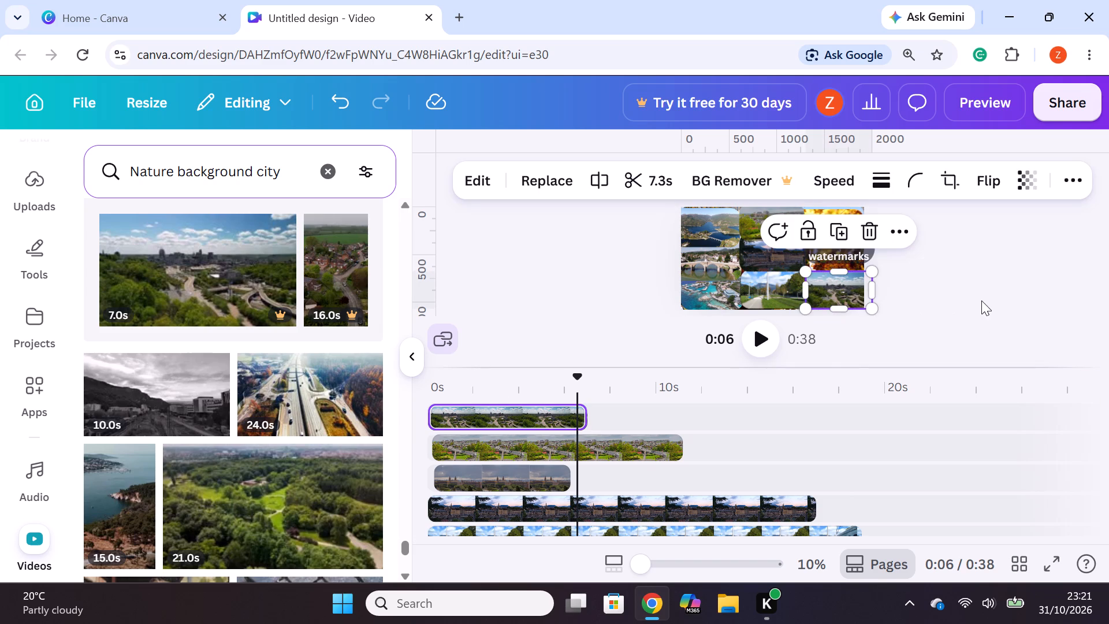
Add the 21-second aerial green parkland clip to a new top timeline track, starting near 0s.
scroll(256, 449, "down", 1)
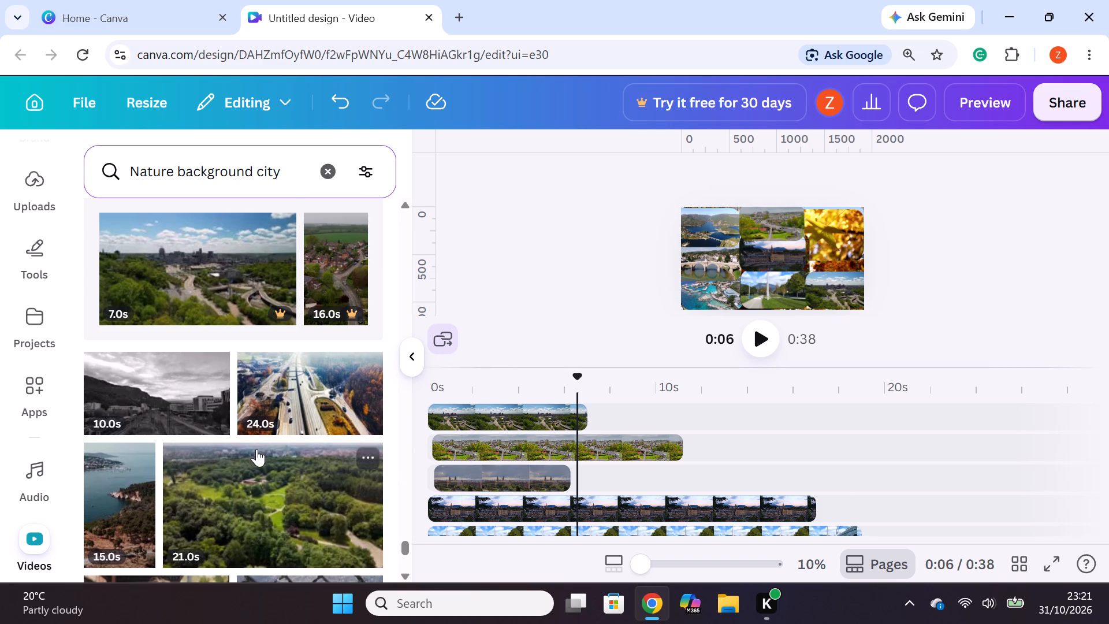
left_click_drag(245, 421, 545, 402)
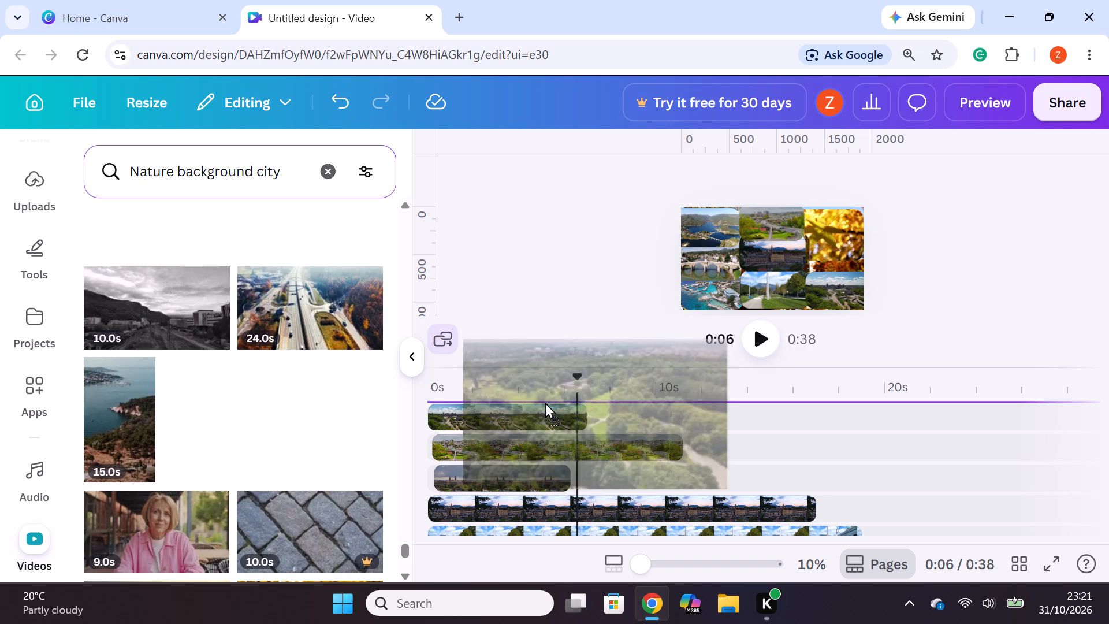
left_click_drag(545, 402, 516, 402)
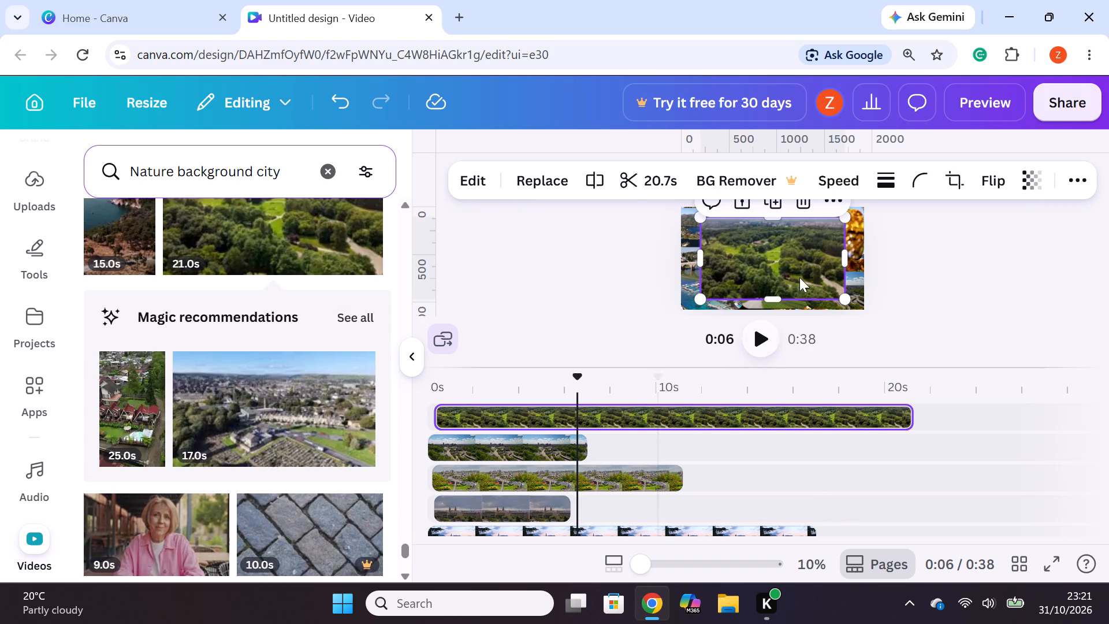
Set the green parkland clip's corner rounding to 100.
left_click(925, 179)
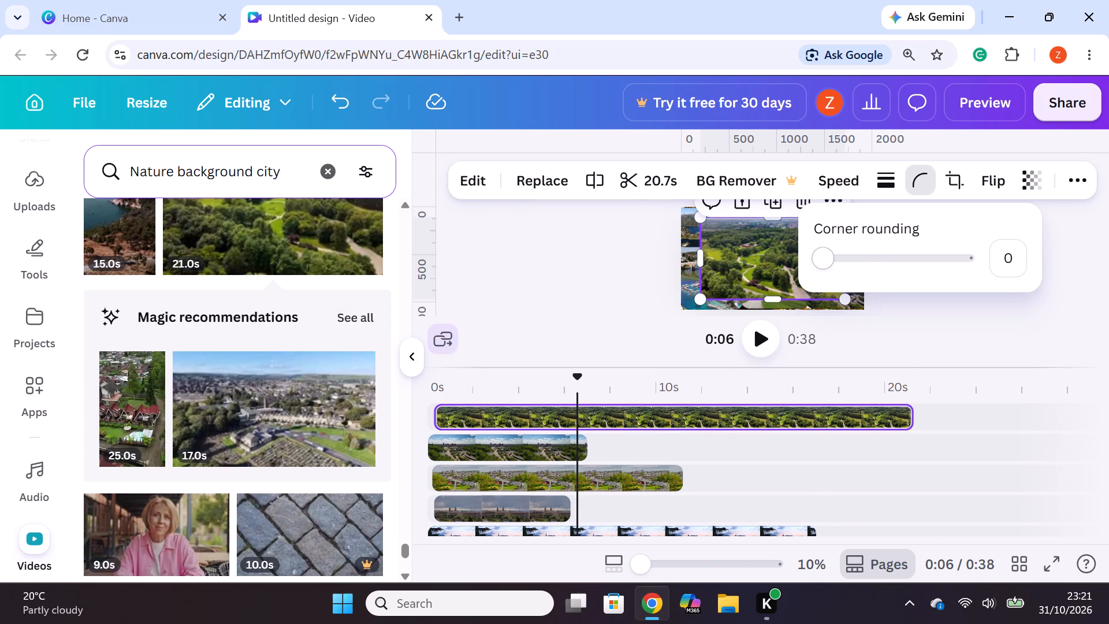
left_click_drag(834, 263, 947, 284)
left_click_drag(957, 261, 977, 266)
left_click(976, 289)
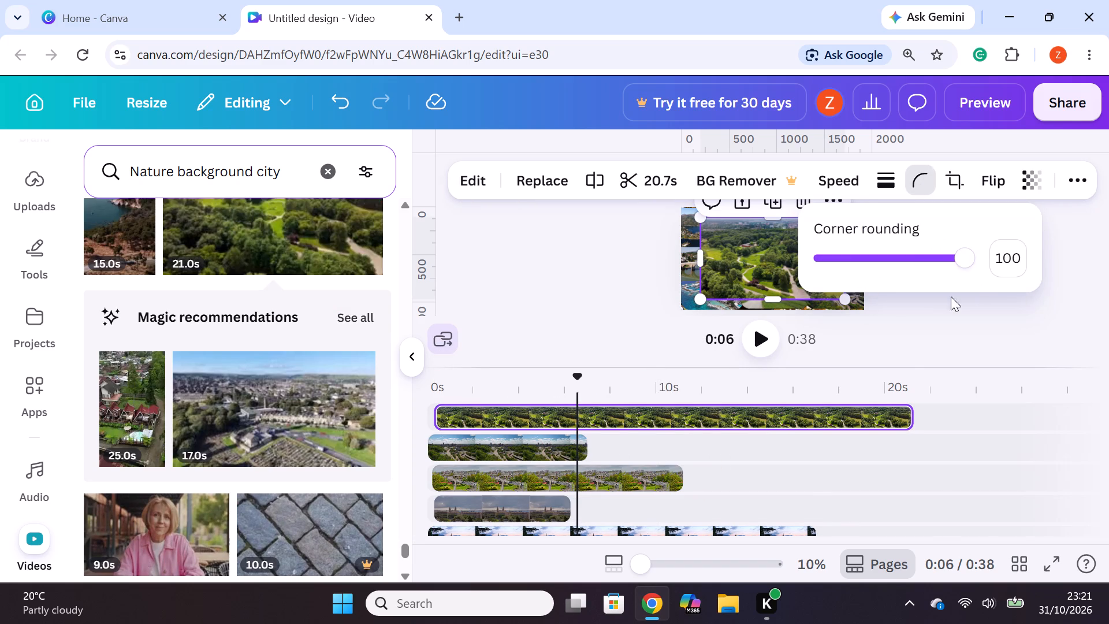
Shrink the green parkland clip to one grid cell and place it in the middle row of the canvas's right-hand column.
left_click_drag(845, 296, 817, 268)
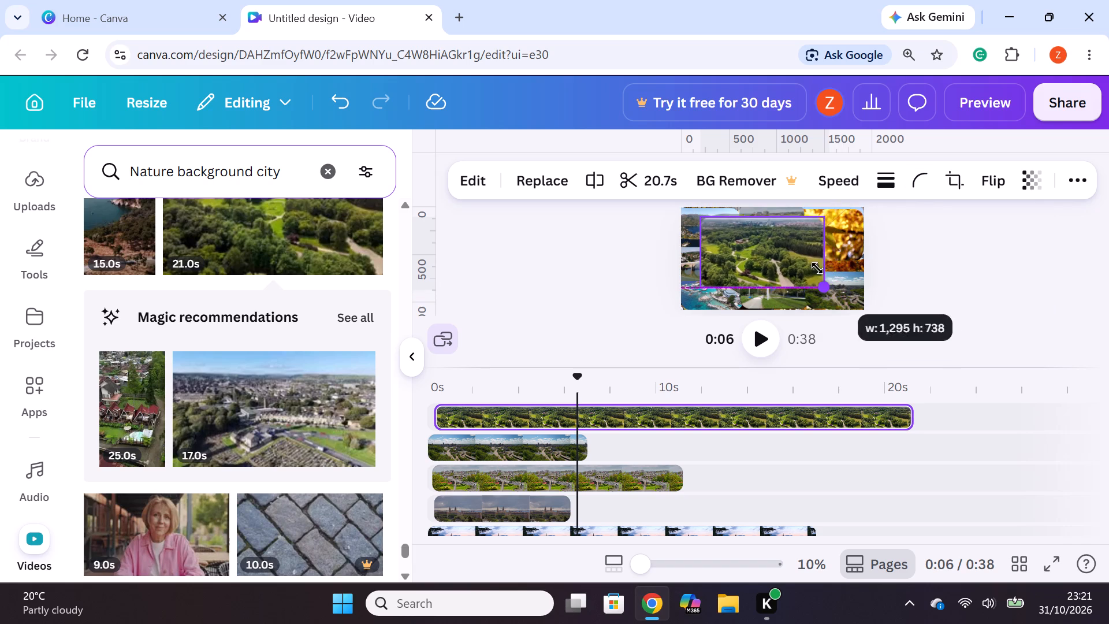
left_click_drag(817, 268, 791, 247)
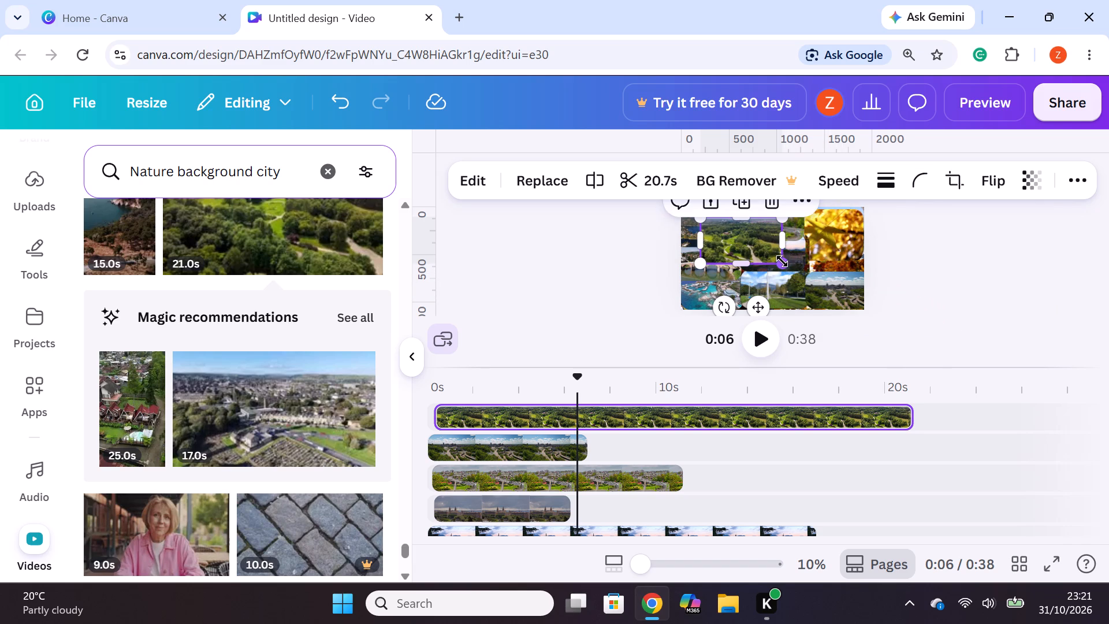
left_click_drag(783, 261, 777, 253)
left_click_drag(739, 240, 841, 252)
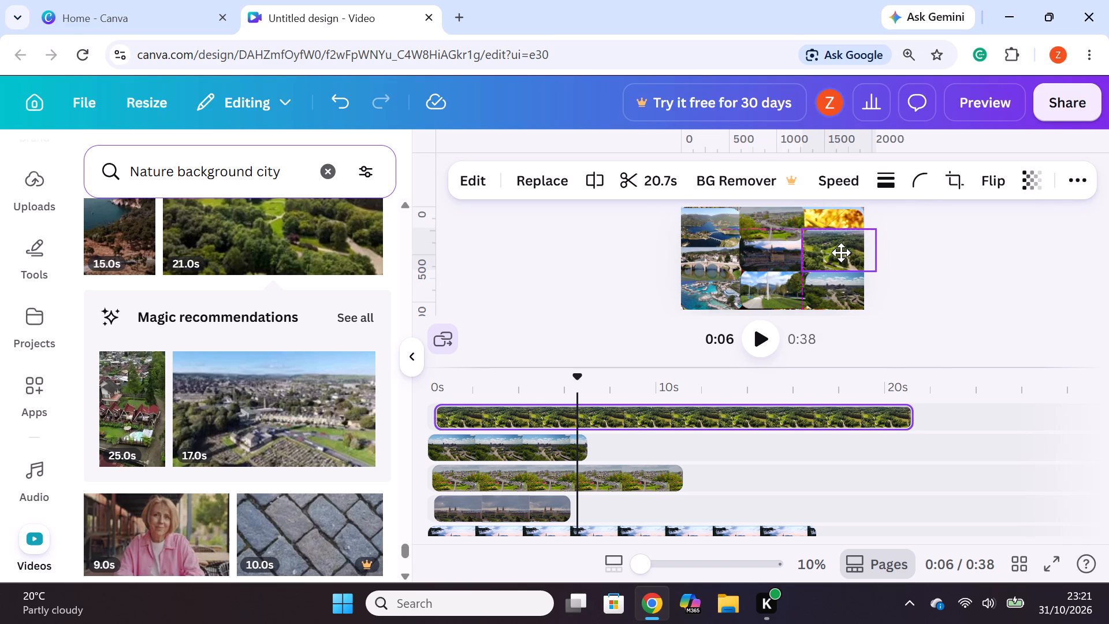
left_click_drag(841, 252, 840, 255)
left_click(959, 283)
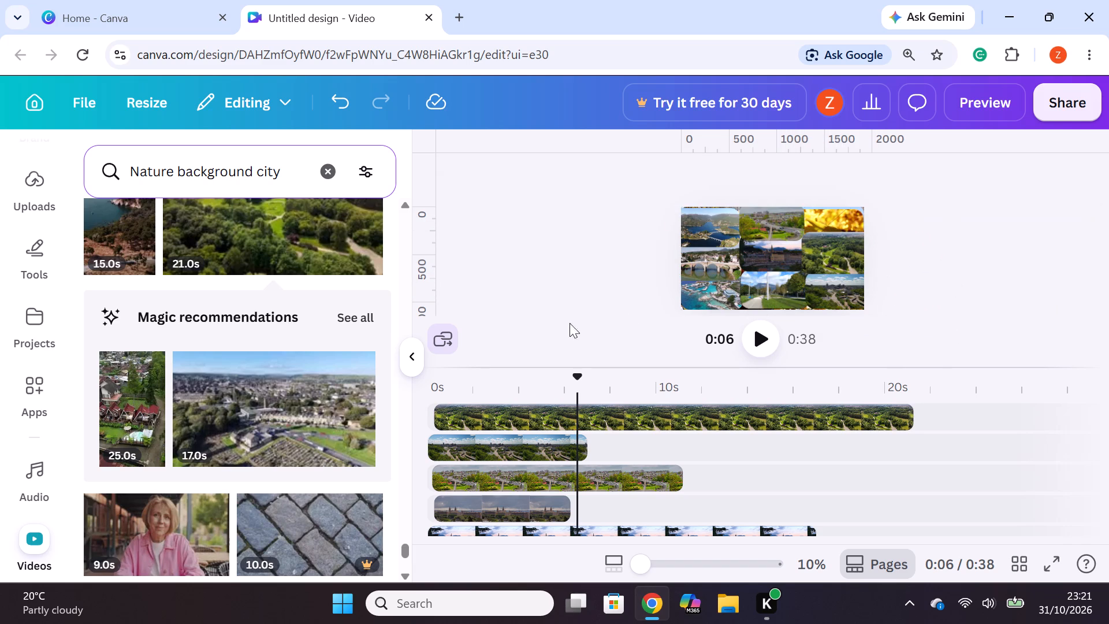
Replace the green parkland clip on the top timeline track with the 20-second city skyline clip.
scroll(296, 381, "down", 3)
scroll(158, 362, "down", 3)
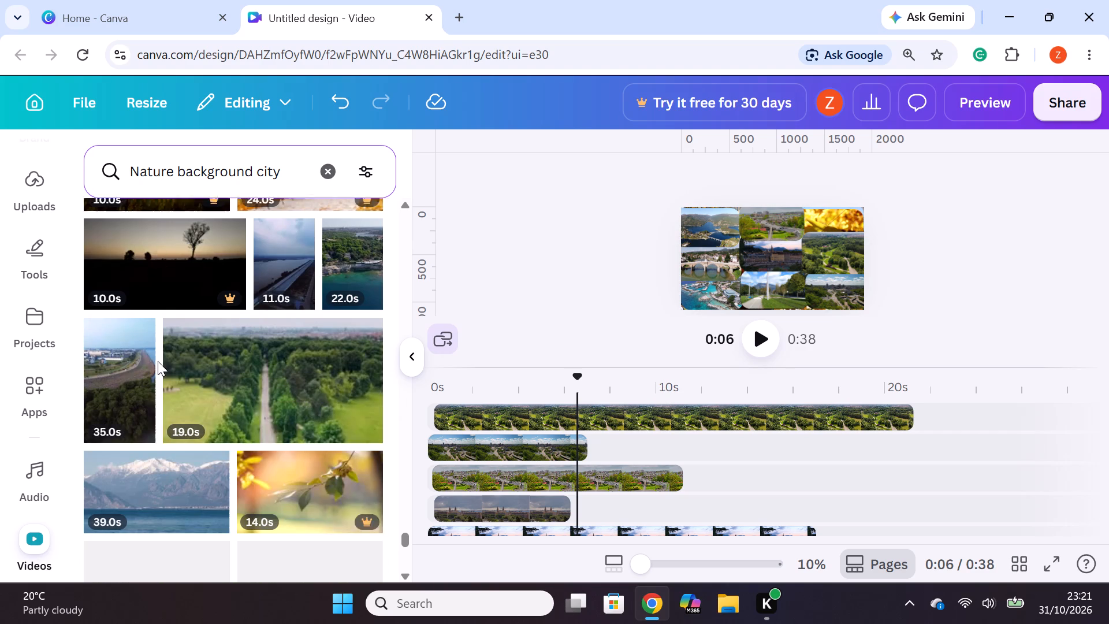
scroll(254, 399, "down", 4)
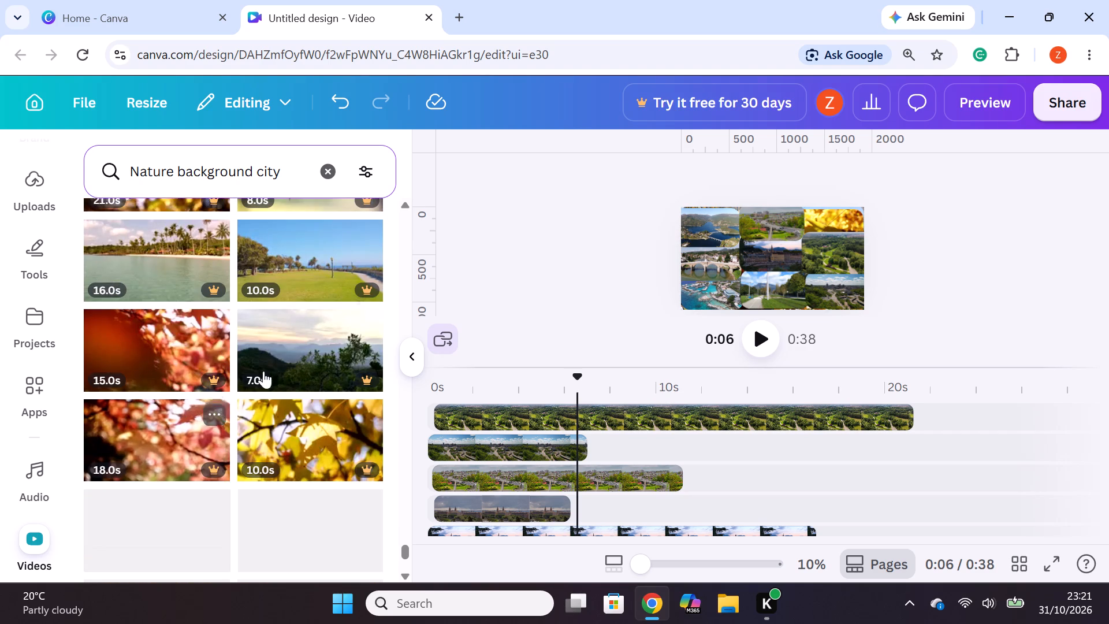
scroll(301, 373, "down", 3)
left_click_drag(300, 272, 509, 333)
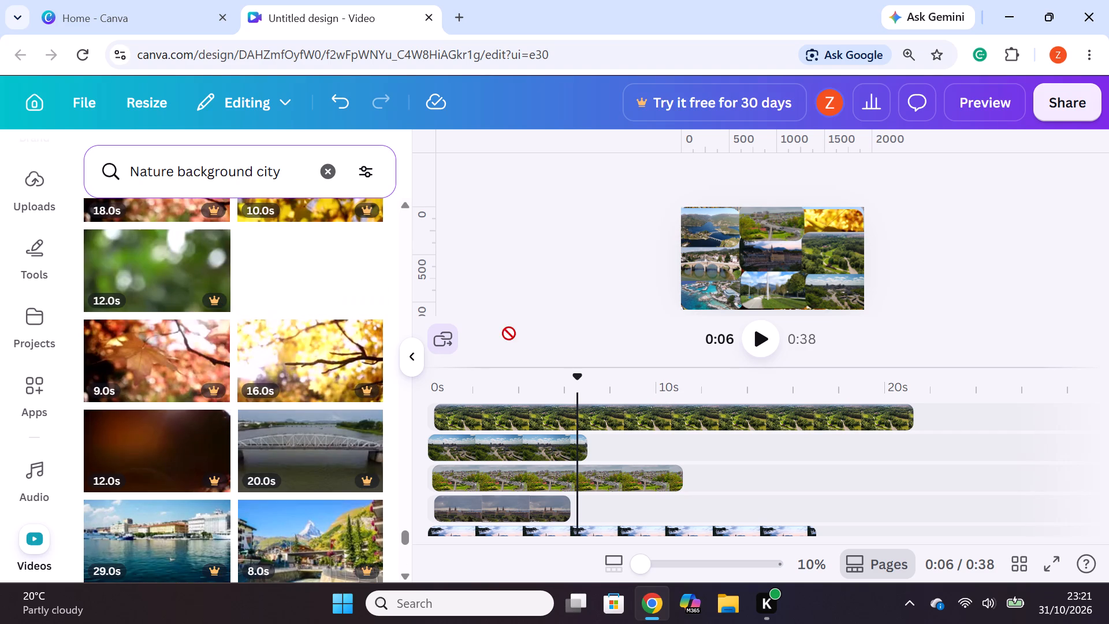
left_click_drag(509, 333, 538, 406)
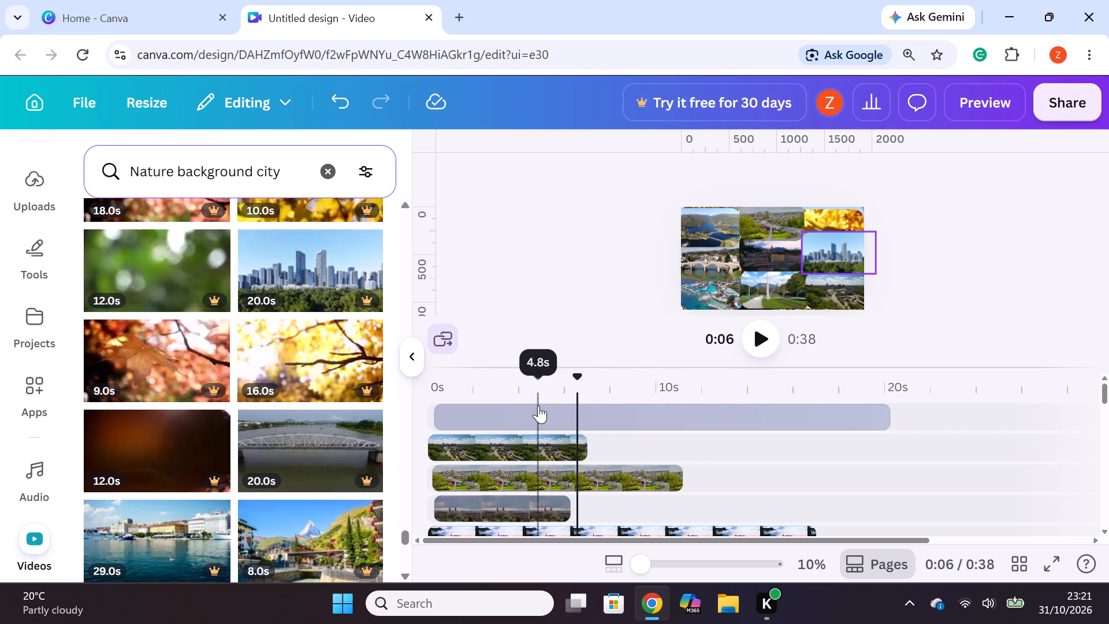
Add the 29-second waterfront buildings clip to a new top timeline track, starting near 1s.
scroll(273, 437, "down", 1)
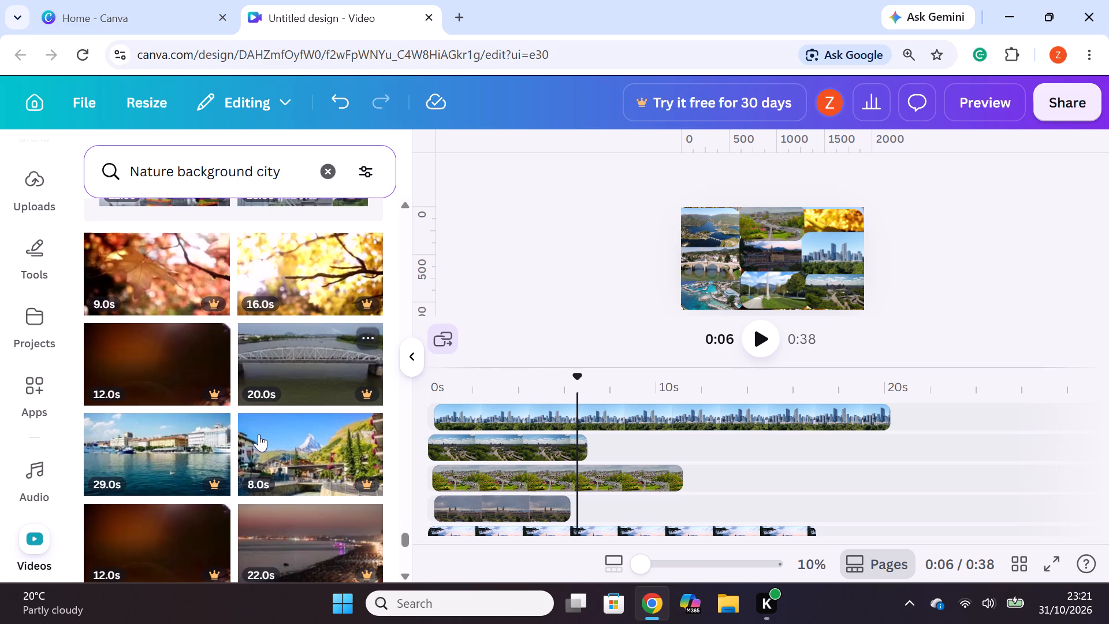
left_click_drag(150, 433, 556, 388)
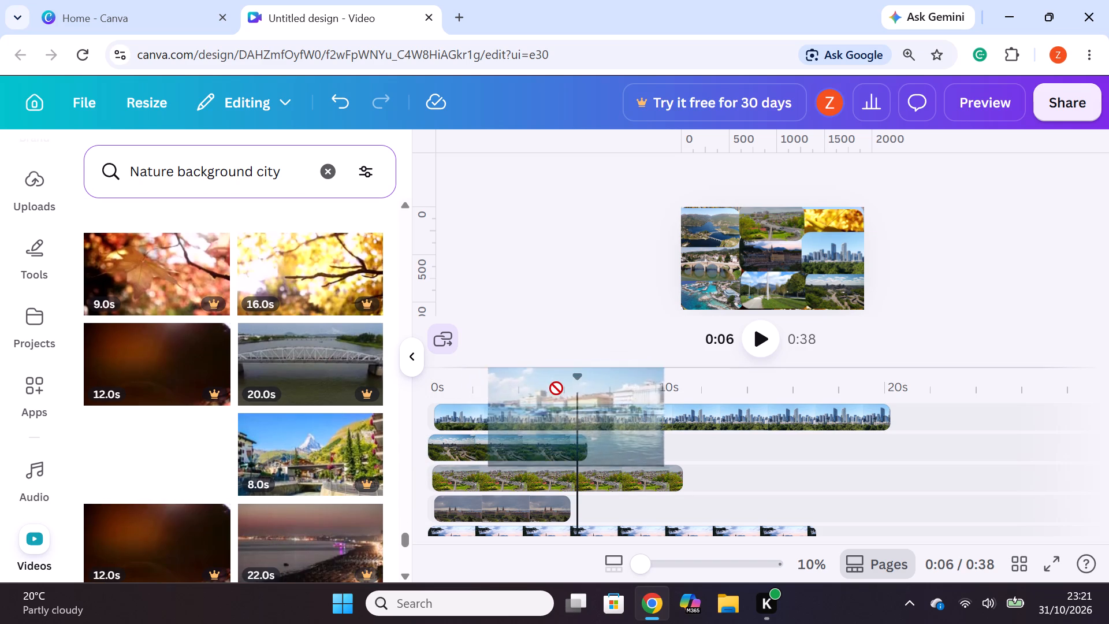
left_click_drag(556, 388, 514, 402)
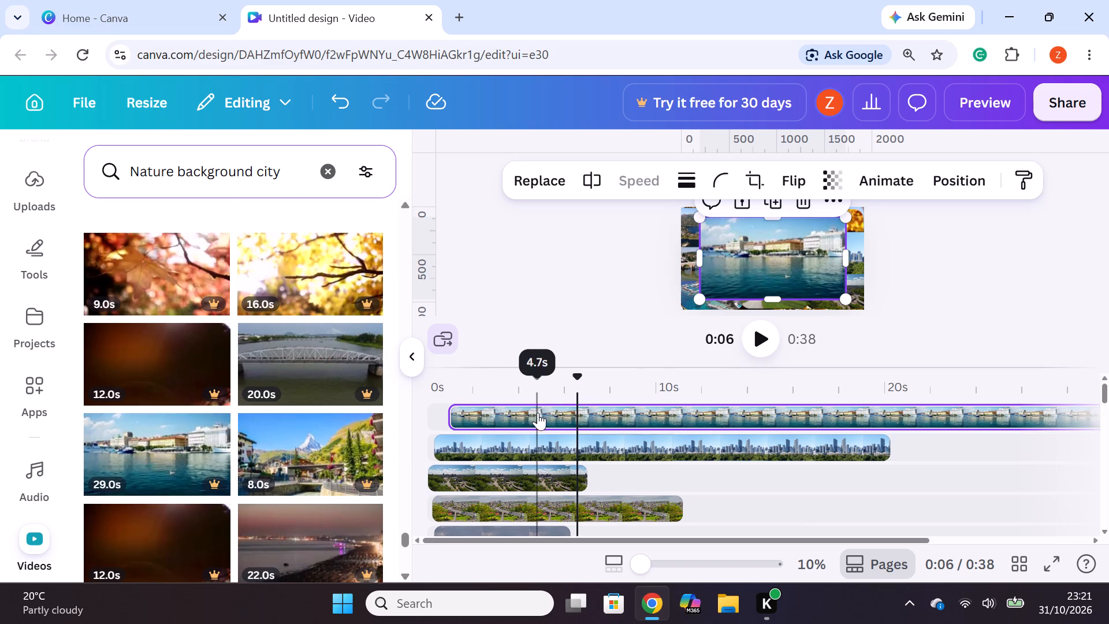
Set the waterfront clip's corner rounding to the maximum.
left_click(931, 179)
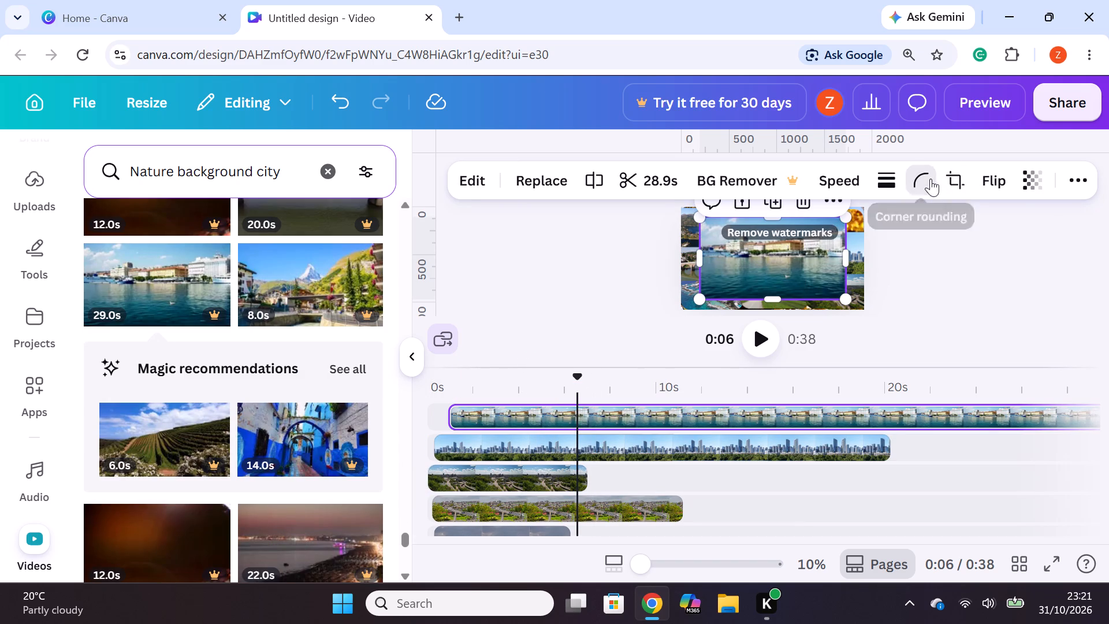
left_click_drag(826, 259, 1034, 298)
left_click(1040, 314)
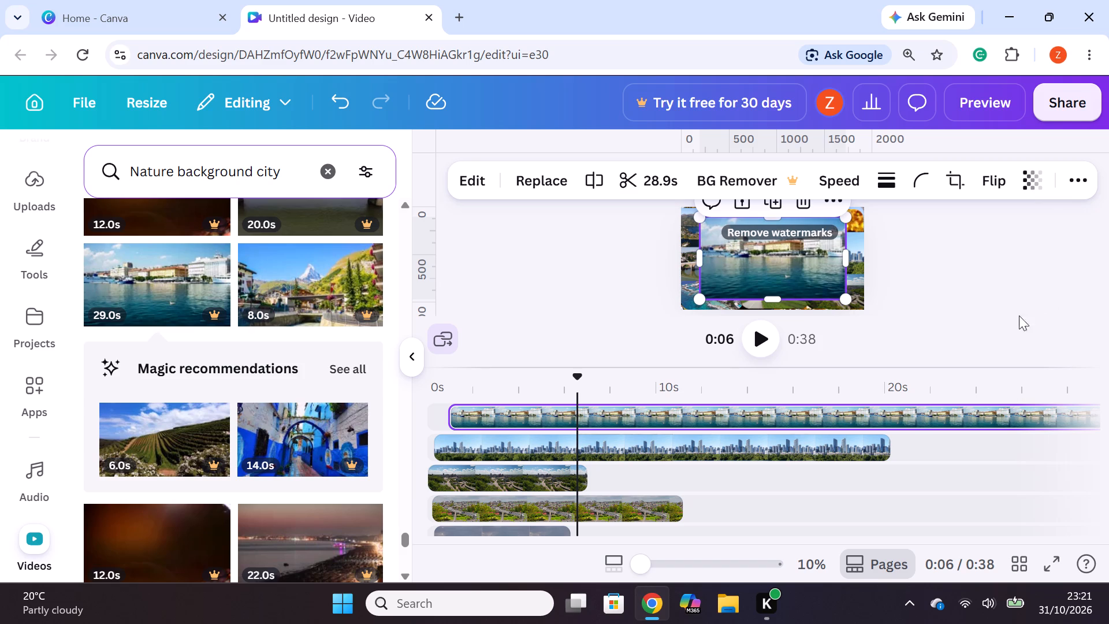
Shrink the waterfront clip to one grid cell and place it over the autumn-leaf clip in the canvas's upper-right corner.
left_click_drag(847, 298, 779, 230)
left_click_drag(729, 234, 828, 221)
left_click(965, 262)
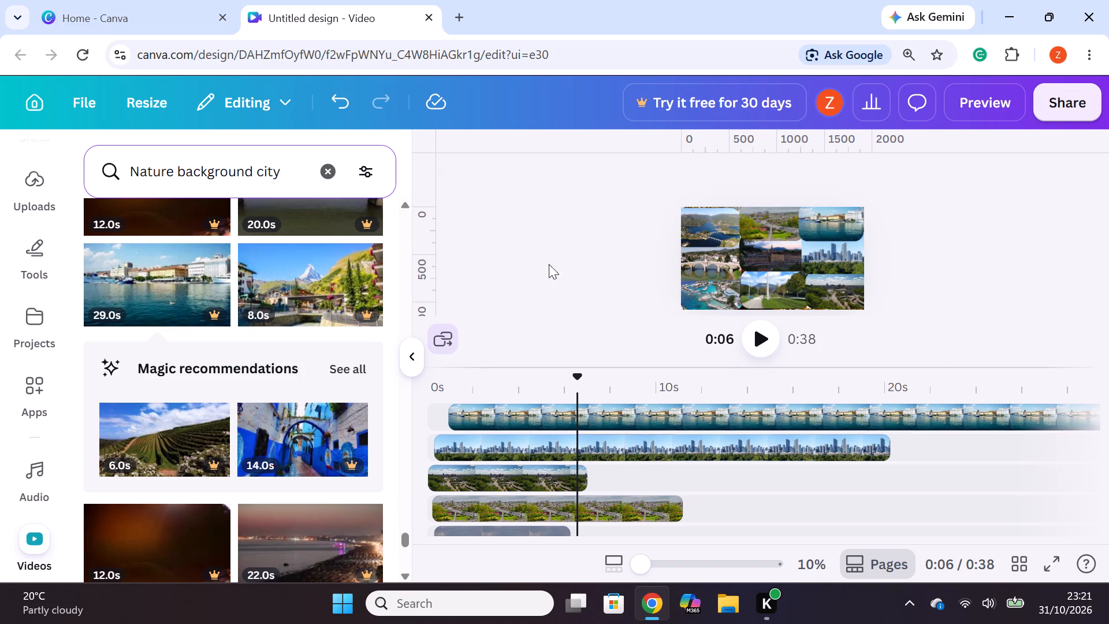
Add the 47-second river village clip on a new track below the city skyline clip and shrink it to one grid cell.
scroll(127, 364, "down", 5)
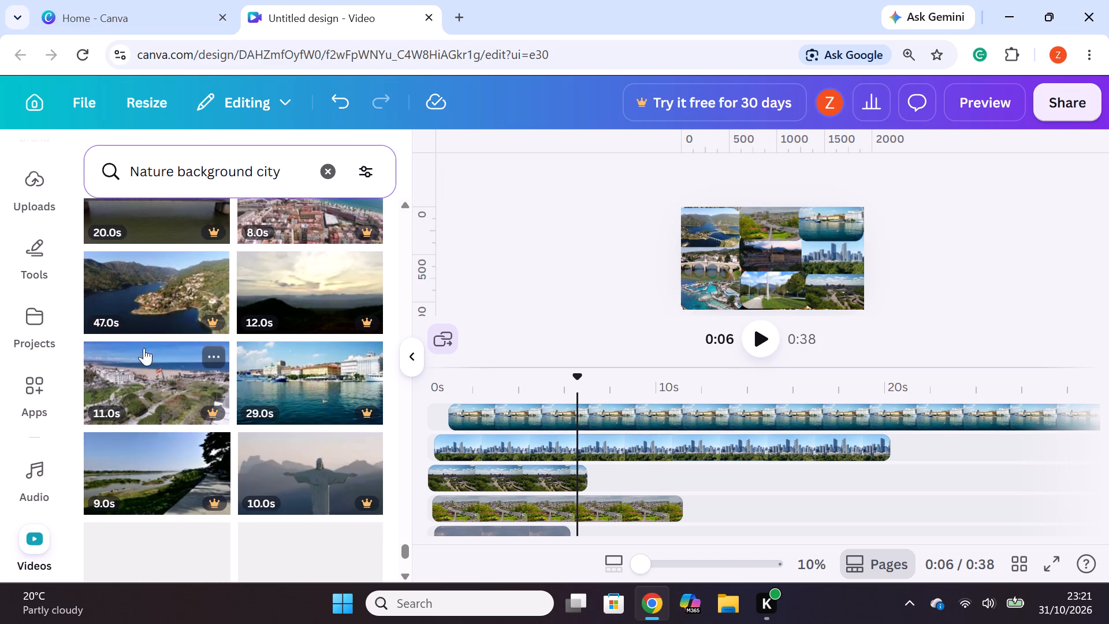
left_click_drag(157, 305, 512, 402)
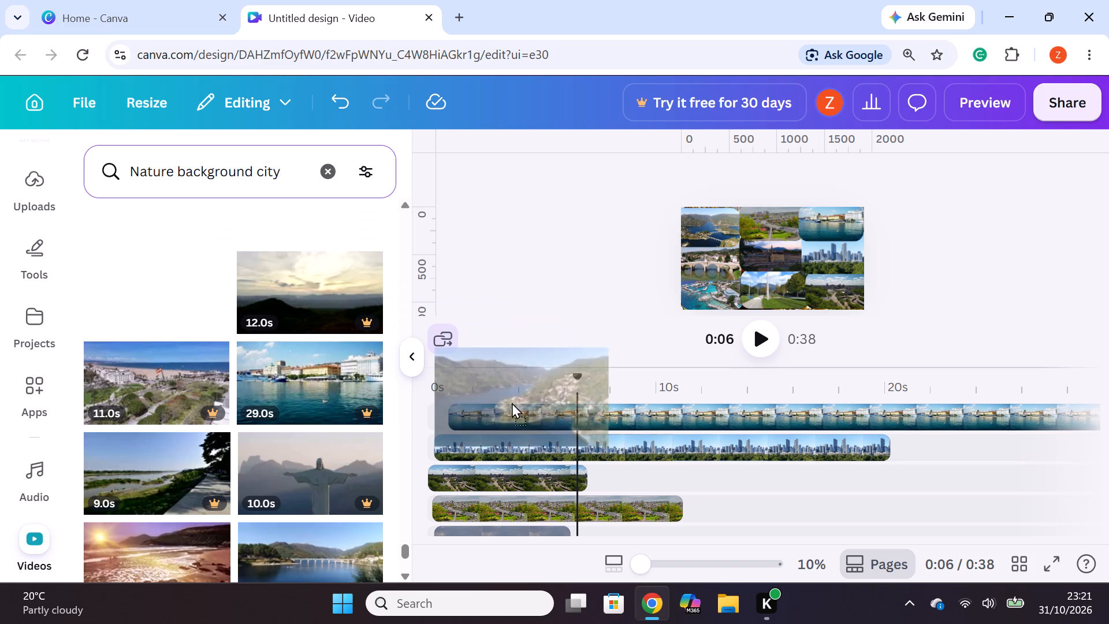
left_click_drag(512, 402, 518, 466)
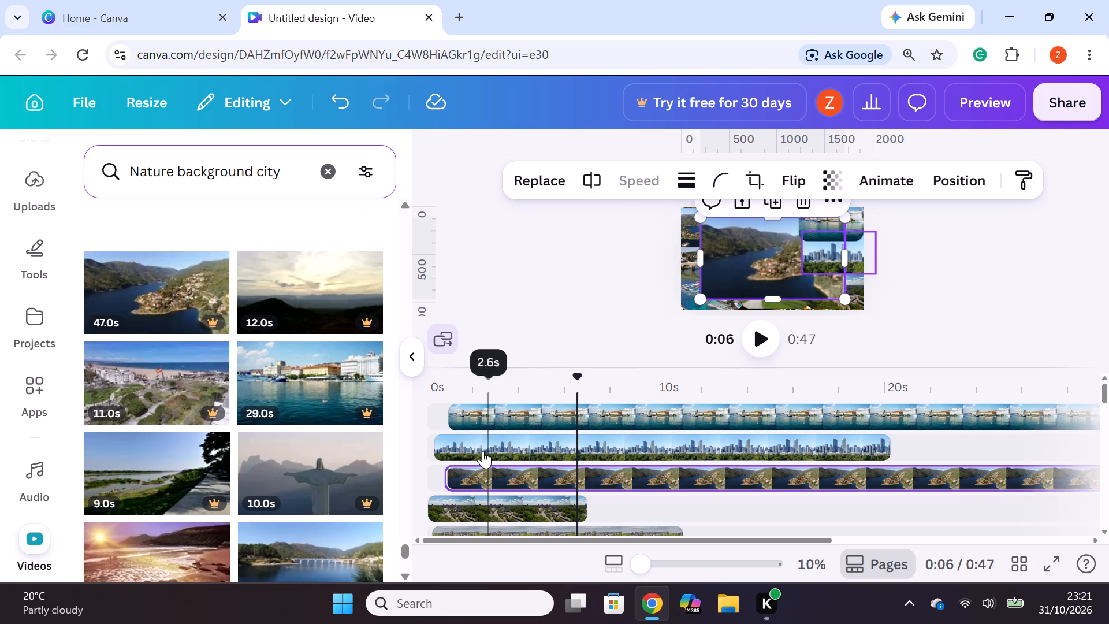
left_click_drag(846, 296, 842, 292)
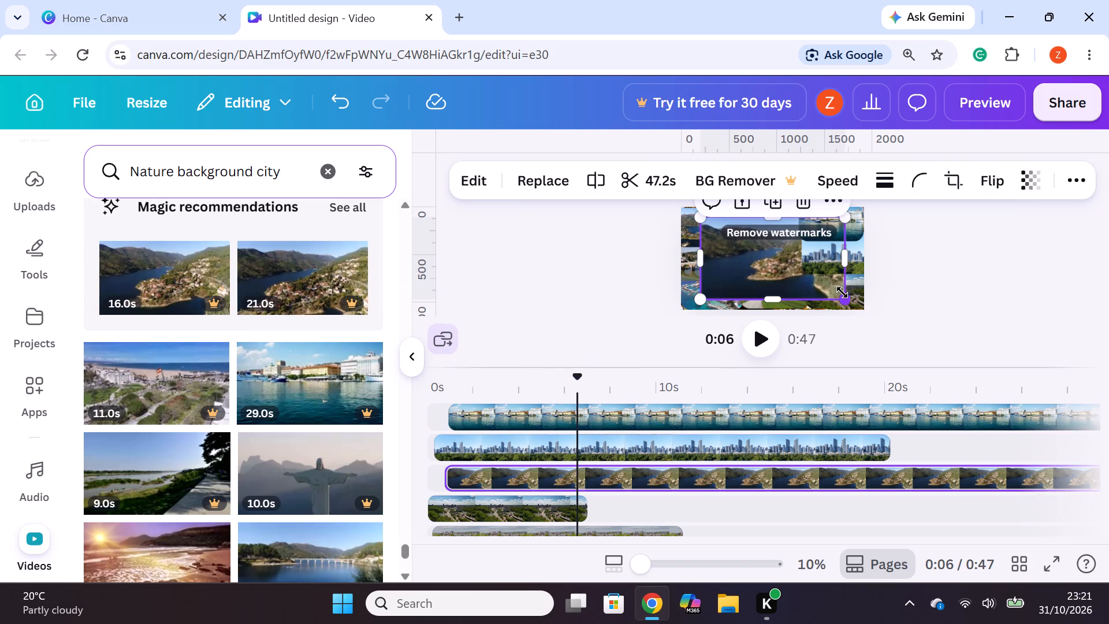
left_click_drag(842, 292, 776, 239)
Set the river village clip's corner rounding to the maximum.
left_click(917, 176)
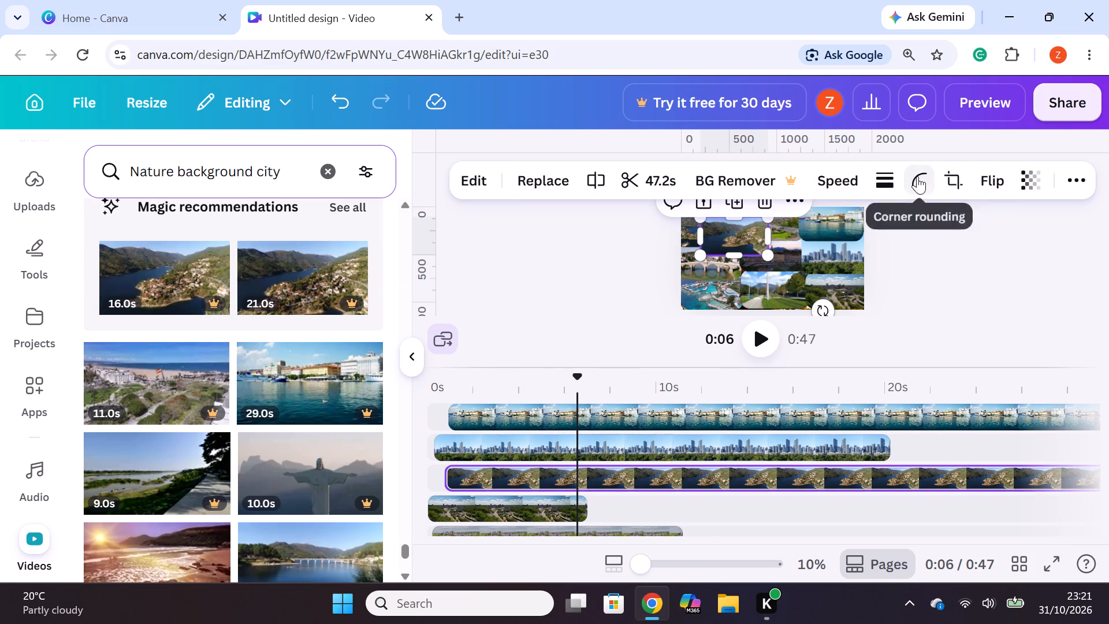
left_click_drag(825, 265, 951, 300)
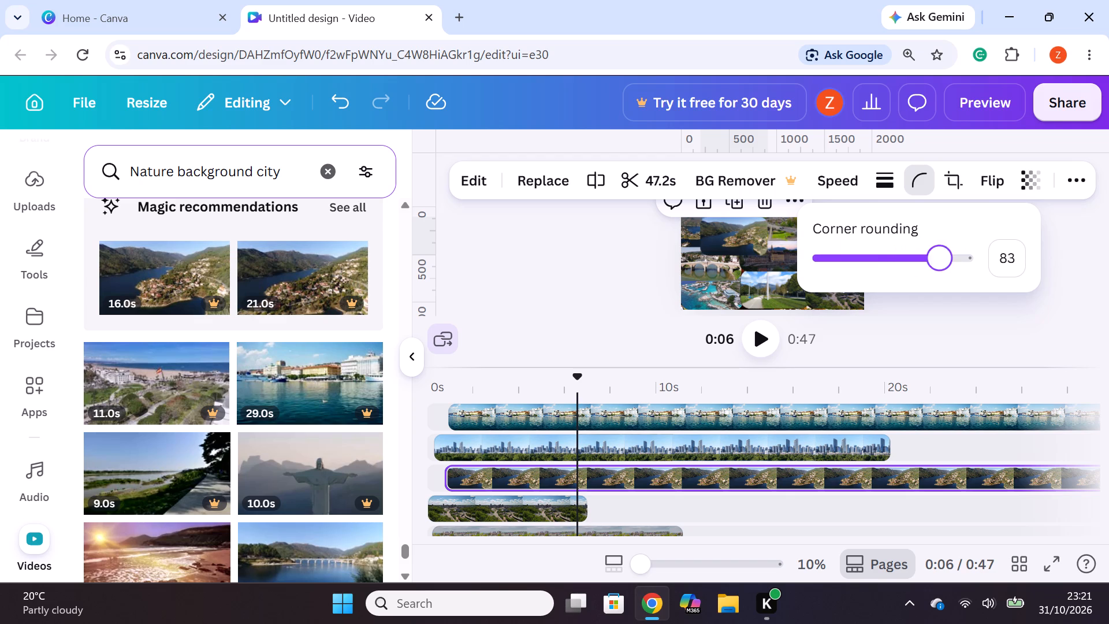
left_click_drag(951, 300, 999, 300)
left_click(1007, 322)
Move the river village clip to the centre cell of the grid.
left_click_drag(731, 229, 765, 248)
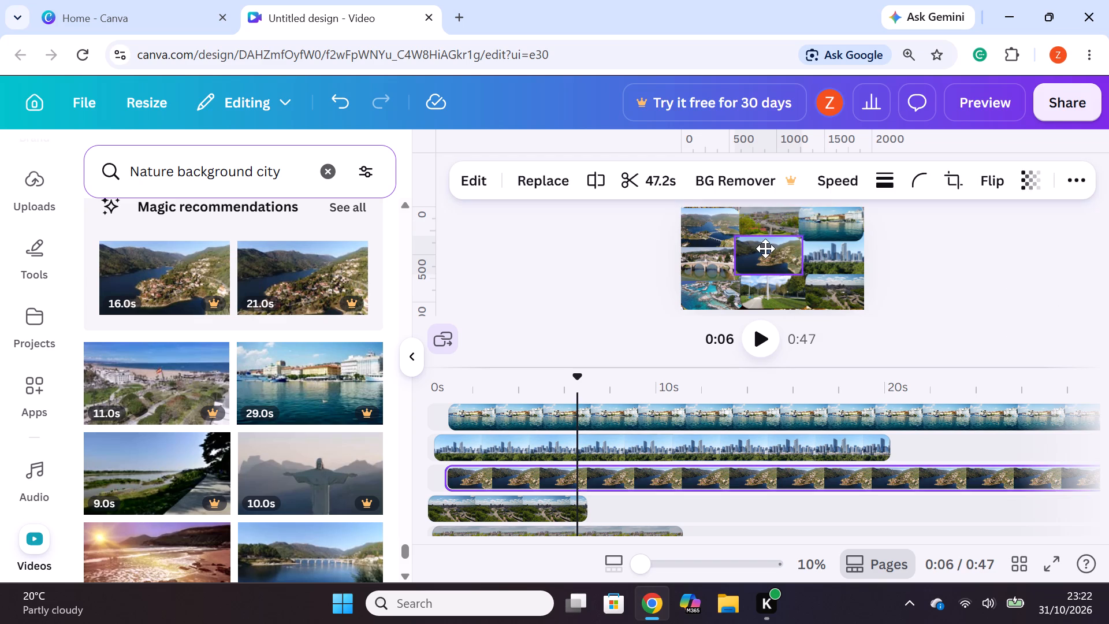
left_click_drag(765, 248, 767, 250)
left_click(1003, 278)
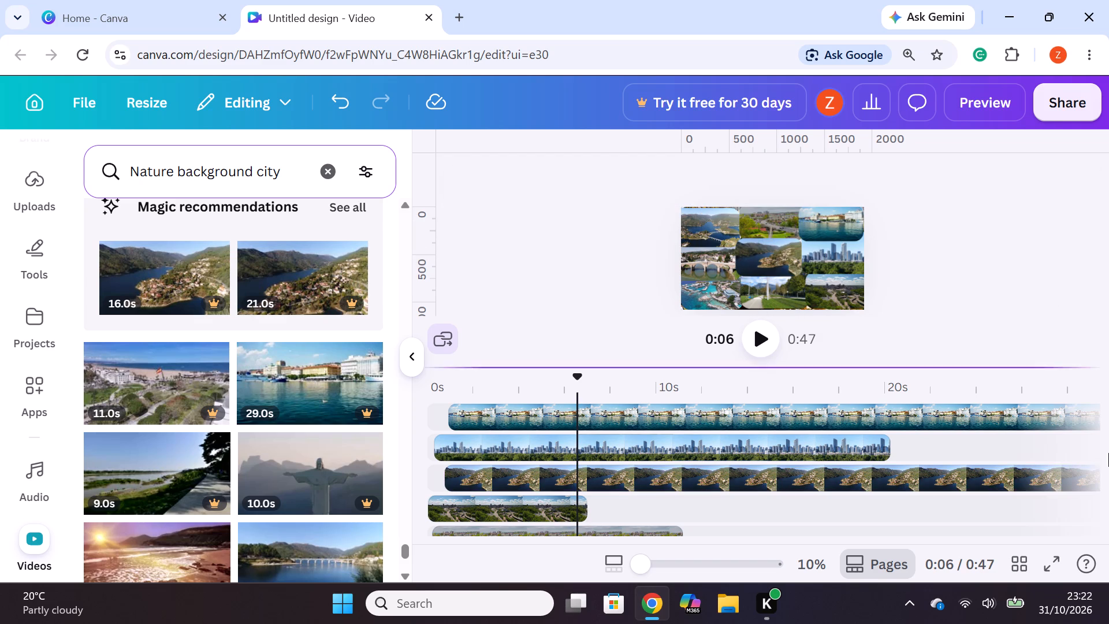
Replace the waterfront clip on the top track with the 11-second aerial turquoise coast clip.
scroll(137, 462, "down", 4)
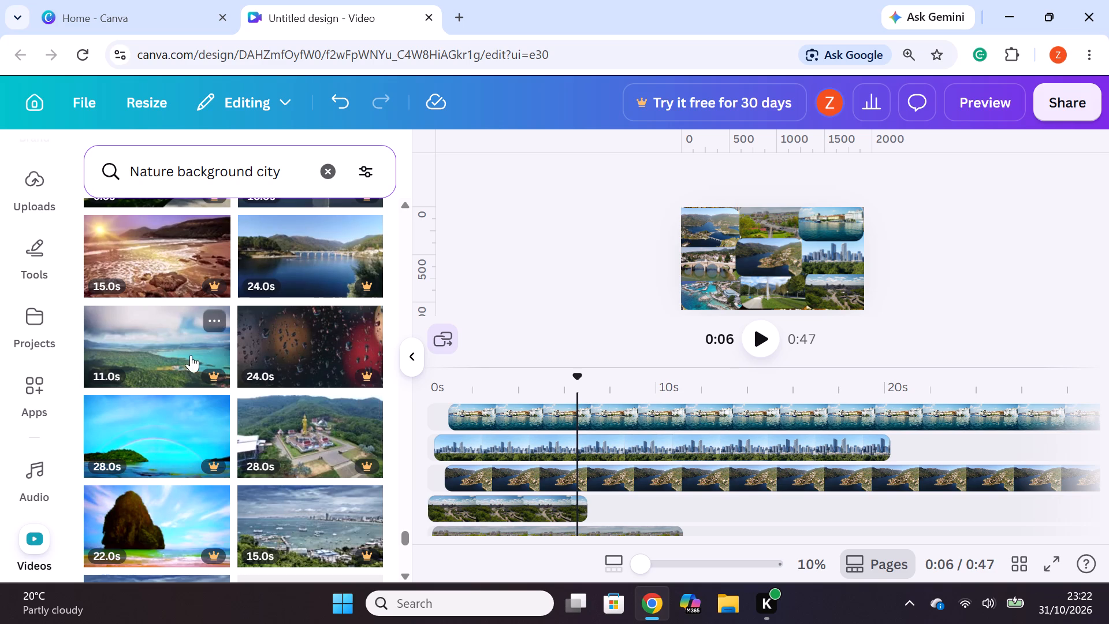
left_click_drag(166, 347, 587, 459)
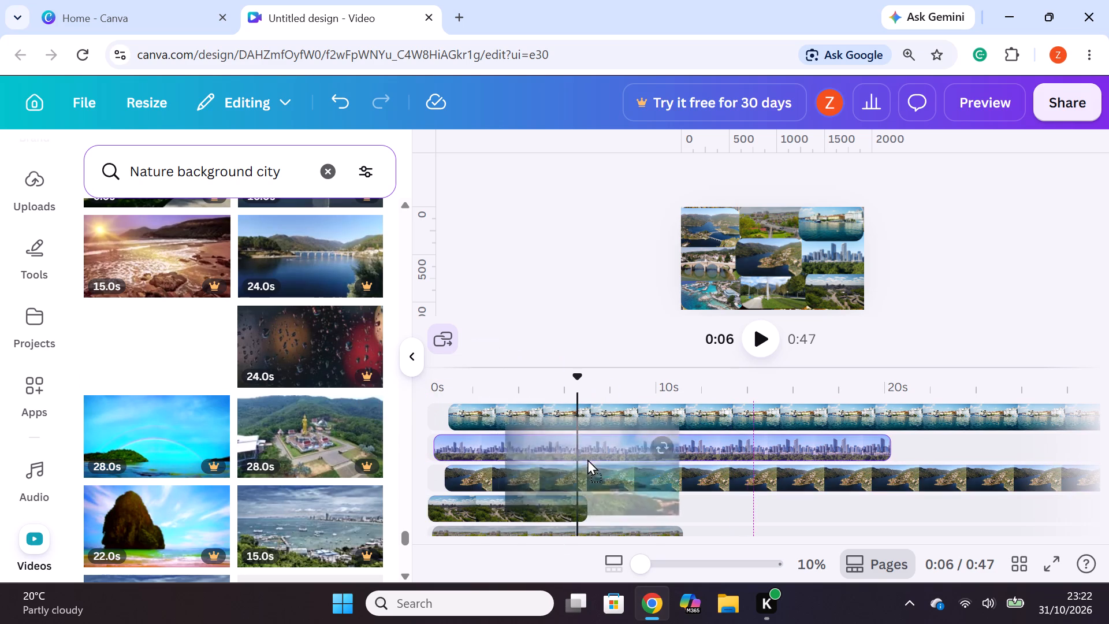
left_click_drag(587, 459, 606, 420)
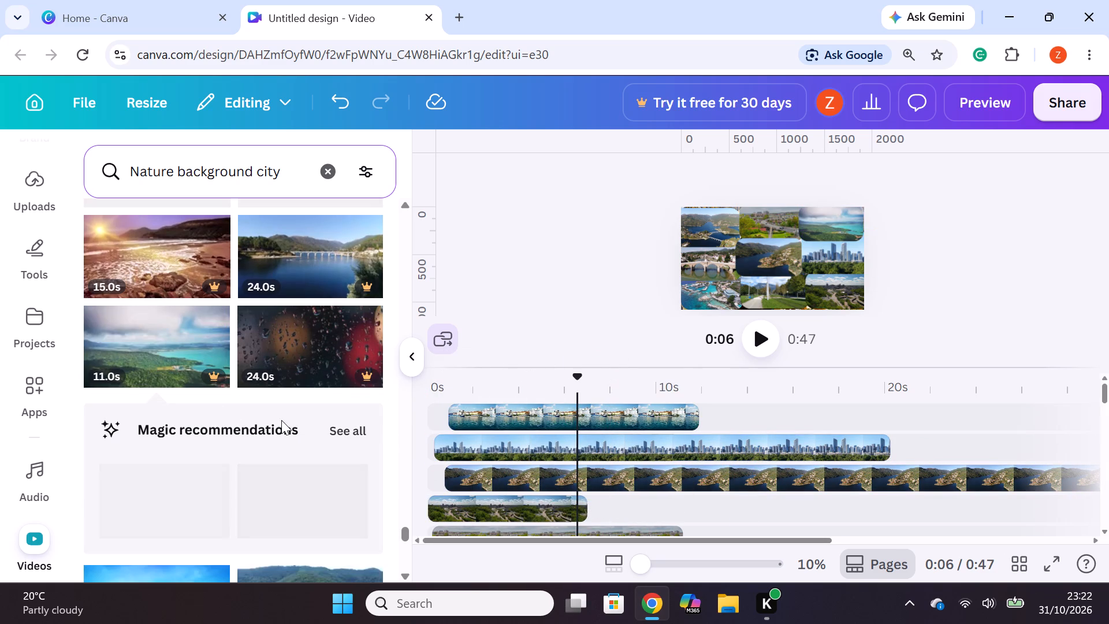
Replace the aerial marina clip below the bridge clip's track with the 15-second city bay clip.
scroll(159, 344, "down", 5)
scroll(589, 504, "down", 3)
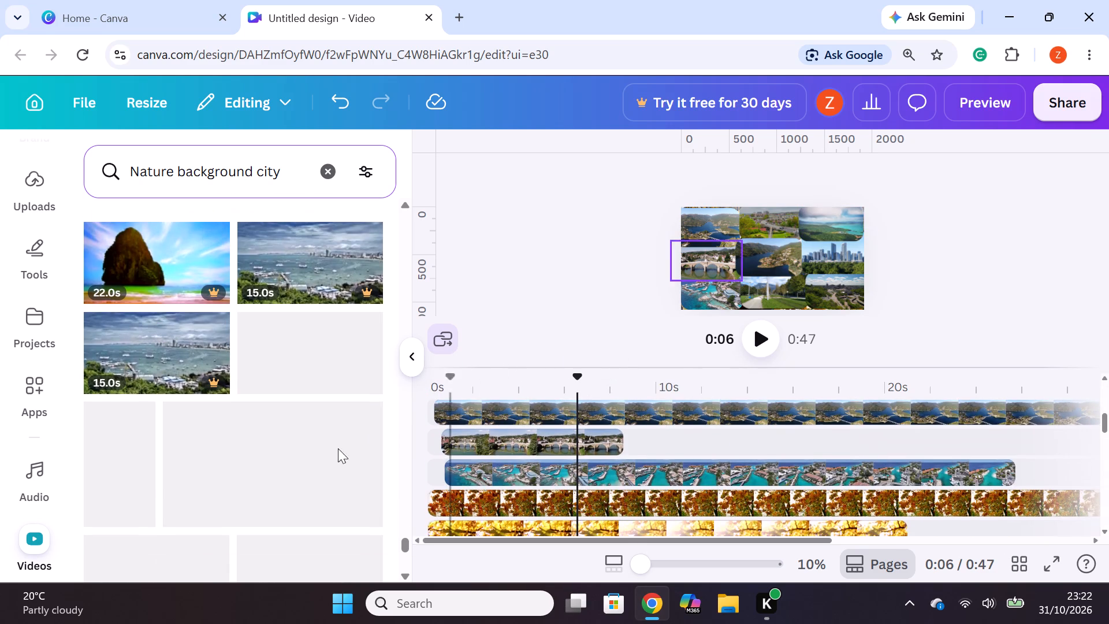
left_click_drag(136, 349, 535, 465)
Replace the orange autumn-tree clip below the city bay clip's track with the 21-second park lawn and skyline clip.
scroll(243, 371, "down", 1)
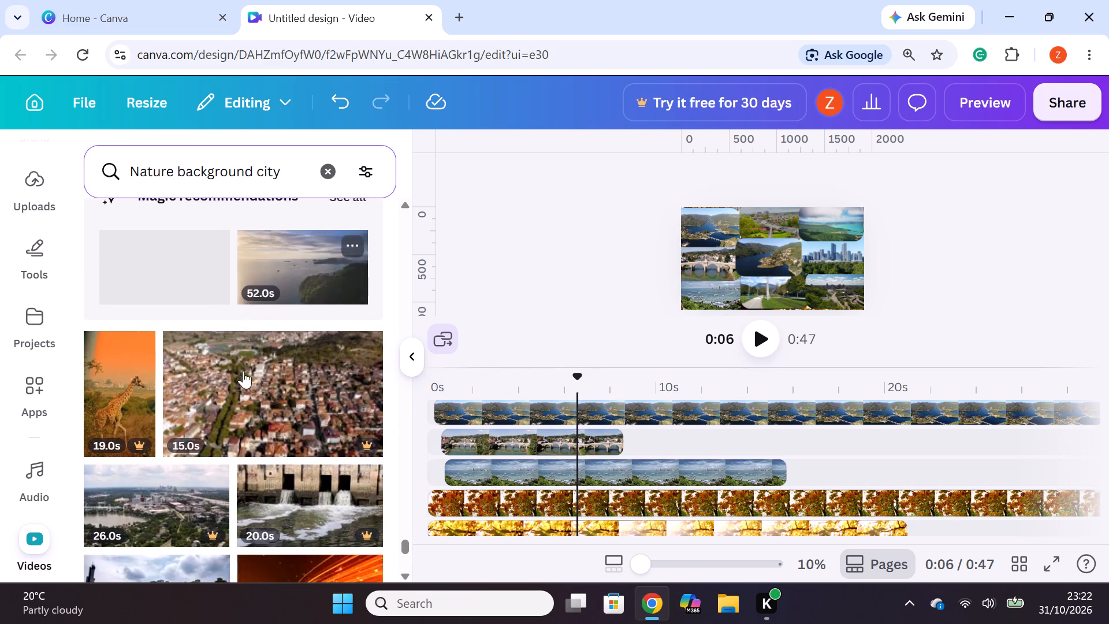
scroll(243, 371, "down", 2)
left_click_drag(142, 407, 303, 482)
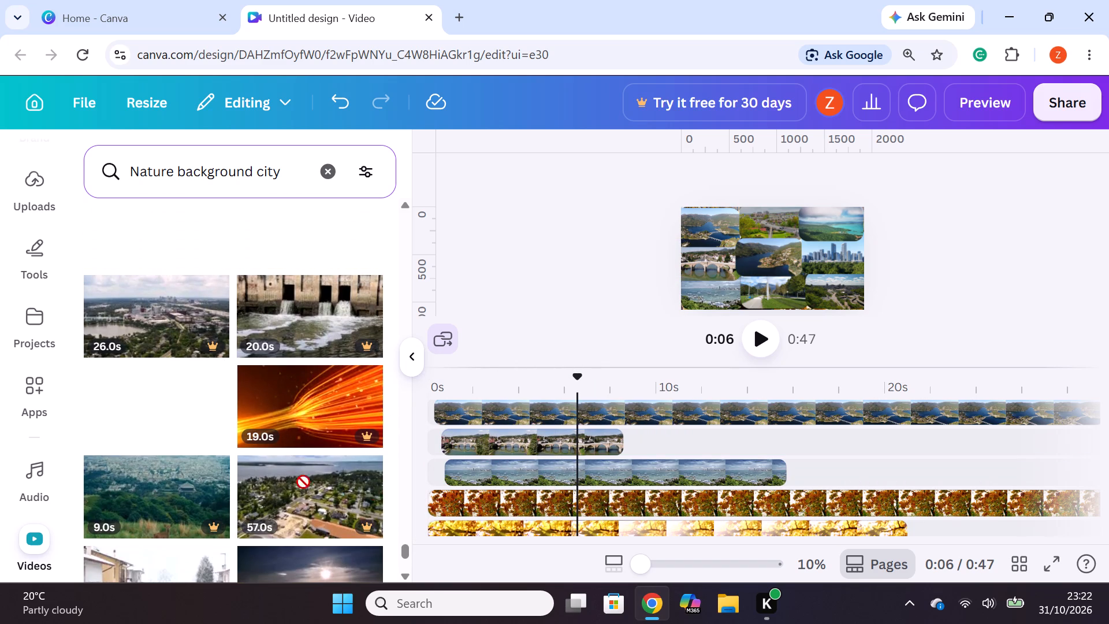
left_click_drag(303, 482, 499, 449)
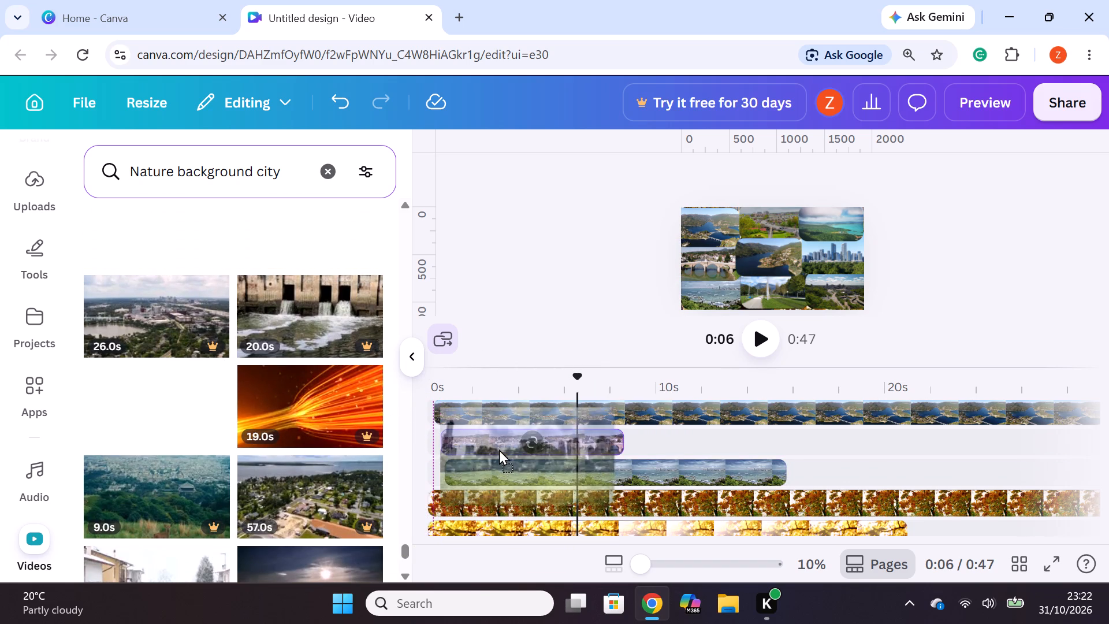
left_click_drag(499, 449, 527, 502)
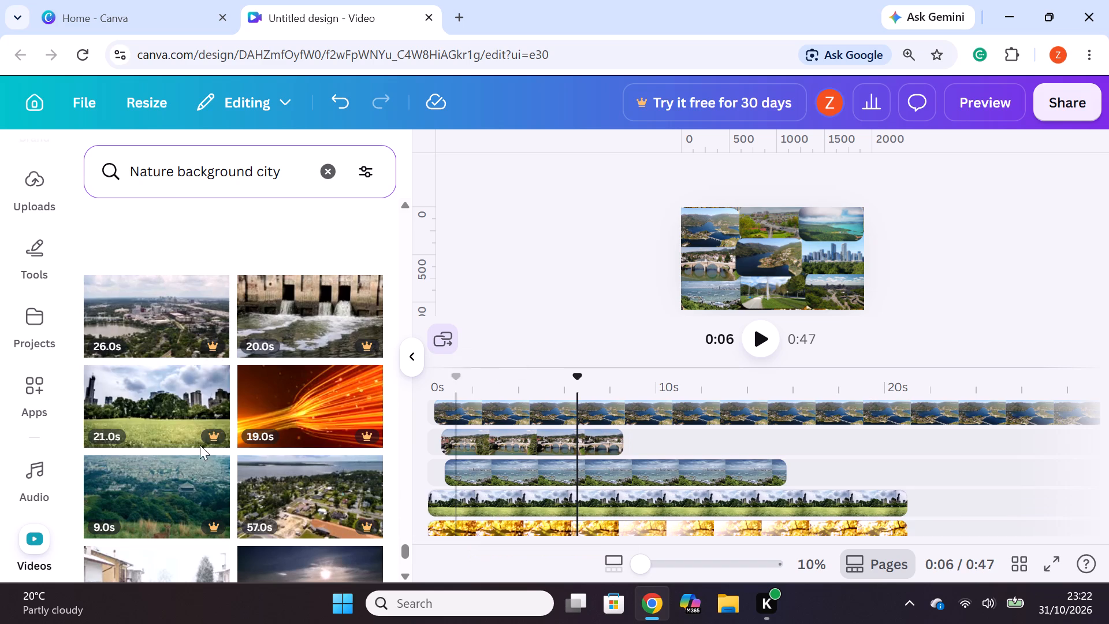
Replace the clip below the city bay clip's track with the 10-second blue-sky clip of trees and a utility pole.
scroll(207, 403, "down", 4)
left_click_drag(136, 418, 136, 415)
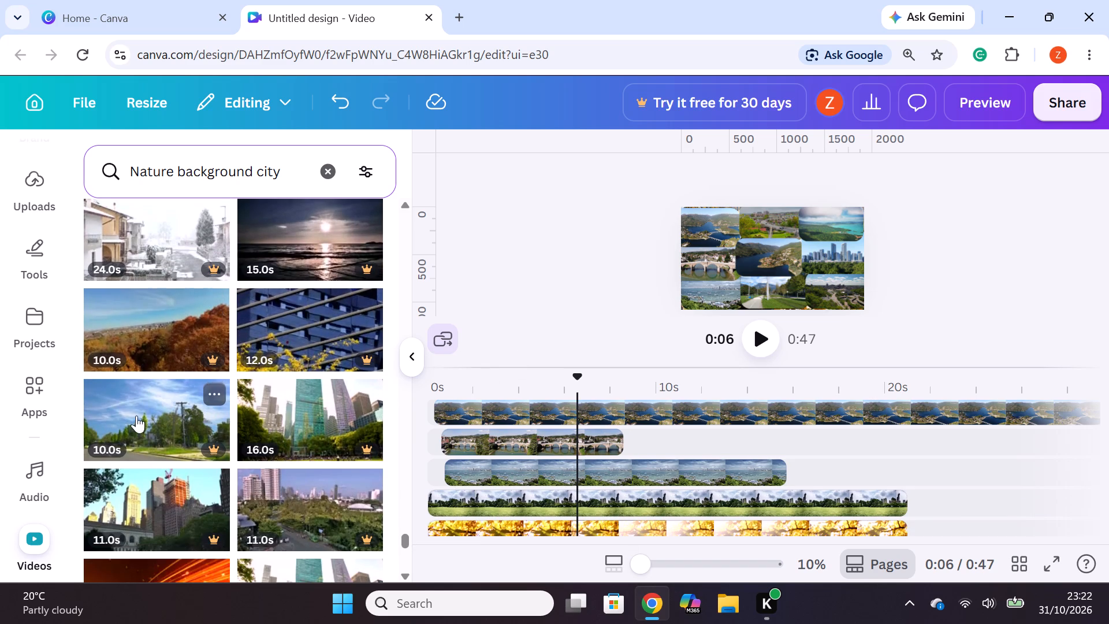
left_click_drag(136, 415, 519, 512)
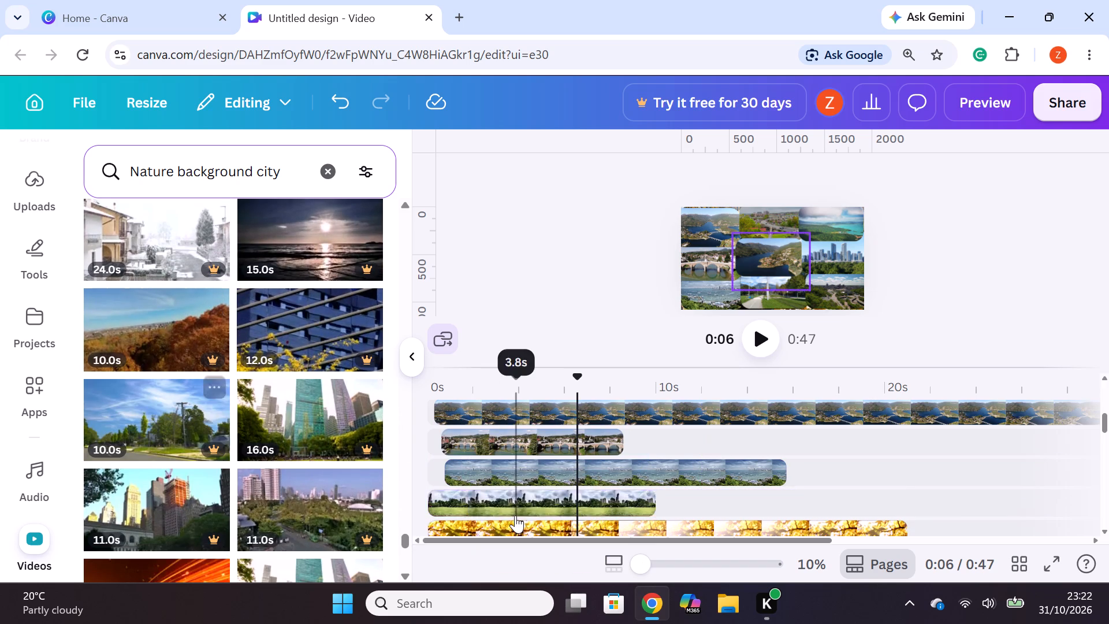
Replace the yellow autumn-tree clip below the blue-sky tree clip's track with the 10-second mountain valley town clip.
scroll(421, 445, "down", 5)
scroll(489, 463, "up", 8)
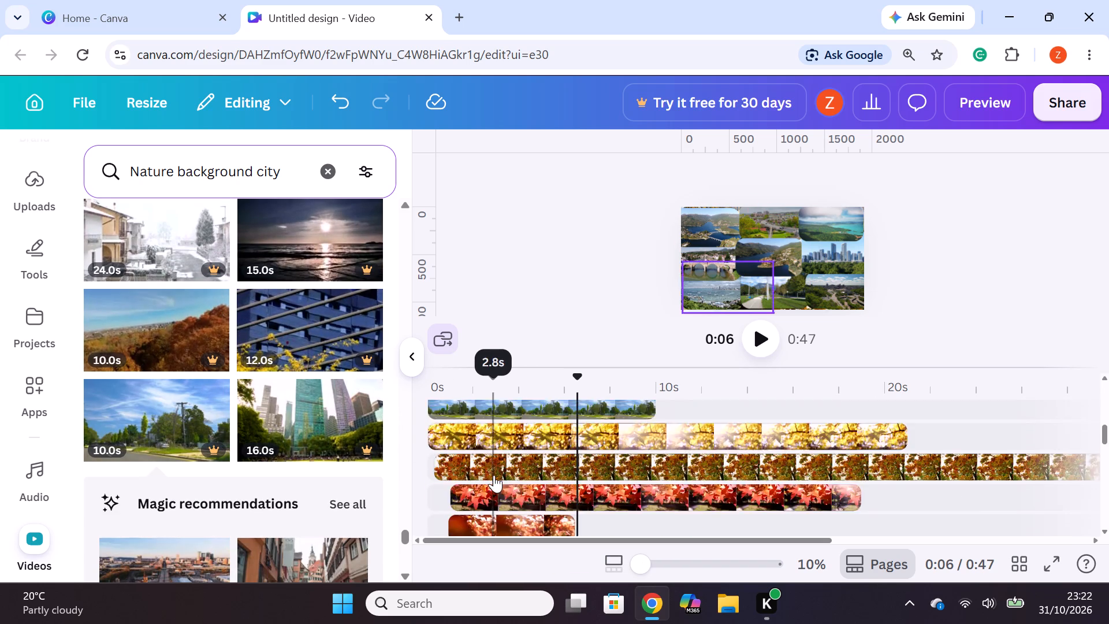
scroll(494, 475, "up", 7)
scroll(160, 365, "down", 5)
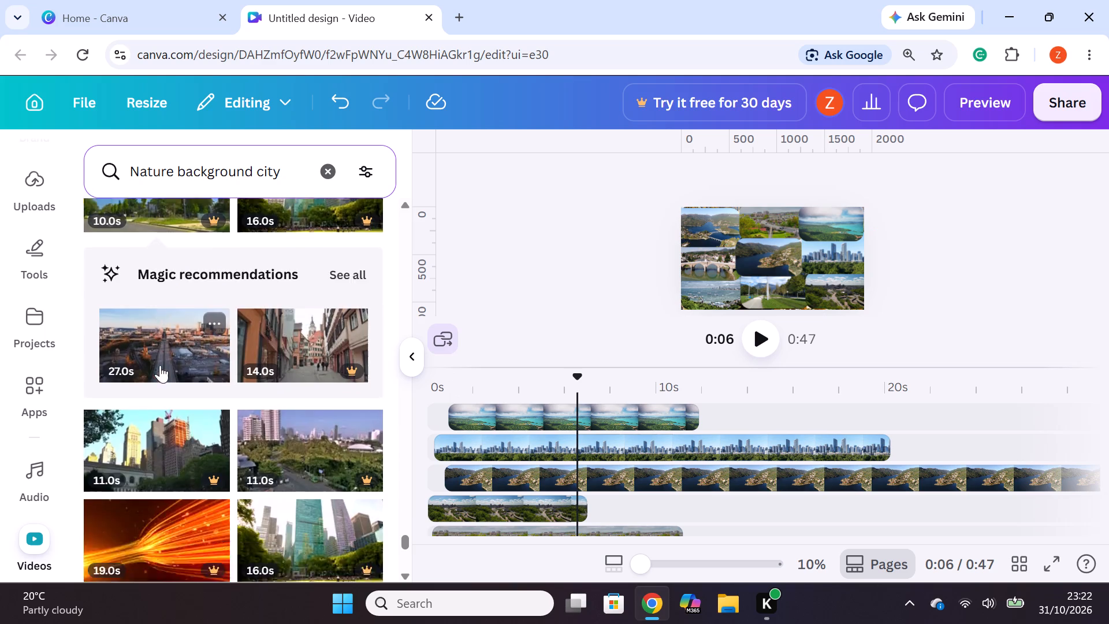
scroll(479, 455, "up", 4)
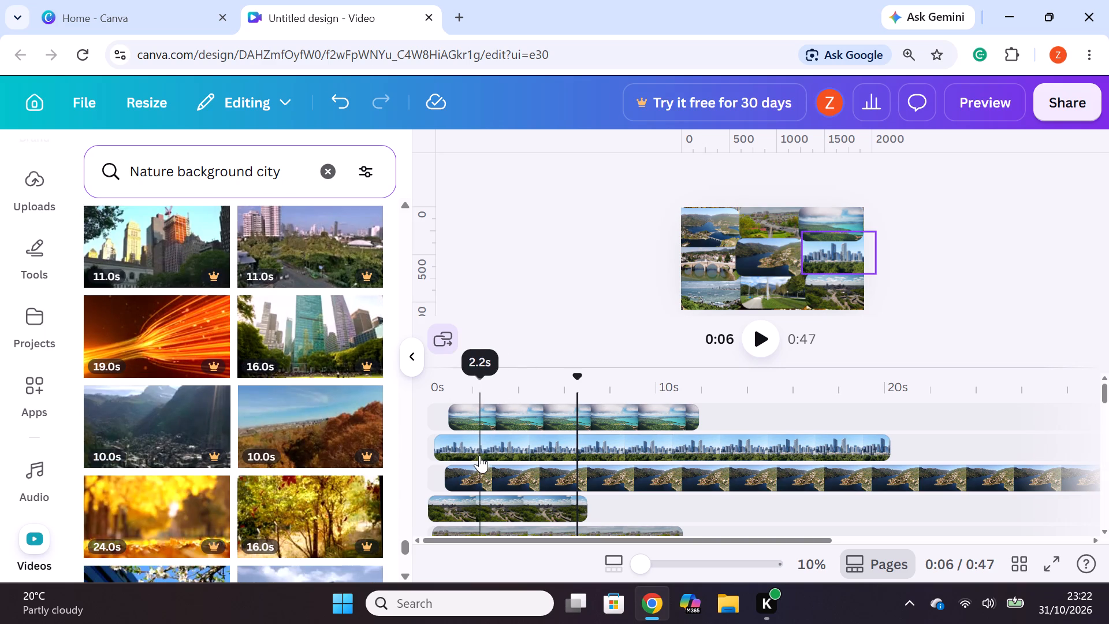
scroll(414, 431, "up", 5)
scroll(1069, 477, "up", 3)
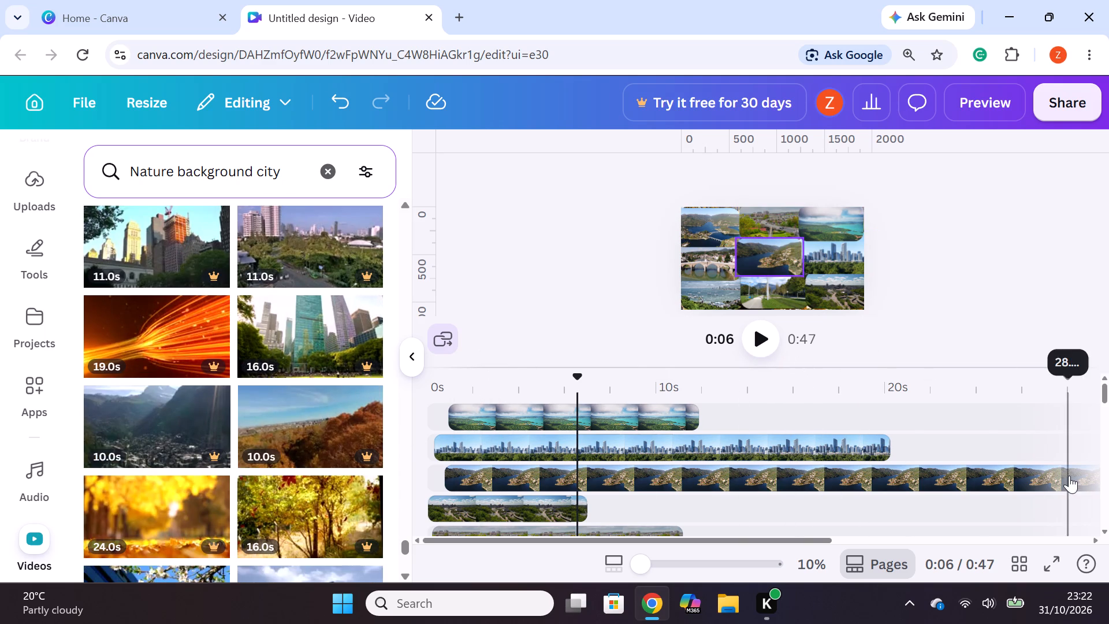
scroll(1069, 476, "up", 2)
scroll(433, 545, "down", 3)
scroll(458, 502, "up", 1)
scroll(542, 470, "down", 2)
scroll(544, 468, "up", 2)
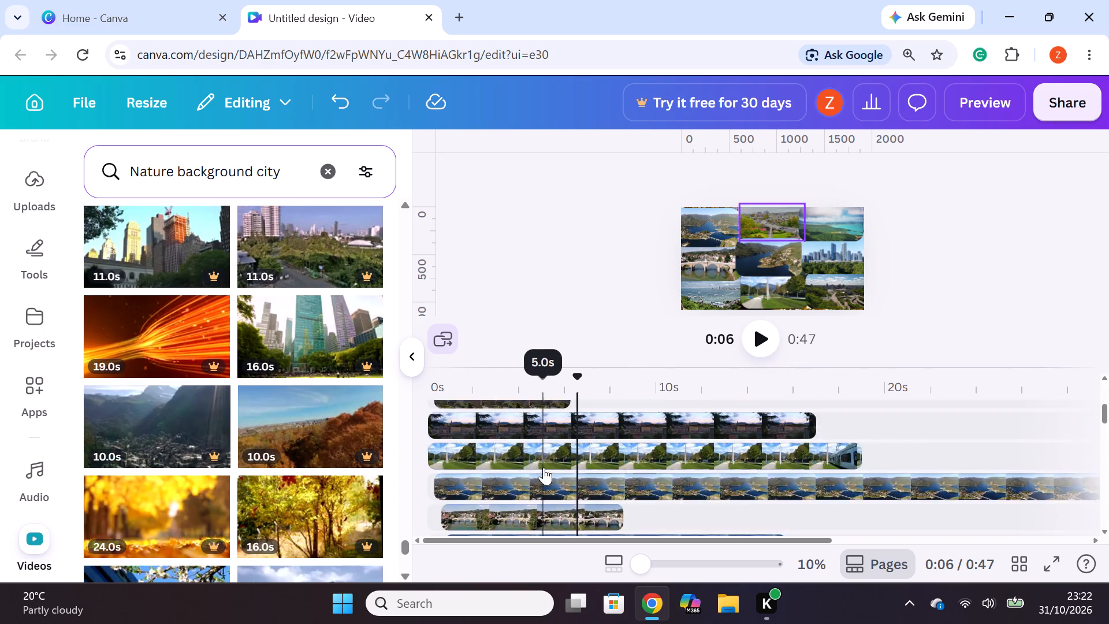
scroll(544, 467, "up", 4)
scroll(542, 471, "down", 1)
scroll(434, 477, "down", 3)
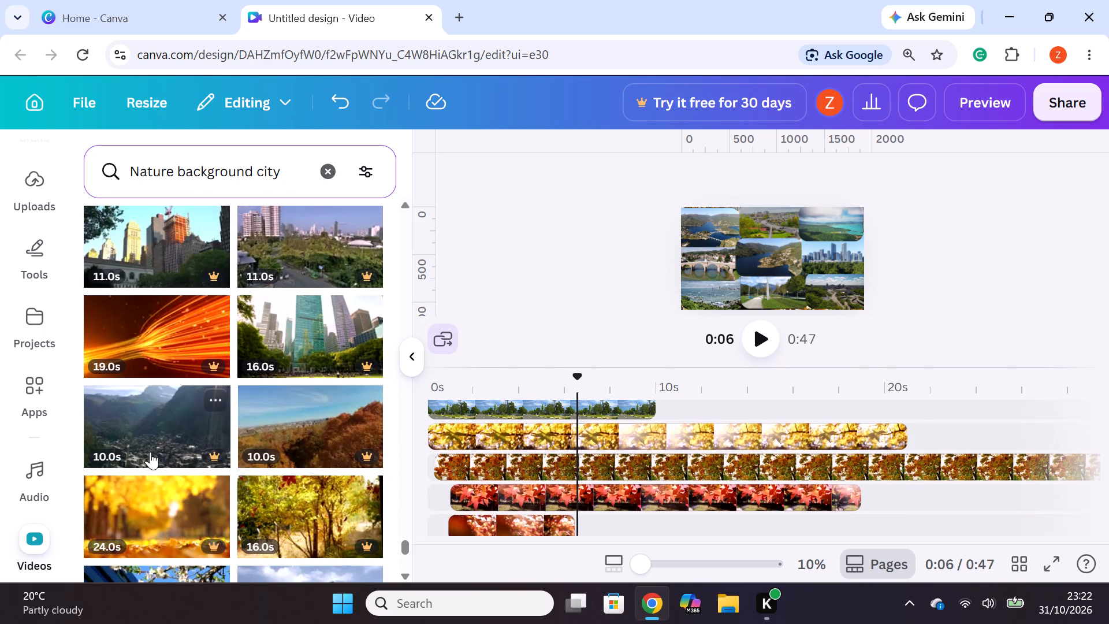
left_click_drag(148, 418, 522, 443)
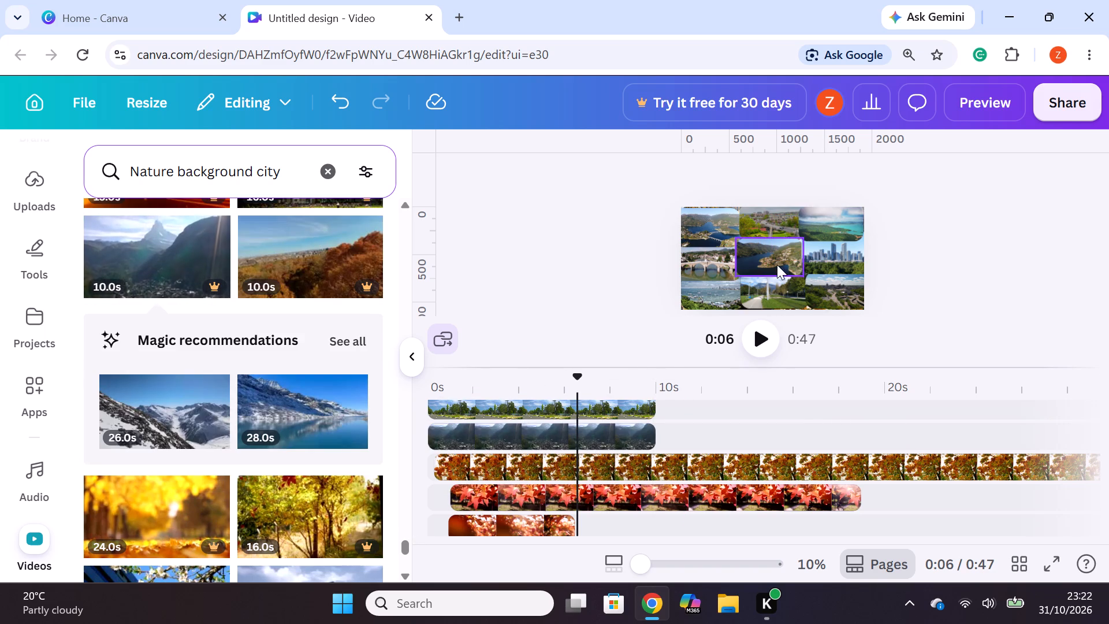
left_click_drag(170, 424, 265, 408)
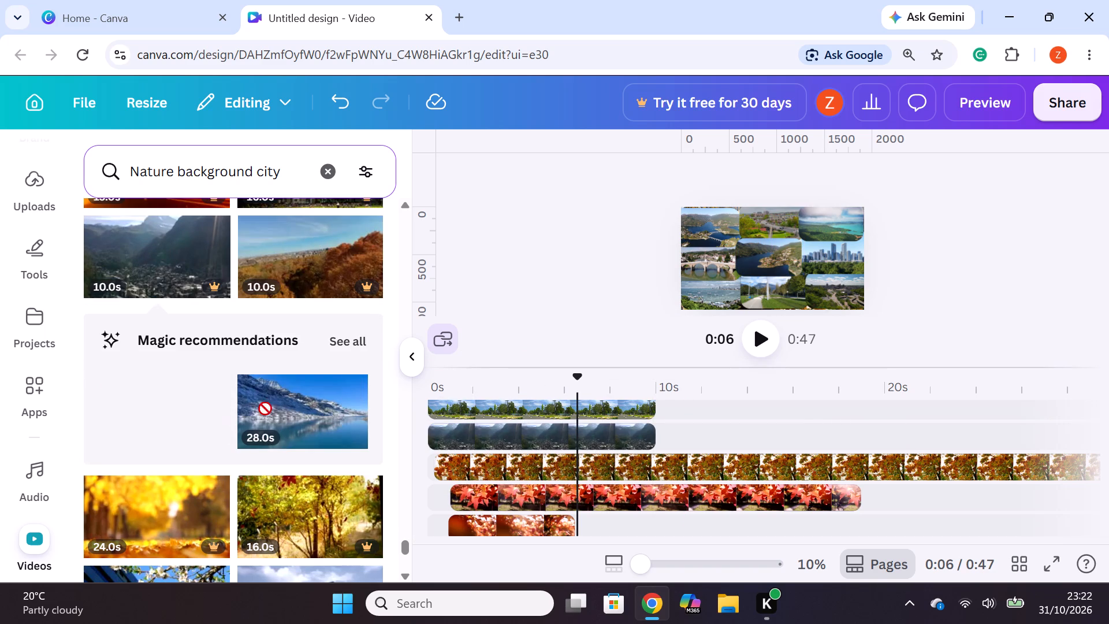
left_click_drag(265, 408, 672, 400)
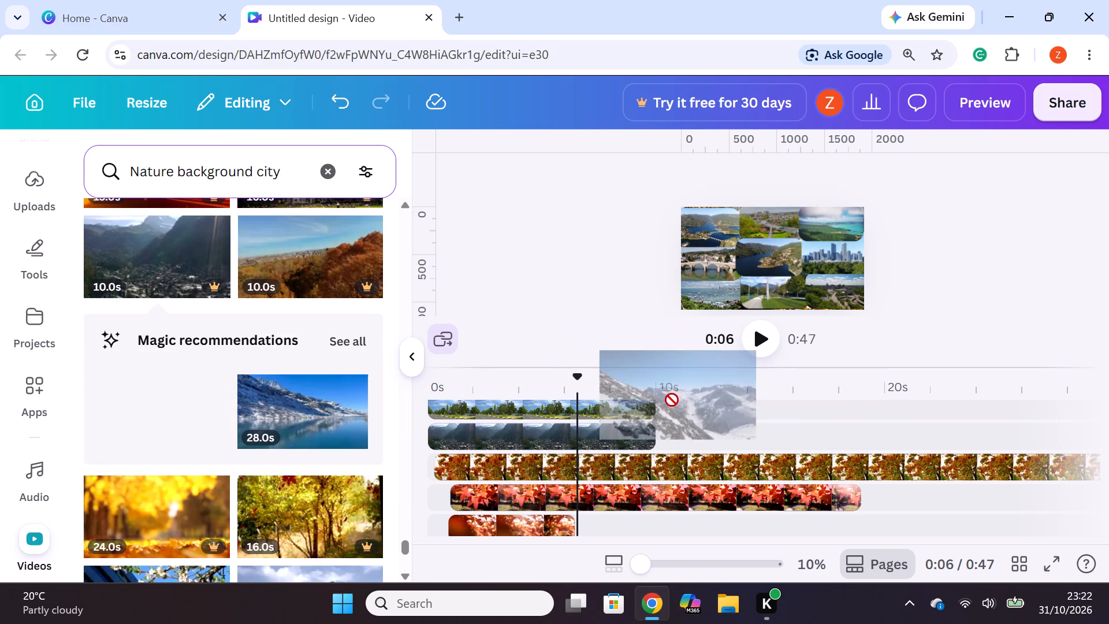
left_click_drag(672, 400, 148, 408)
Add the 26-second snowy mountain clip on a new track above the turquoise coast clip.
scroll(531, 495, "up", 8)
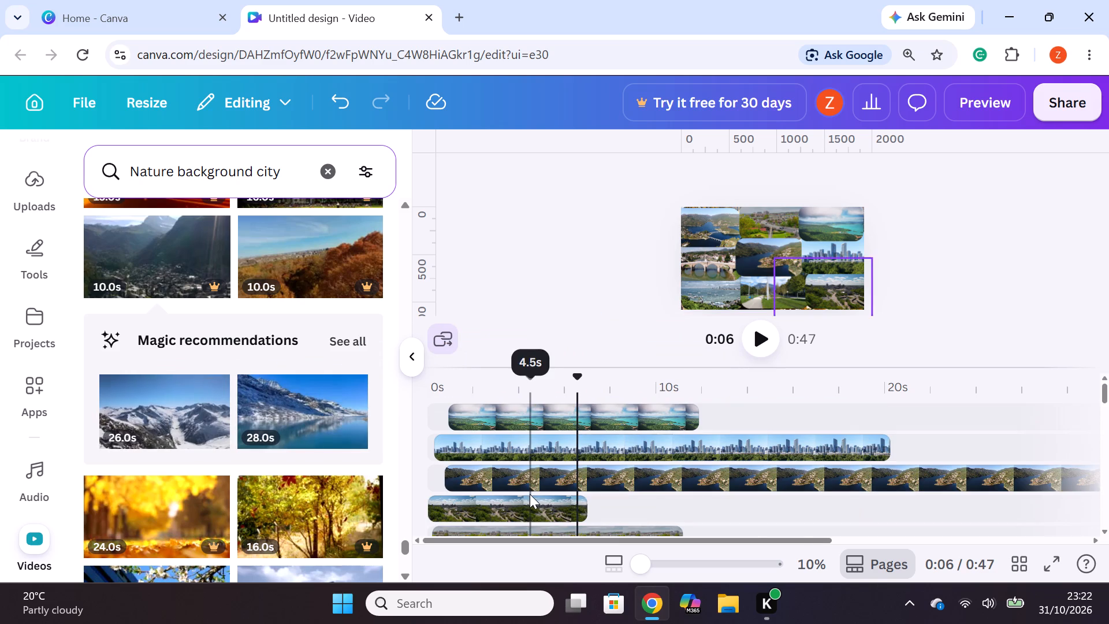
scroll(530, 494, "up", 5)
left_click_drag(149, 408, 560, 400)
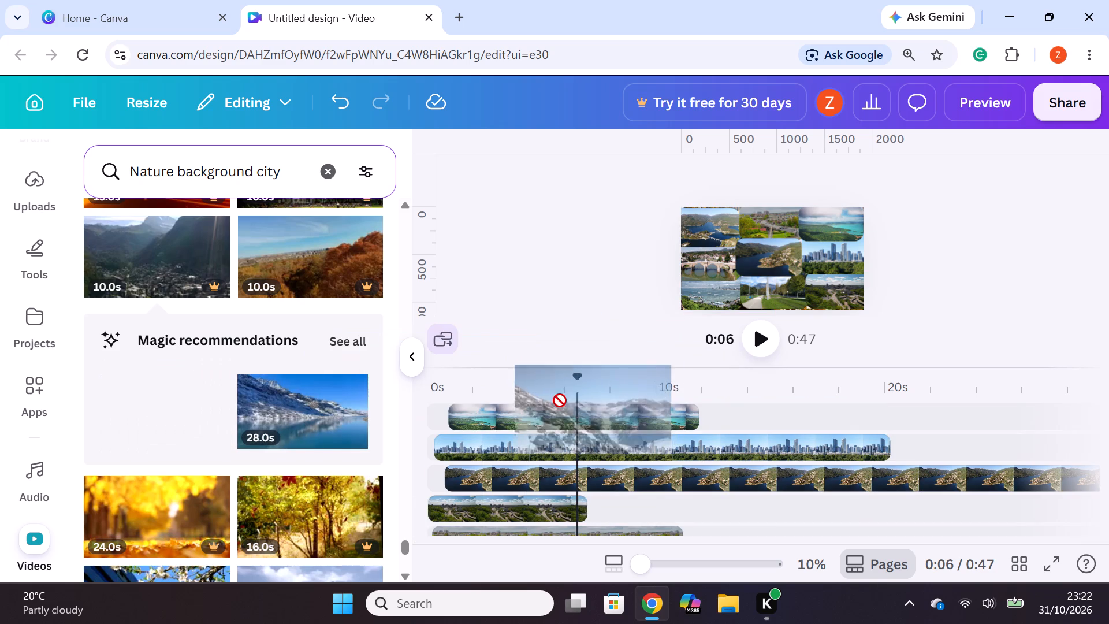
left_click_drag(560, 400, 557, 402)
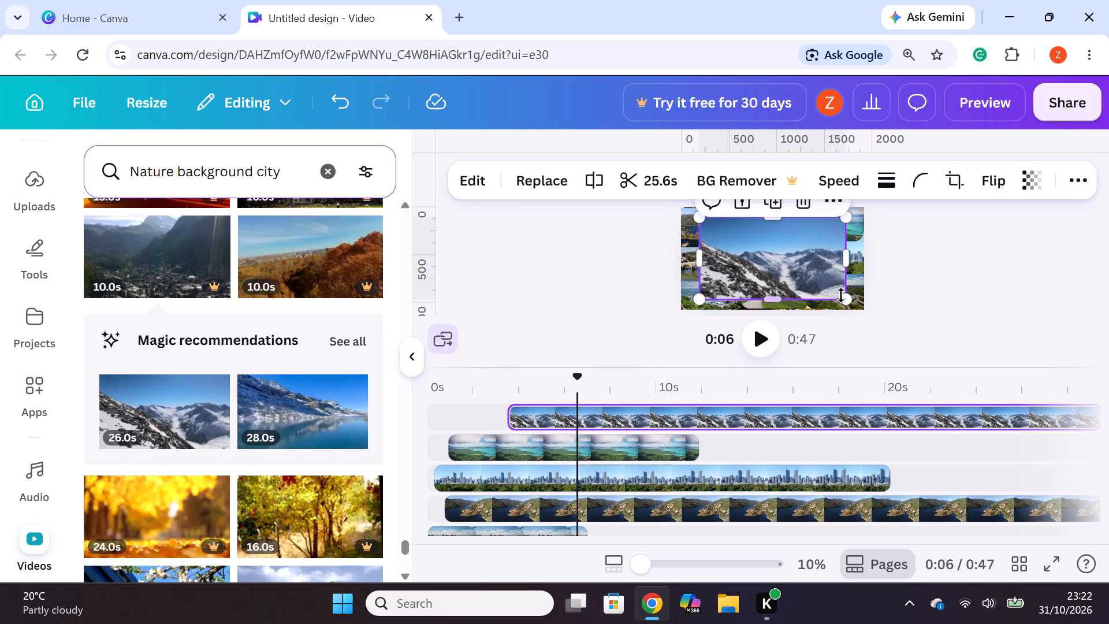
Shrink the snowy mountain clip on the canvas and round its corners.
left_click_drag(845, 294, 822, 261)
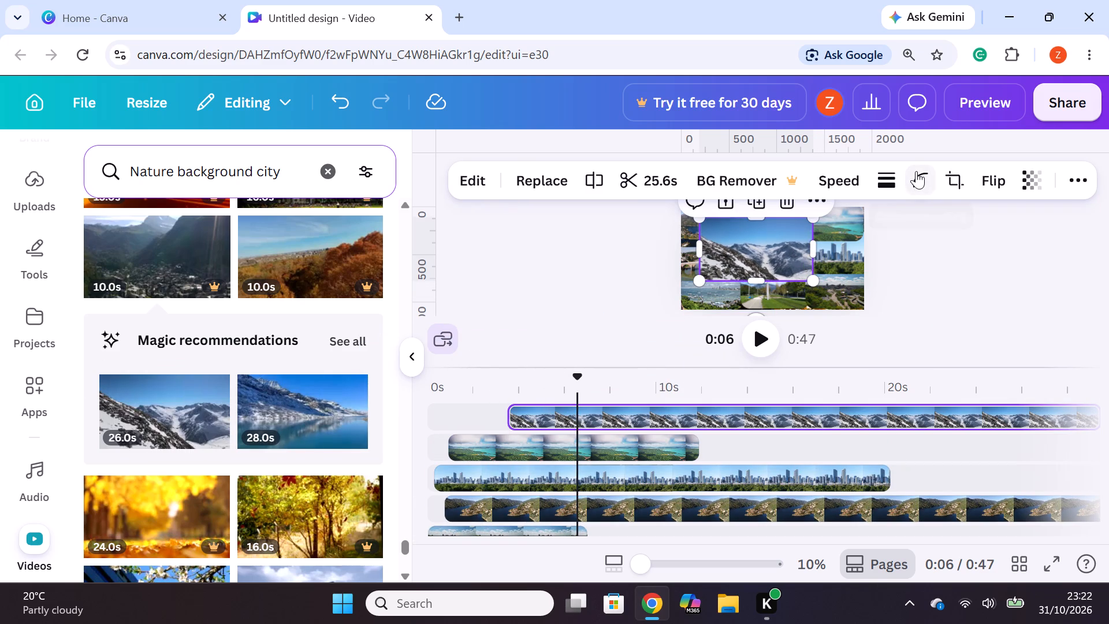
left_click(916, 170)
left_click_drag(828, 262, 1018, 259)
left_click(1006, 306)
Shrink the snowy mountain clip to one grid cell and place it in the collage's bottom-middle cell.
left_click_drag(759, 245, 780, 254)
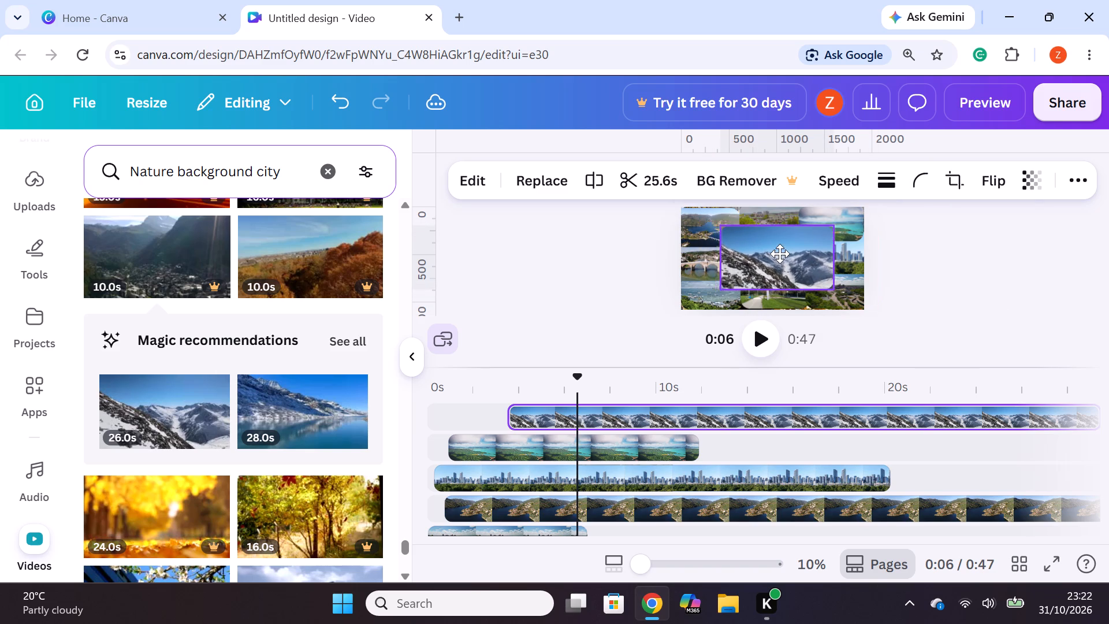
left_click_drag(780, 254, 739, 234)
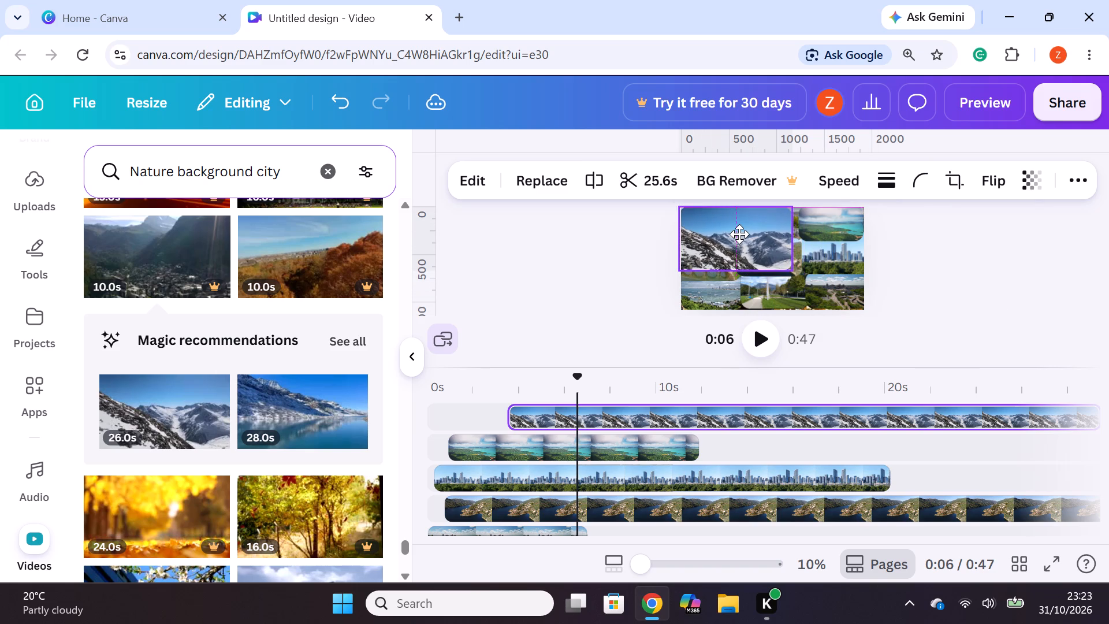
left_click_drag(739, 234, 762, 257)
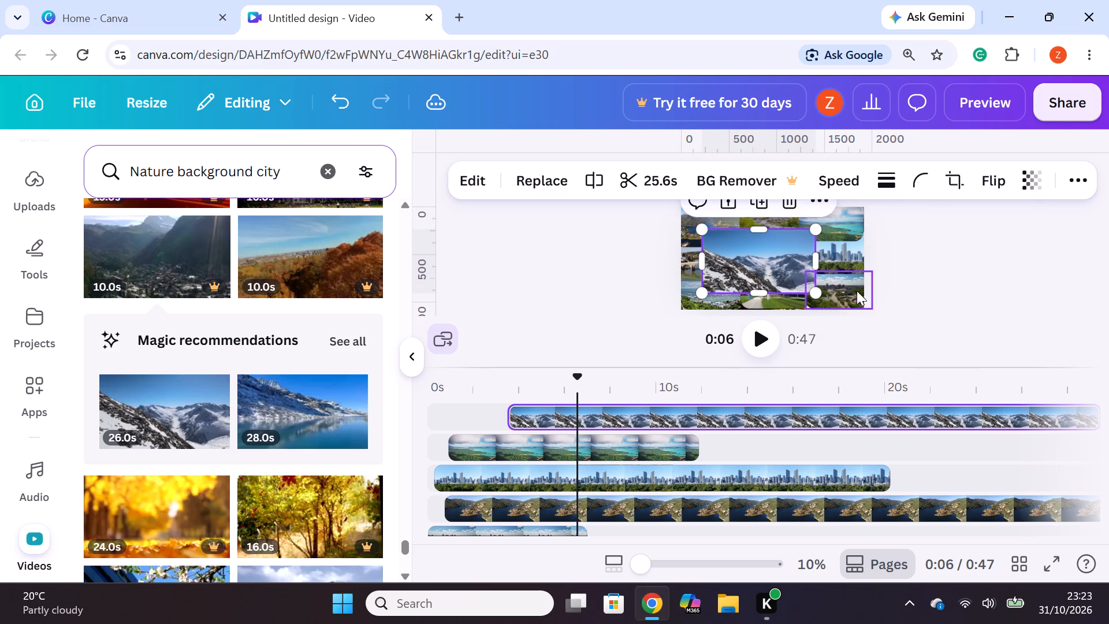
left_click_drag(813, 289, 755, 256)
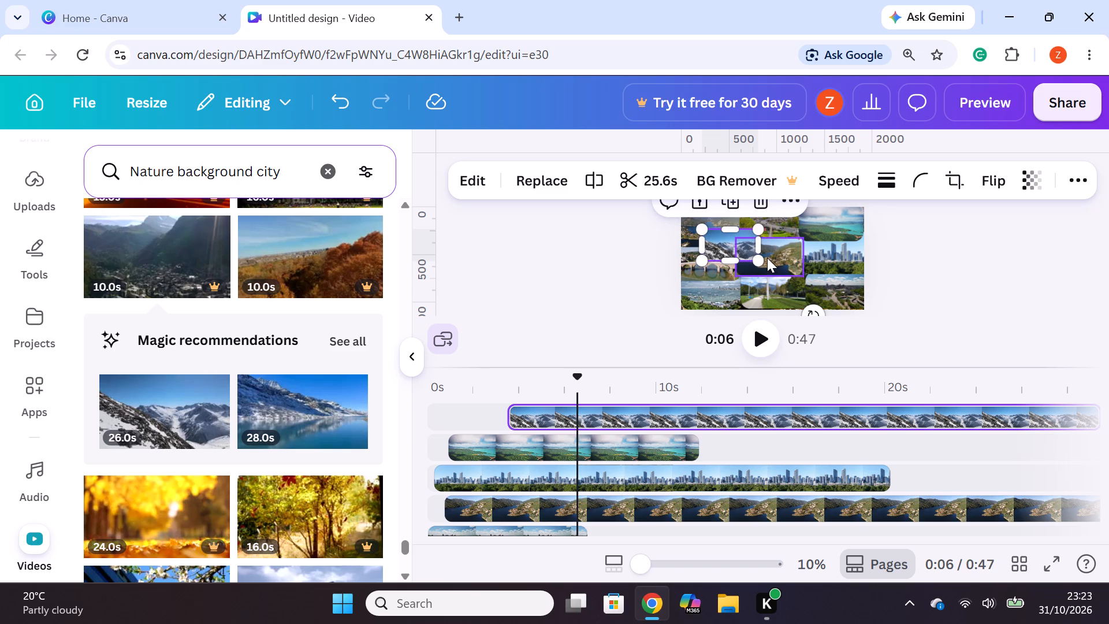
left_click_drag(759, 259, 770, 266)
left_click_drag(738, 247, 776, 278)
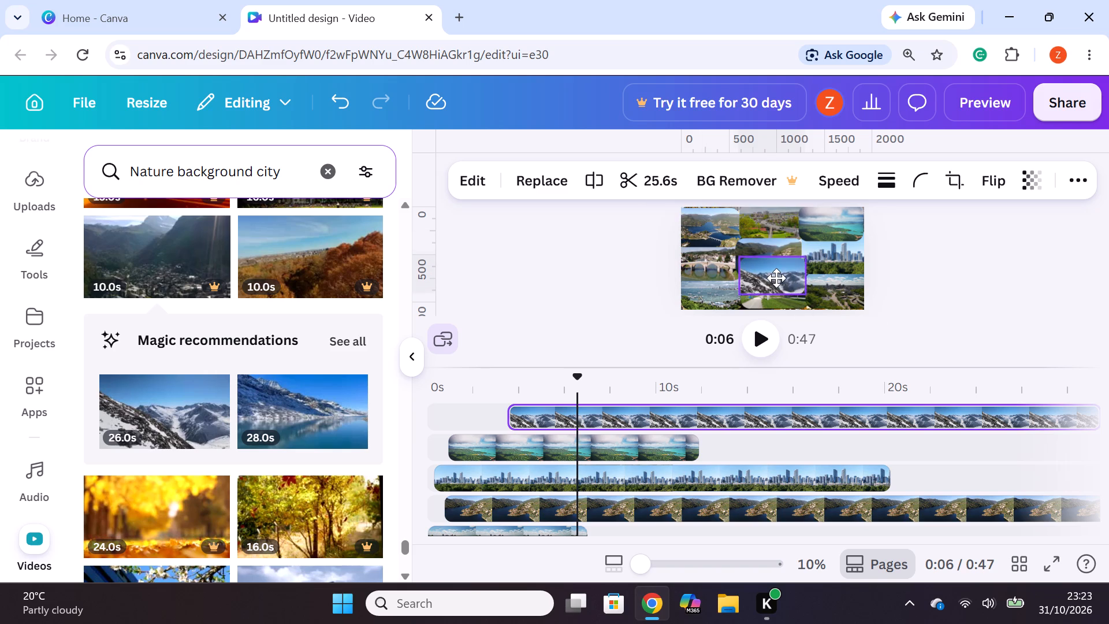
left_click_drag(776, 278, 775, 292)
left_click(953, 283)
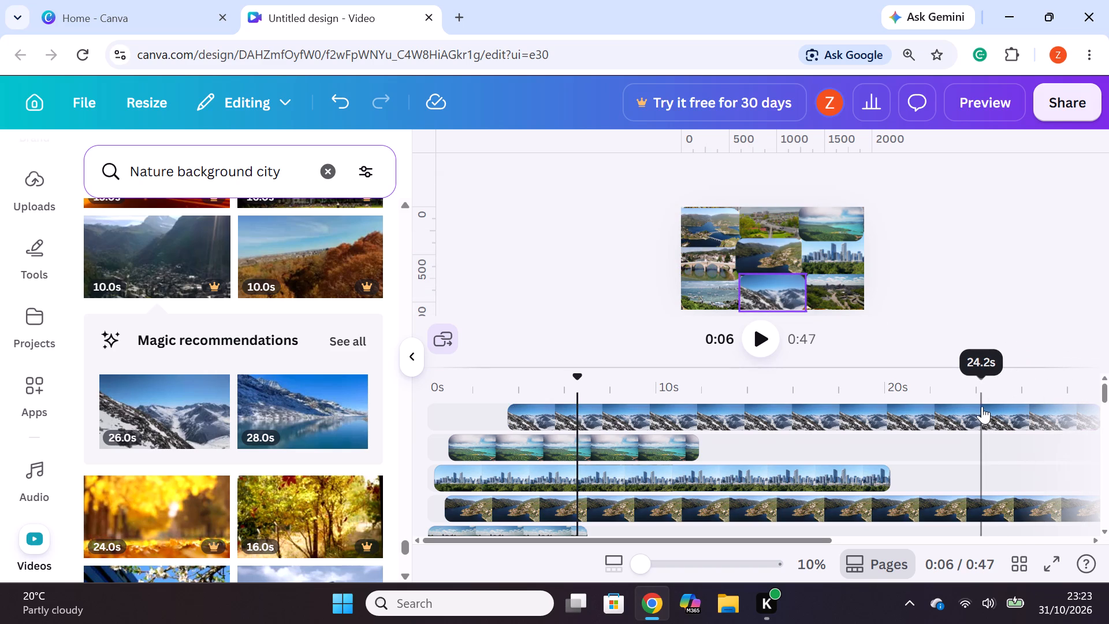
Add the 20-second white blossom and building clip on a new top track, starting at 0 s.
scroll(133, 429, "down", 3)
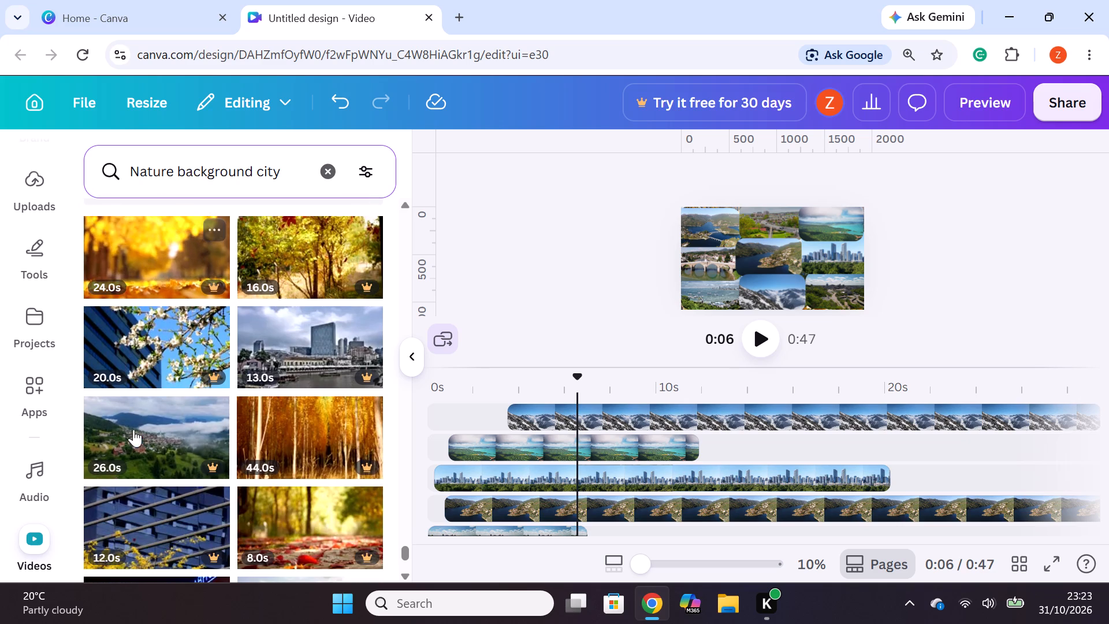
left_click_drag(162, 354, 554, 408)
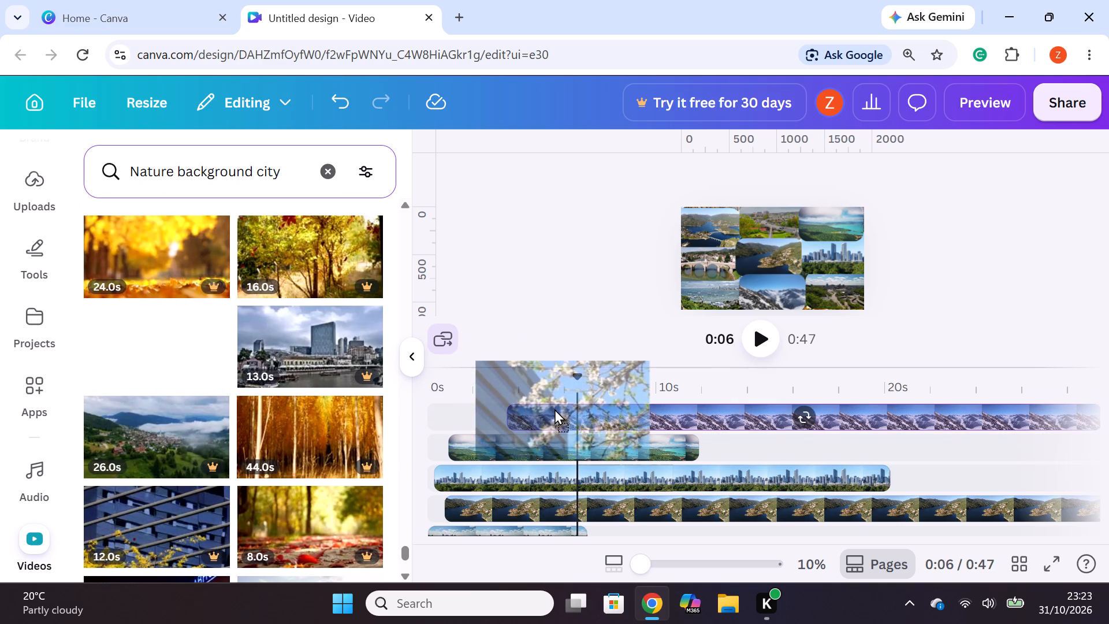
left_click_drag(554, 408, 552, 405)
left_click_drag(553, 413, 524, 413)
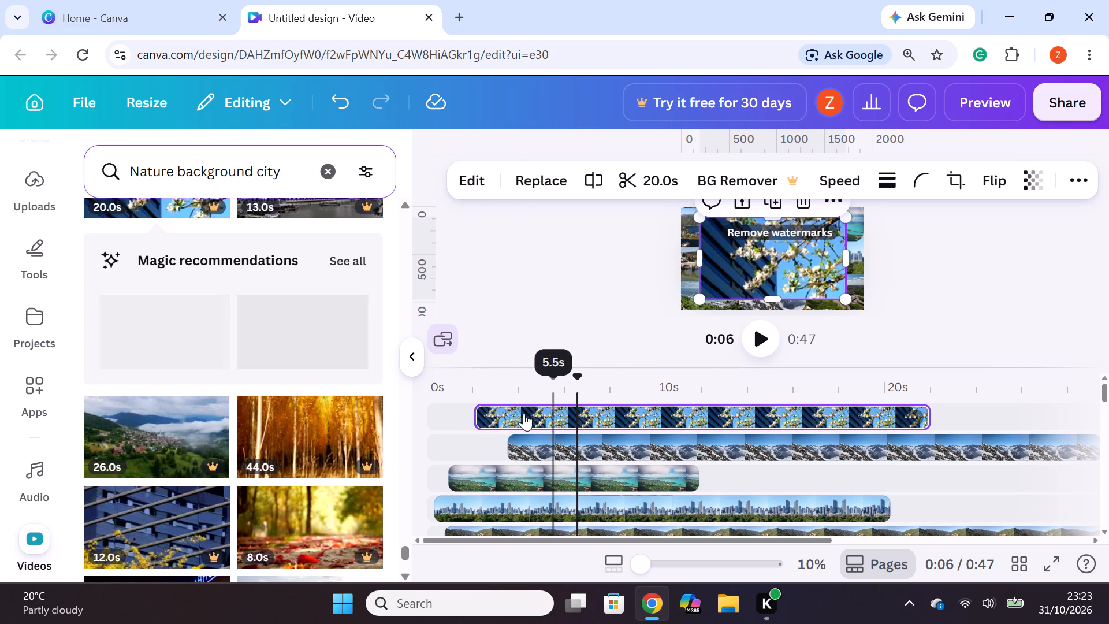
left_click_drag(524, 413, 508, 413)
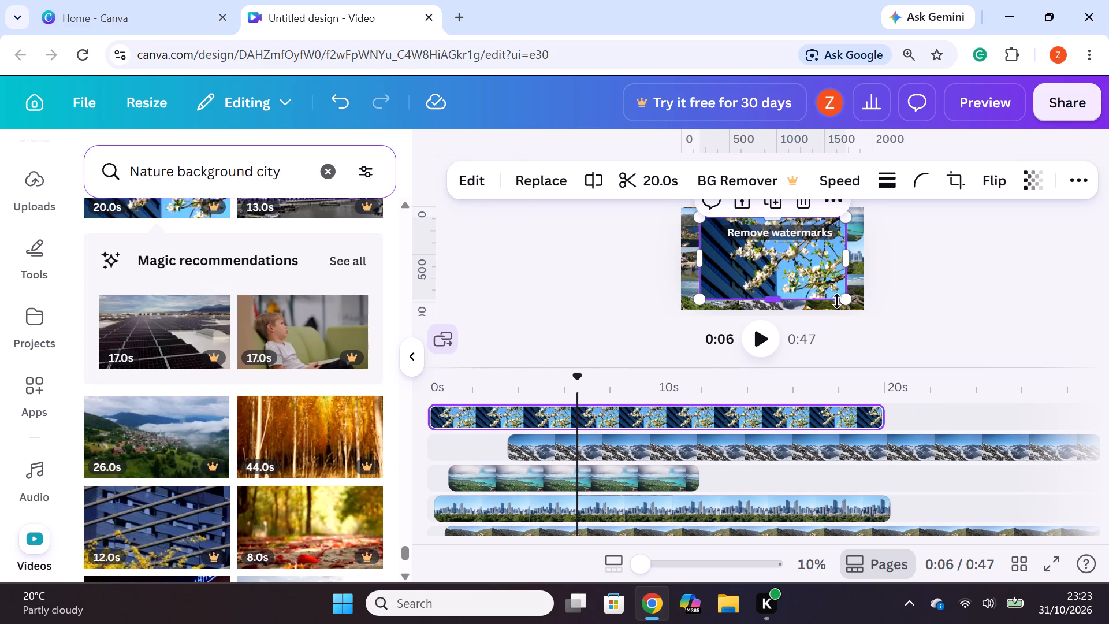
Shrink the white blossom clip on the canvas and round its corners.
left_click_drag(847, 297, 795, 252)
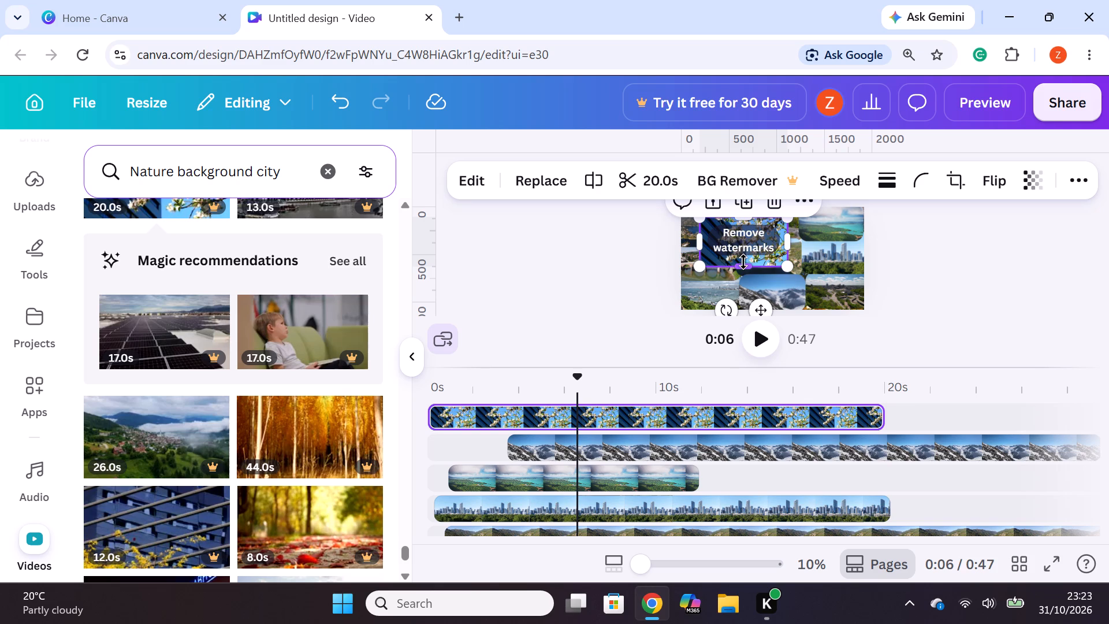
left_click(918, 173)
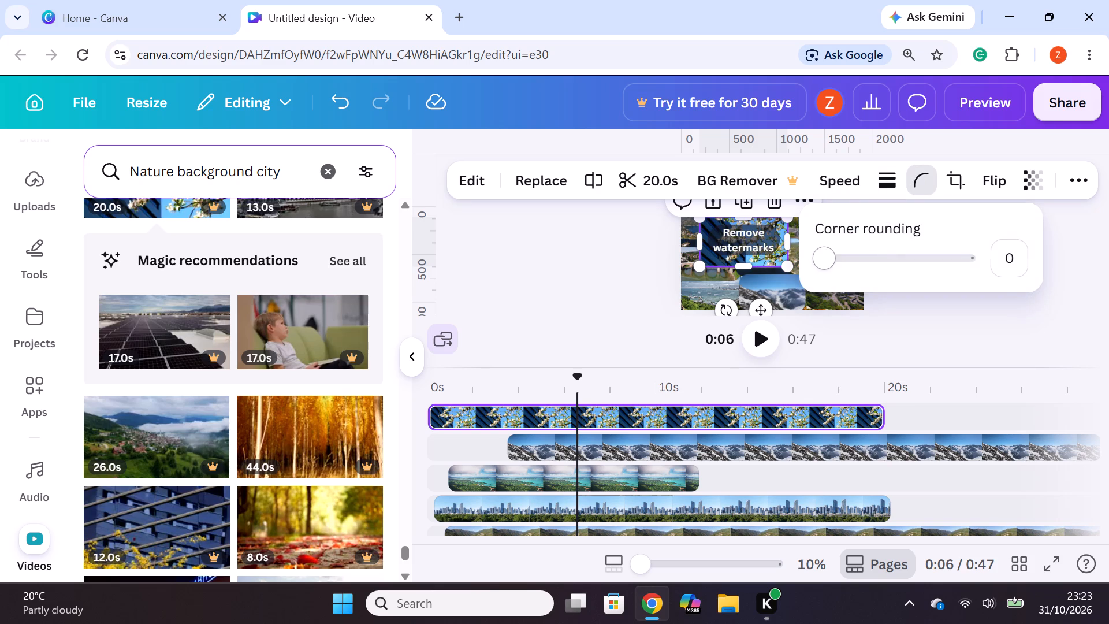
left_click_drag(831, 268, 993, 281)
left_click(1021, 306)
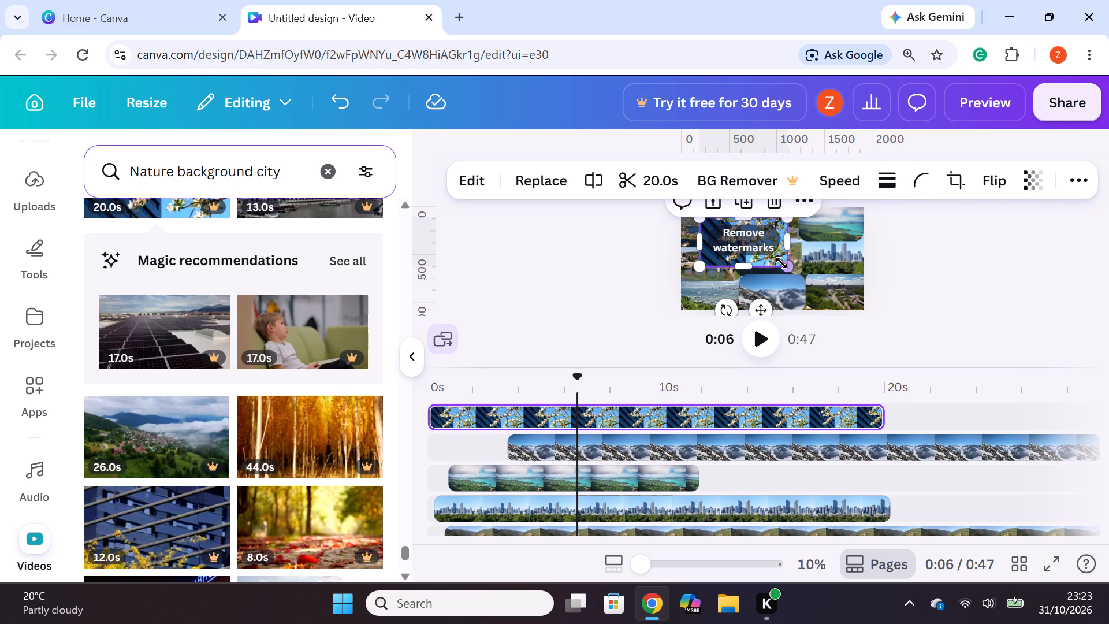
Shrink the blossom clip slightly more and place it in the collage's bottom-right cell.
left_click_drag(783, 263, 779, 255)
left_click_drag(748, 240, 847, 272)
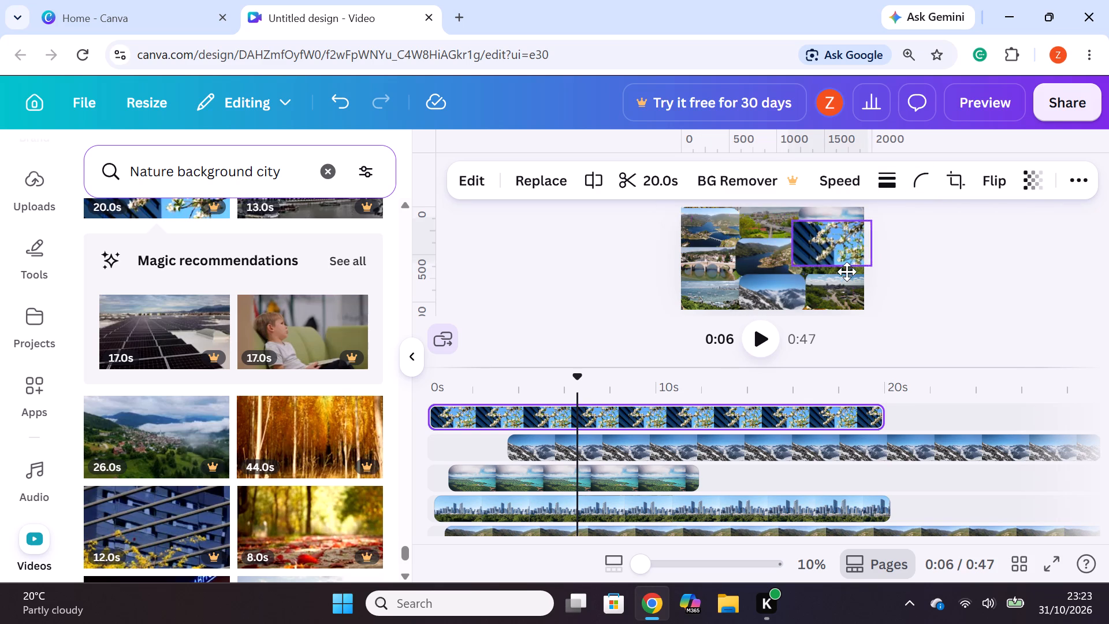
left_click_drag(847, 272, 852, 295)
left_click(933, 296)
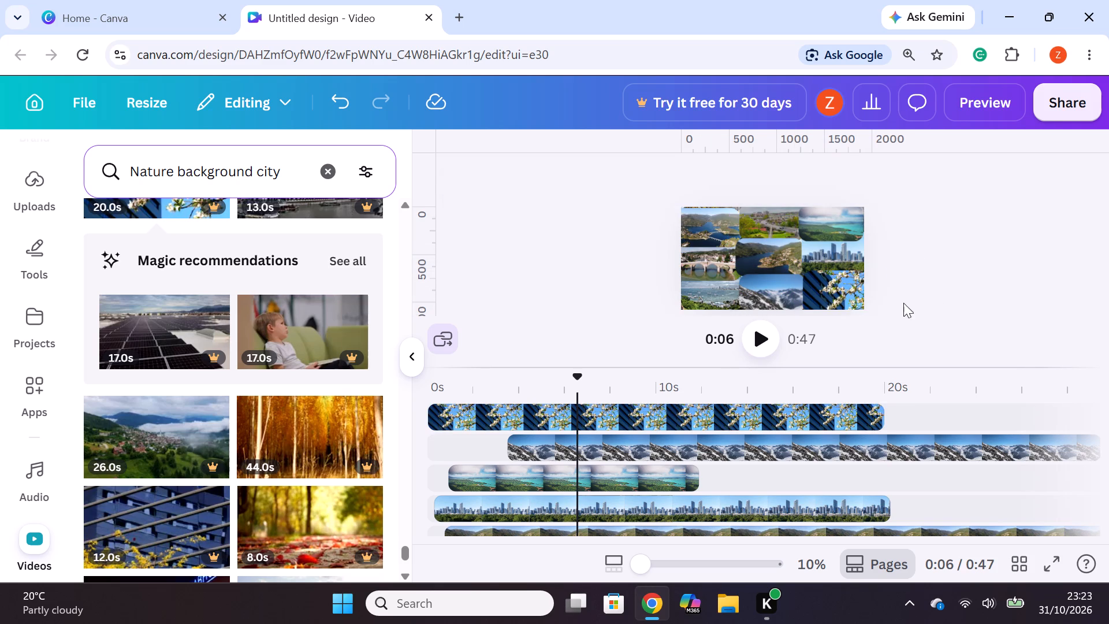
Check the corner rounding setting of the blossom clip in the bottom-right cell.
left_click(825, 295)
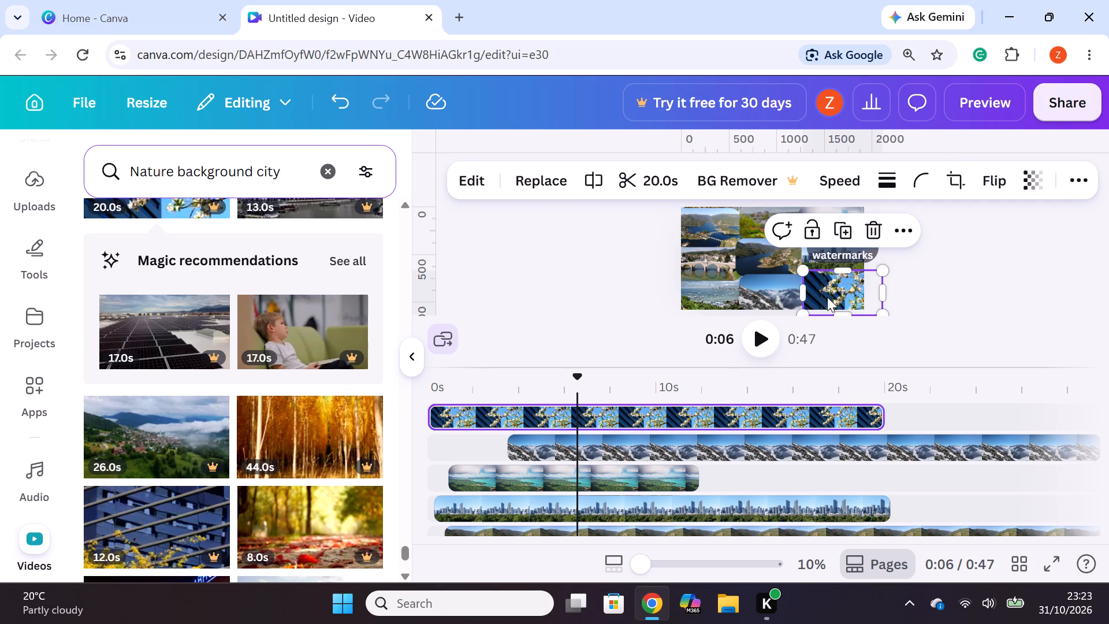
left_click(972, 291)
left_click(827, 289)
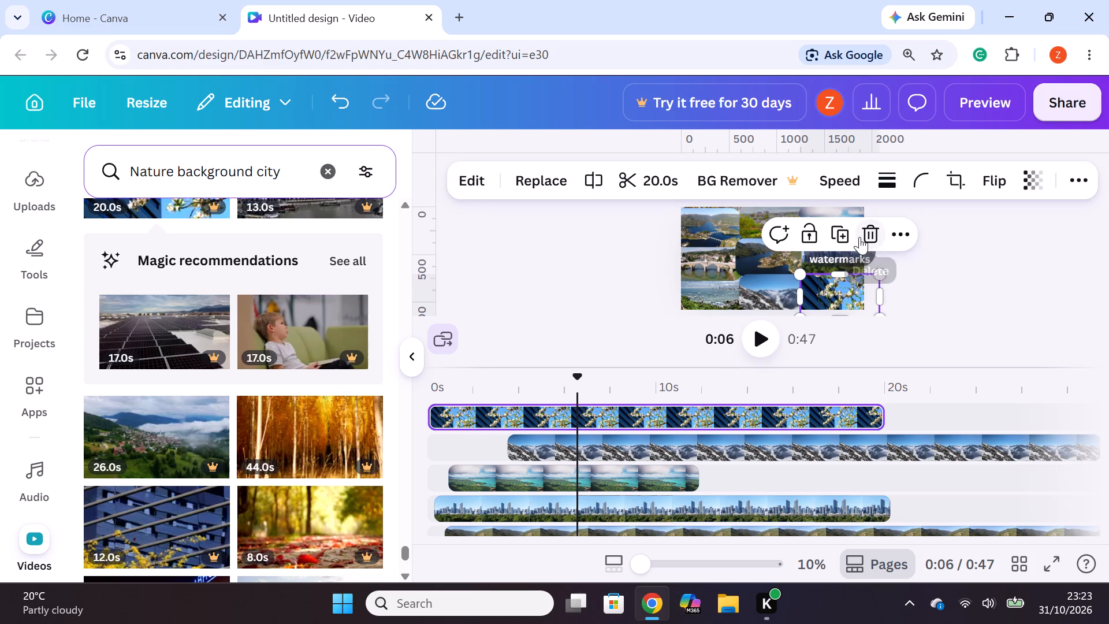
left_click(922, 178)
left_click(1055, 315)
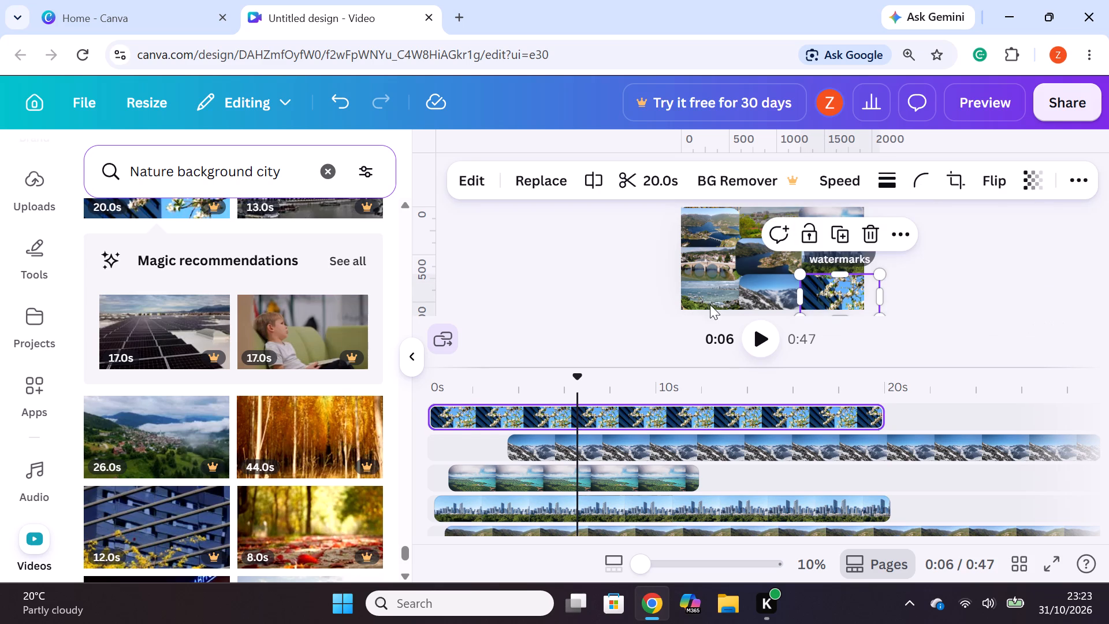
Replace the river valley clip in the collage's centre cell with the 23-second illuminated night bridge clip.
scroll(227, 432, "down", 2)
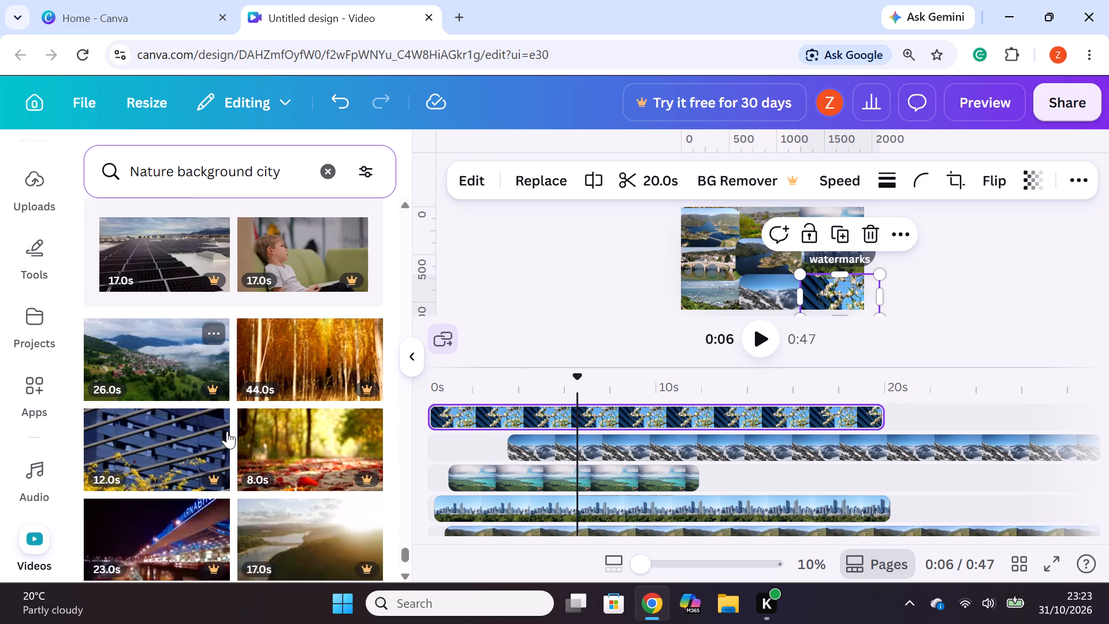
left_click_drag(134, 463, 730, 262)
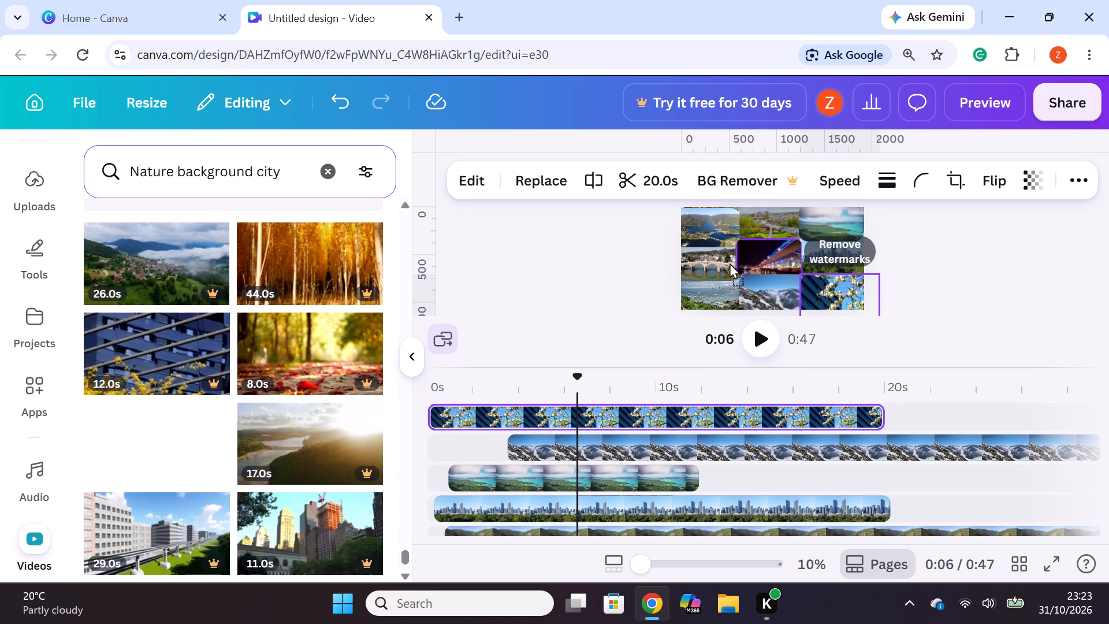
left_click_drag(730, 262, 749, 263)
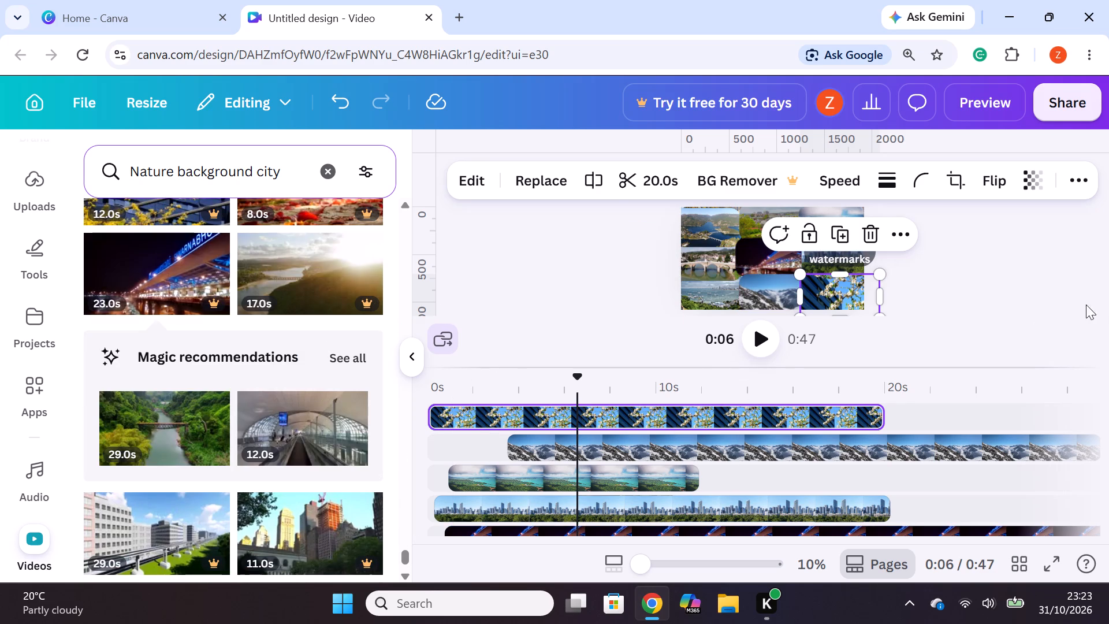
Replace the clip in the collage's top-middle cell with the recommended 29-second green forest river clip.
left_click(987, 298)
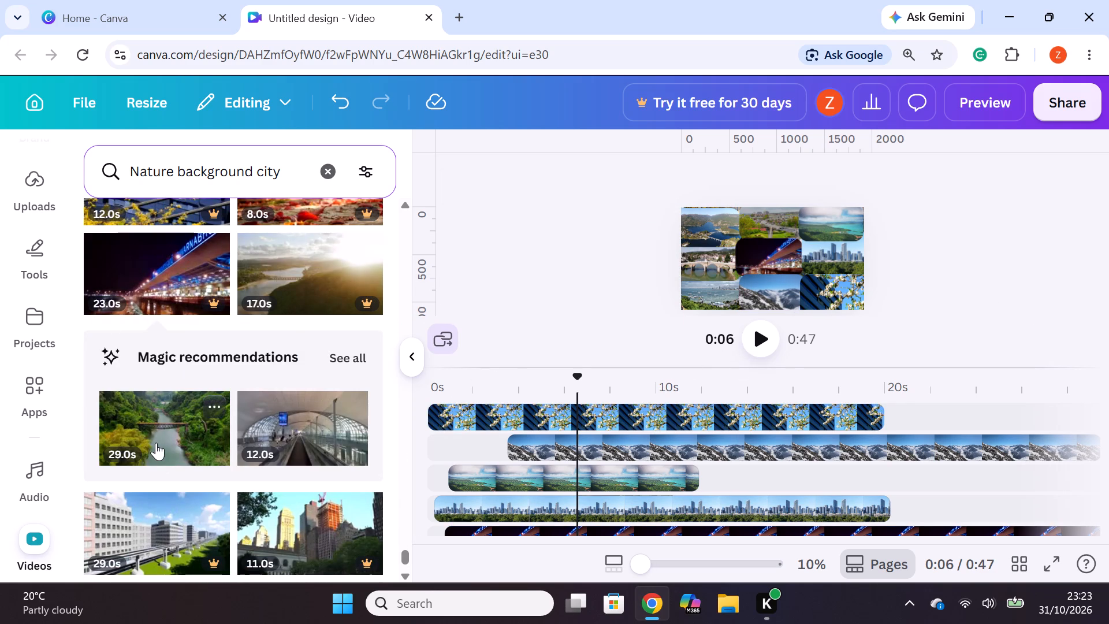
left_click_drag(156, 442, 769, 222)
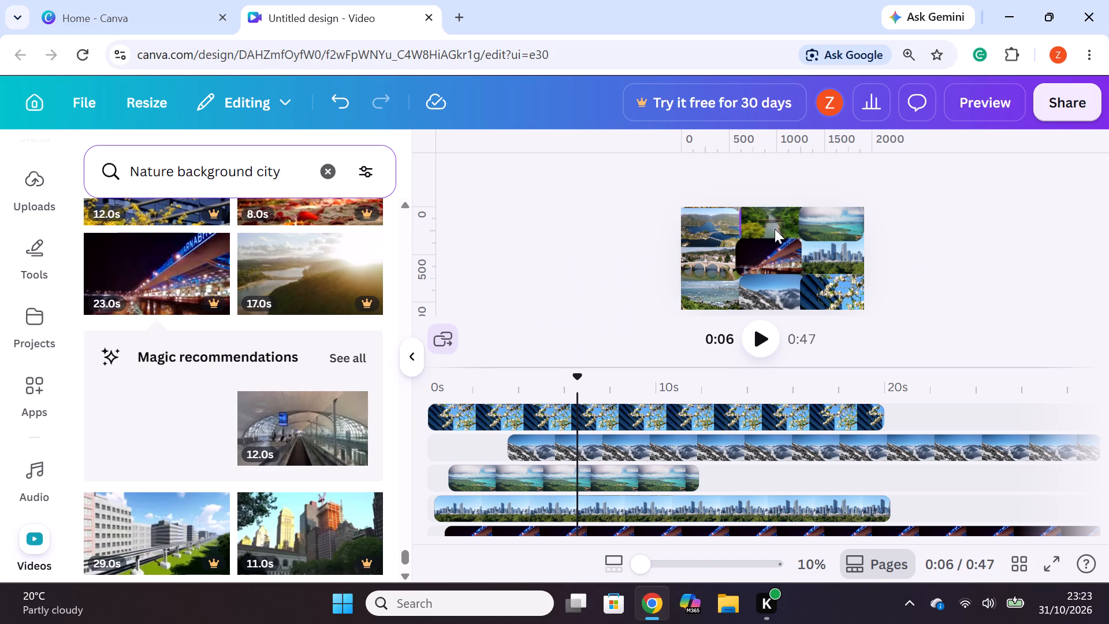
Replace the stone bridge clip in the collage's middle-left cell with the 20-second tropical palm beach clip.
scroll(958, 236, "down", 1)
scroll(796, 246, "up", 1)
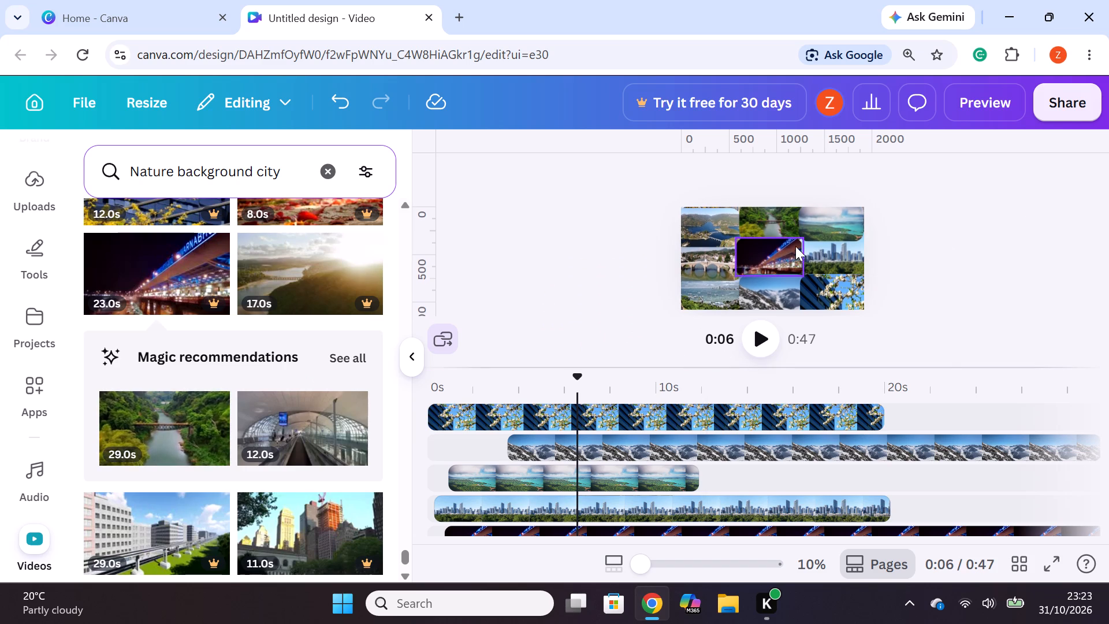
scroll(284, 328, "down", 3)
scroll(282, 327, "up", 1)
scroll(282, 327, "down", 8)
scroll(282, 327, "up", 3)
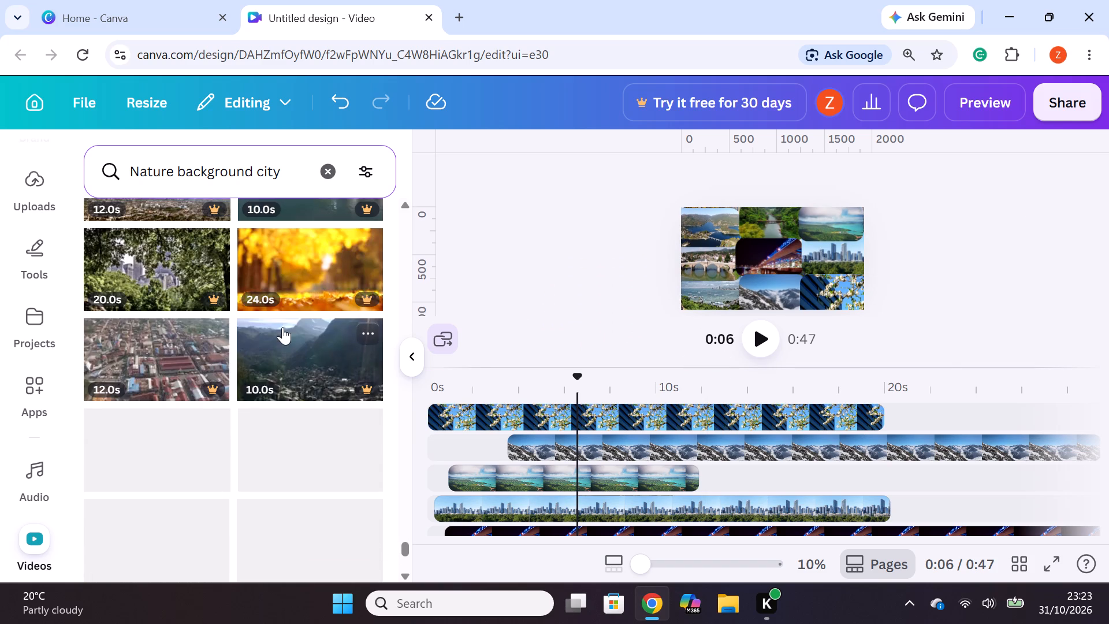
scroll(155, 367, "down", 4)
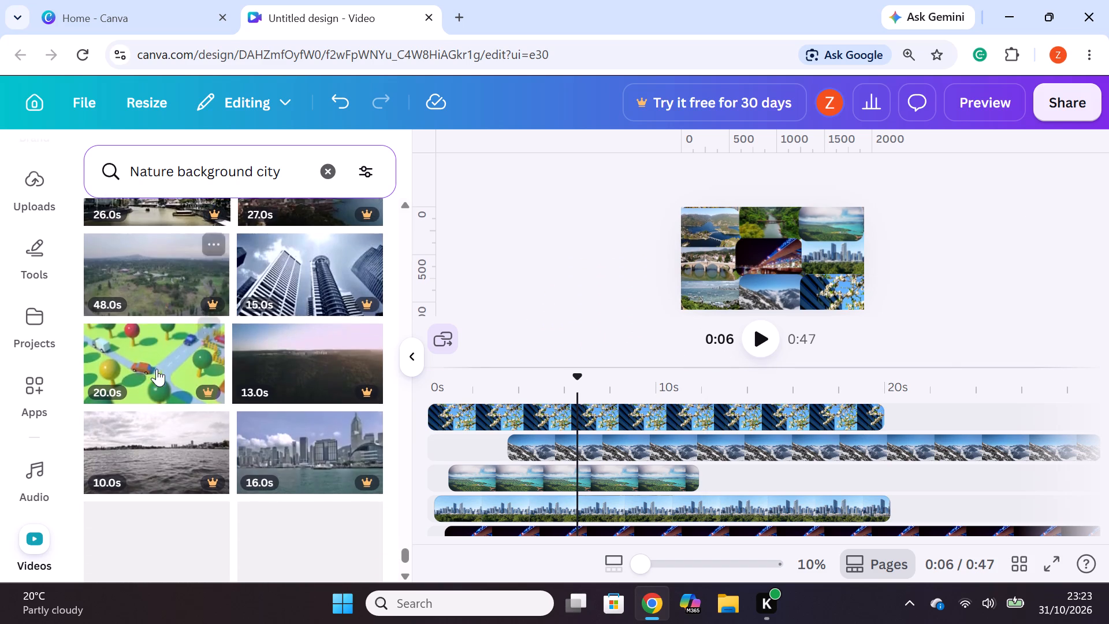
scroll(157, 369, "down", 1)
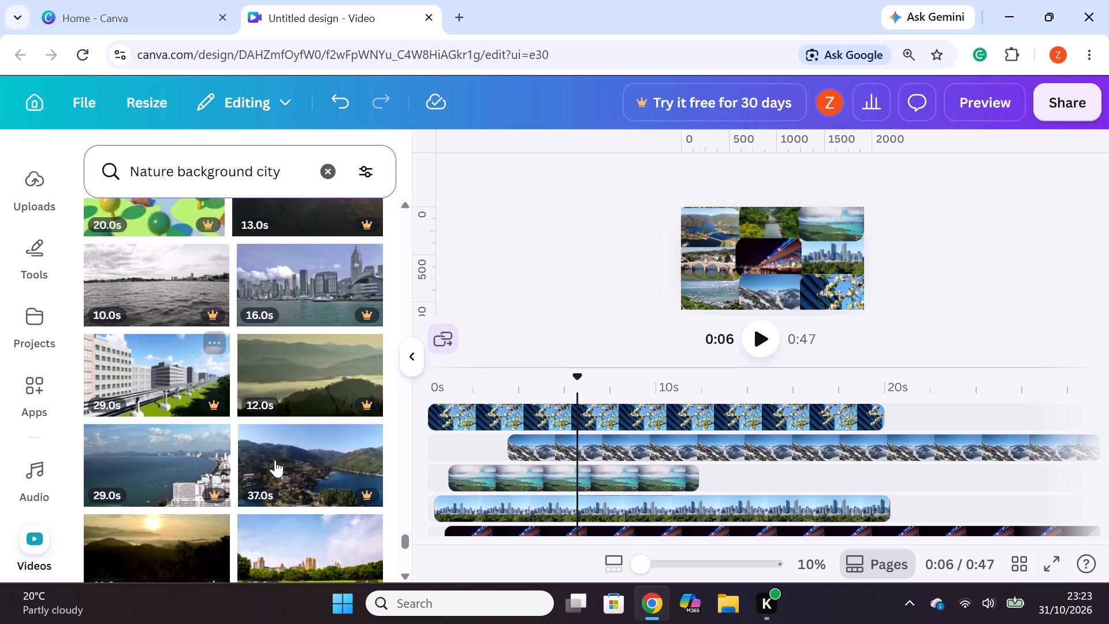
scroll(275, 459, "down", 3)
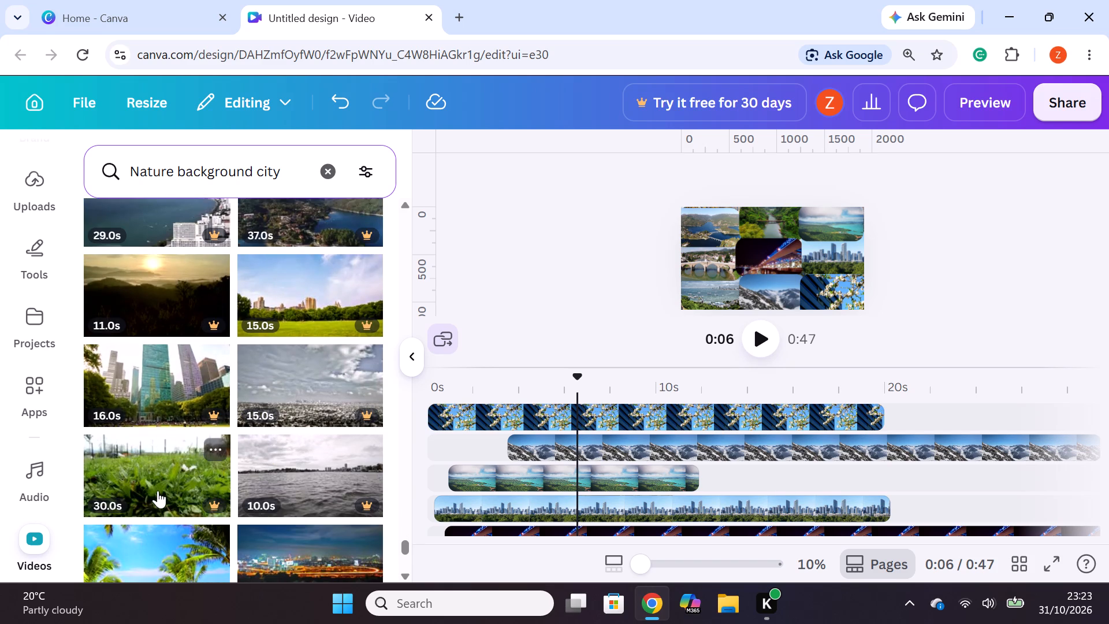
scroll(153, 491, "down", 2)
left_click_drag(133, 416, 699, 281)
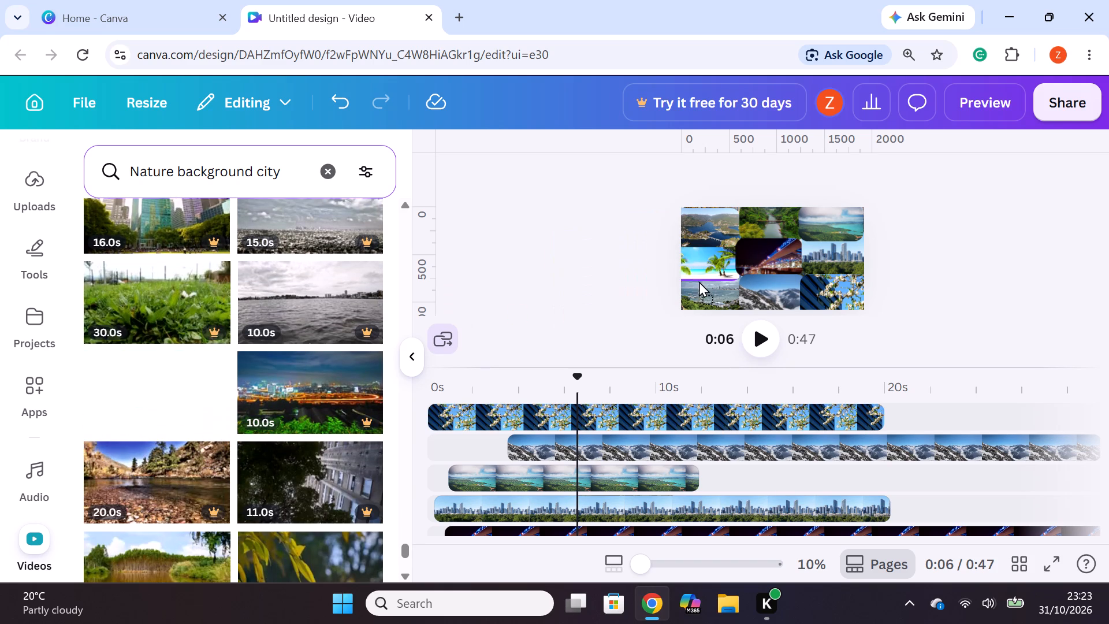
left_click_drag(699, 281, 705, 270)
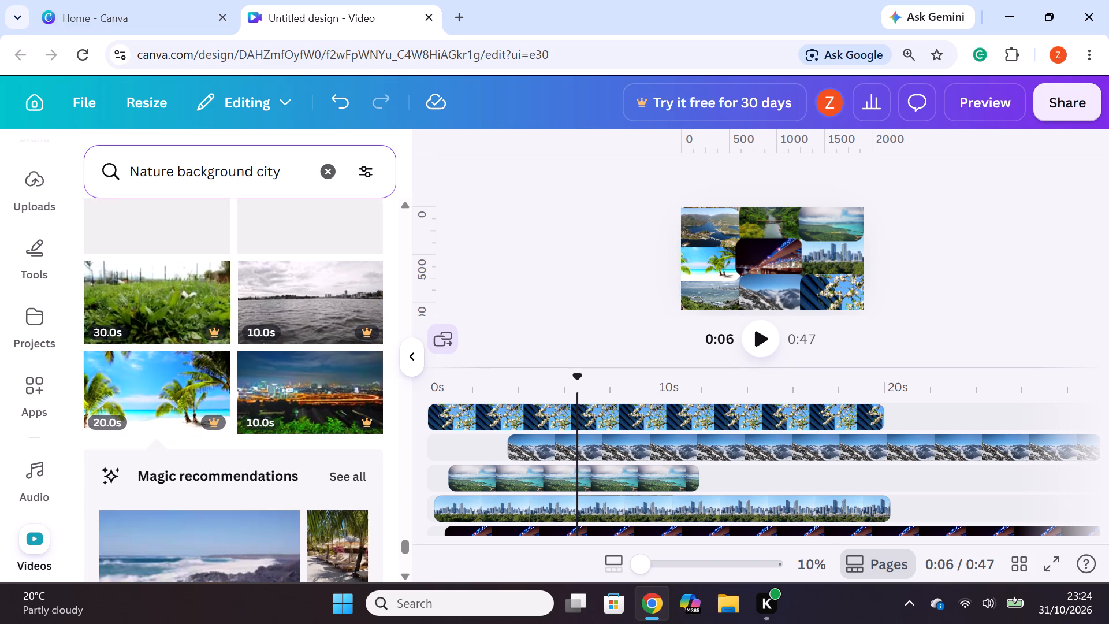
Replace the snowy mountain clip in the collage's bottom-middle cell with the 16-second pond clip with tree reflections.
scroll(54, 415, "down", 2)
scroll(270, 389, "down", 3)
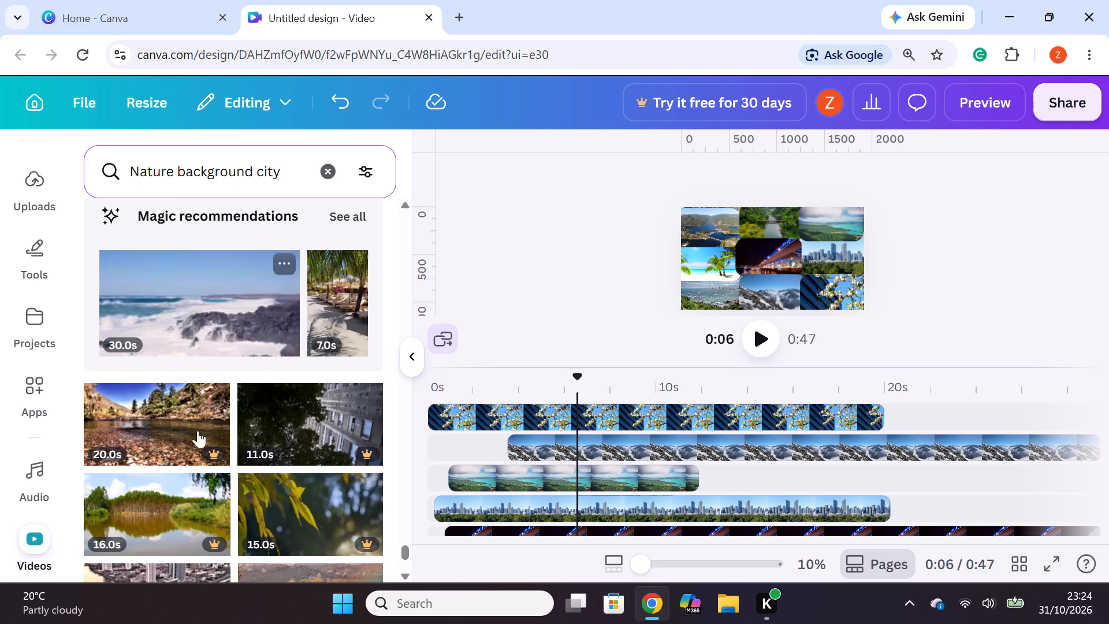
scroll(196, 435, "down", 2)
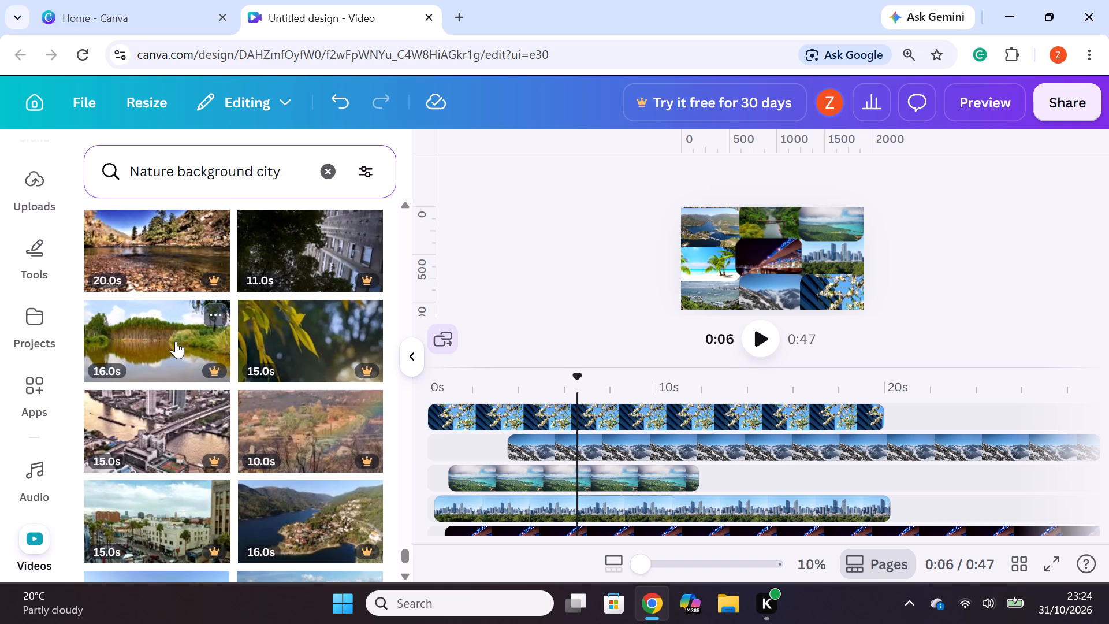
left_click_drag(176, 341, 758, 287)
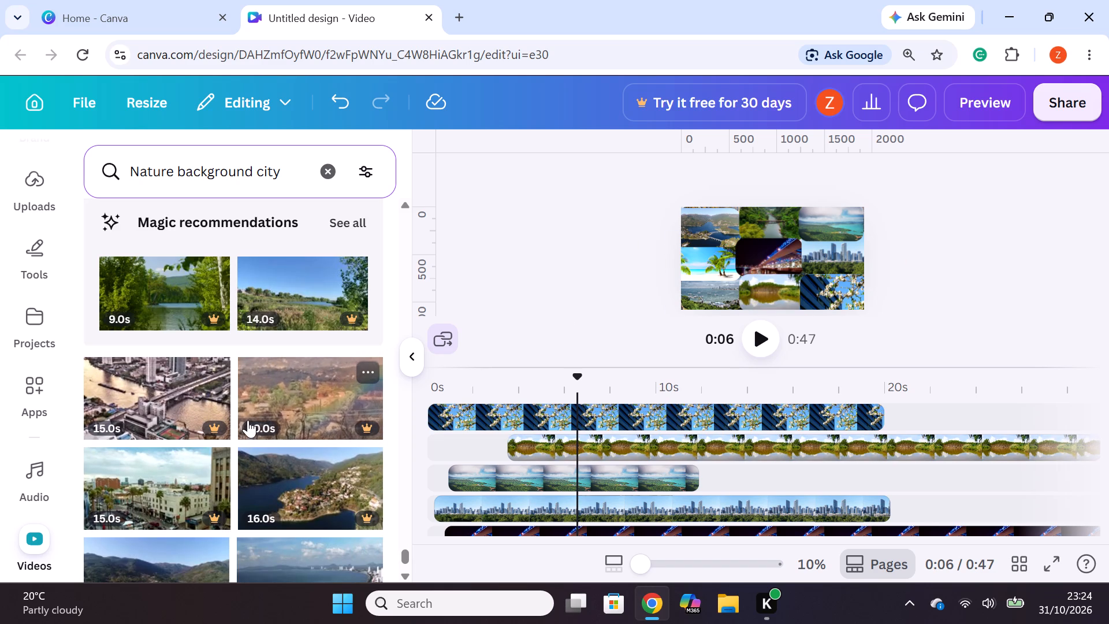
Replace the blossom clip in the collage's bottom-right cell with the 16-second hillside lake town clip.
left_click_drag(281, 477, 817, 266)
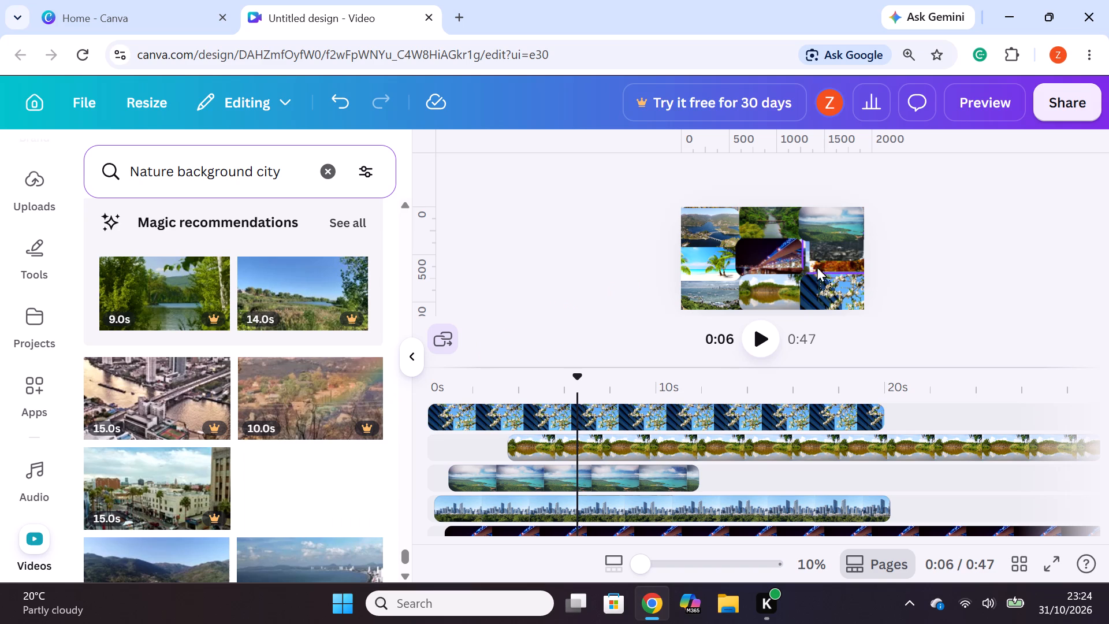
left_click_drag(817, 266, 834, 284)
Replace the night bridge clip in the collage's centre cell with the 29-second blue bay clip with waterfront buildings.
scroll(318, 361, "down", 2)
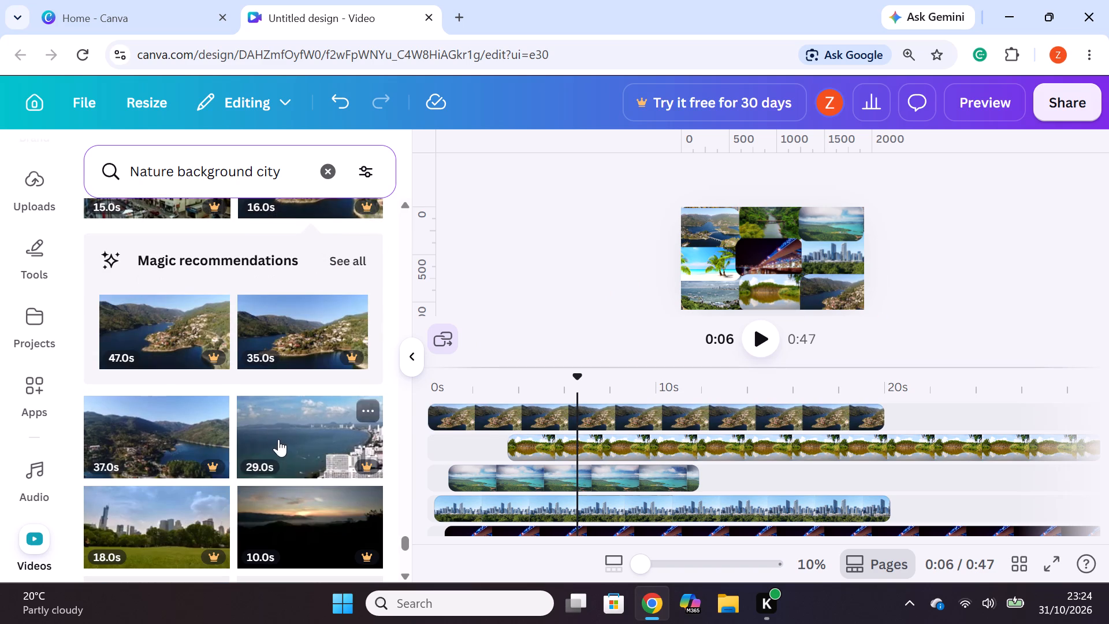
left_click_drag(280, 440, 778, 252)
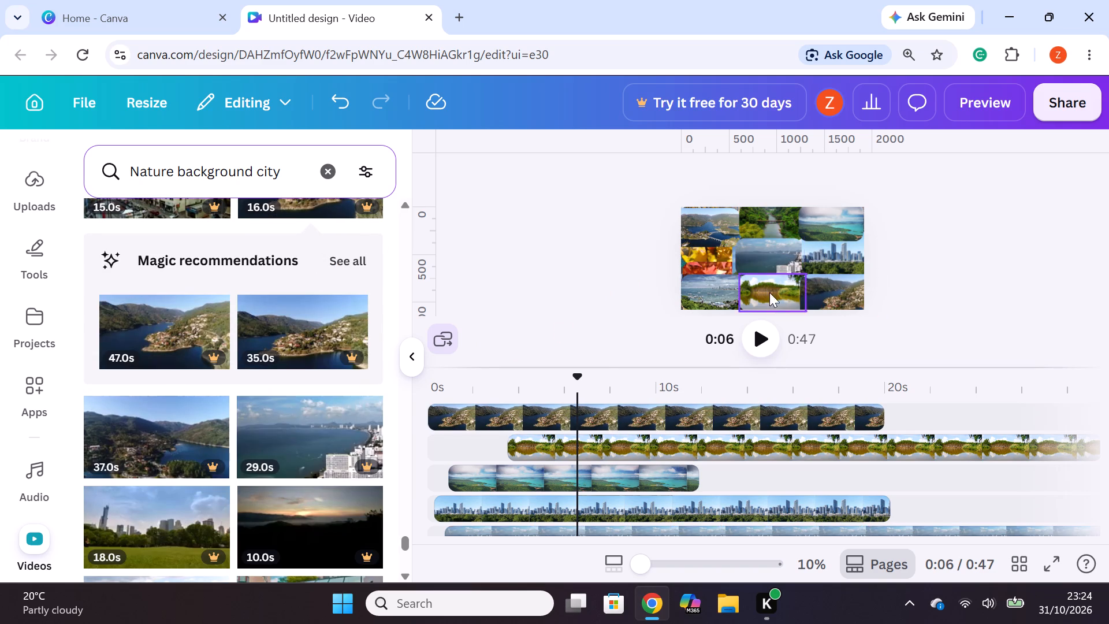
Replace the lake clip in the collage's top-left cell with the 18-second aerial coastal town clip.
scroll(296, 372, "down", 2)
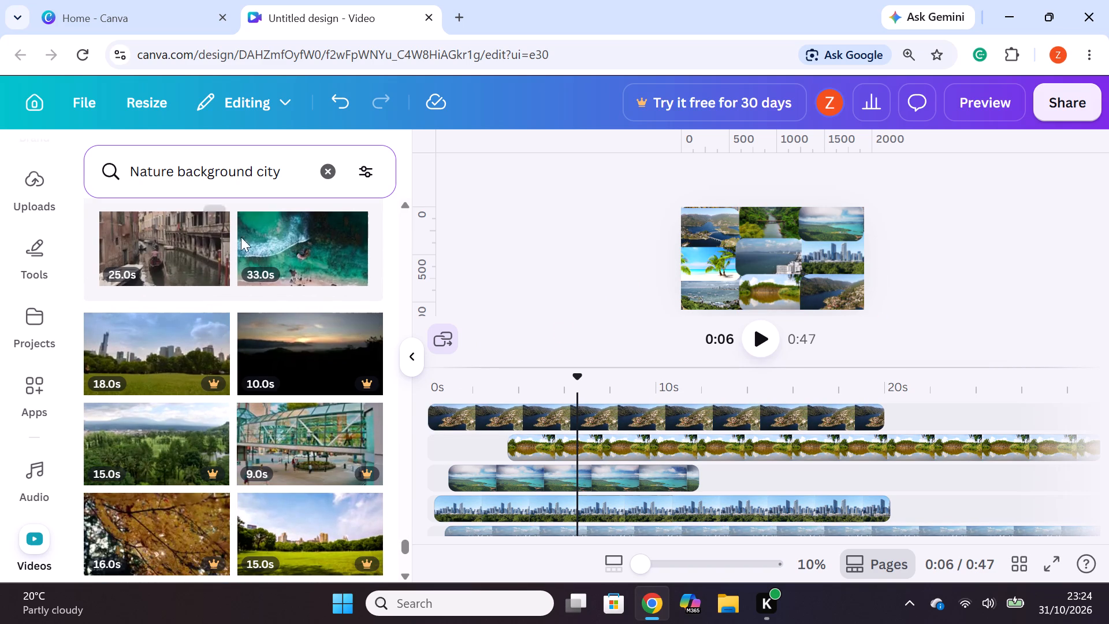
scroll(252, 312, "down", 5)
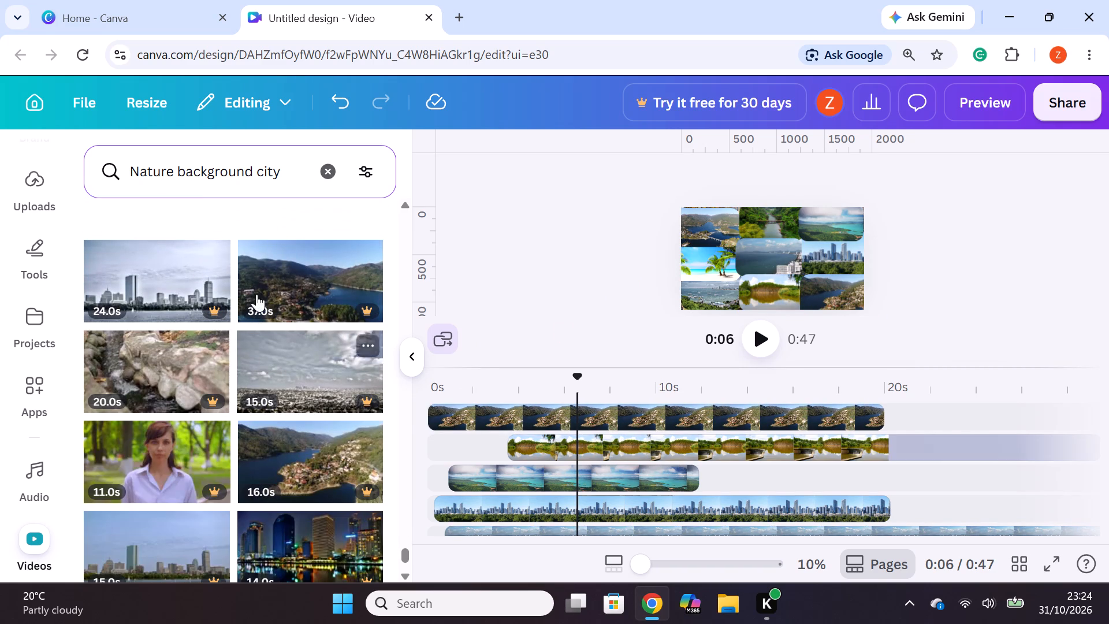
scroll(282, 385, "down", 2)
left_click_drag(168, 448, 168, 447)
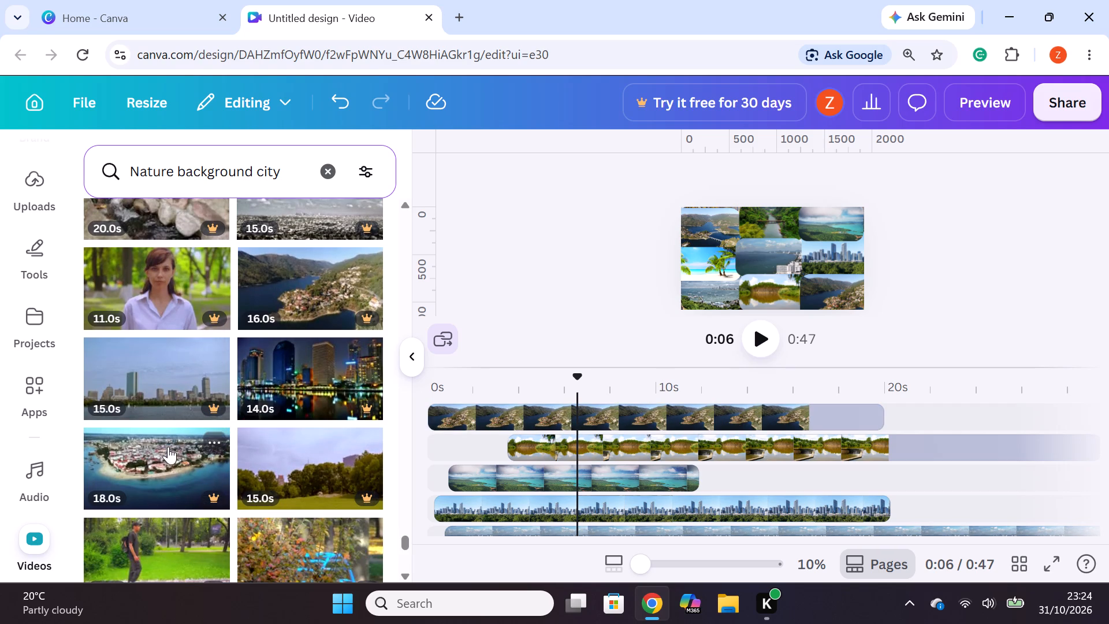
left_click_drag(168, 447, 712, 209)
Replace the forest river clip in the collage's top-middle cell with the 28-second rocky beach shoreline clip.
scroll(27, 442, "down", 3)
scroll(224, 411, "down", 4)
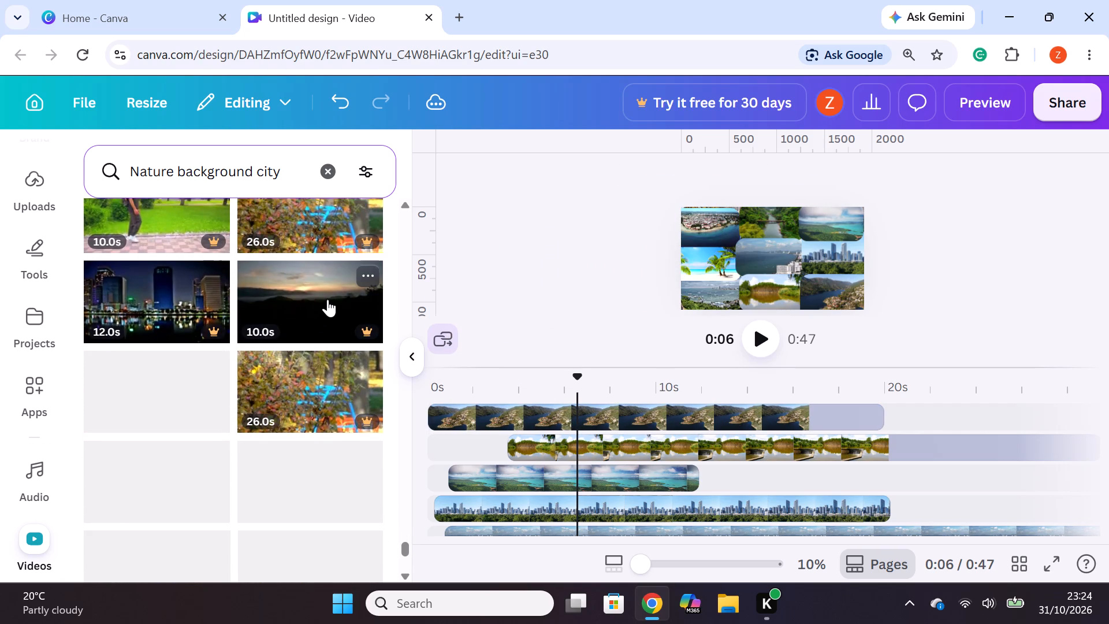
scroll(300, 326, "down", 3)
scroll(273, 371, "down", 2)
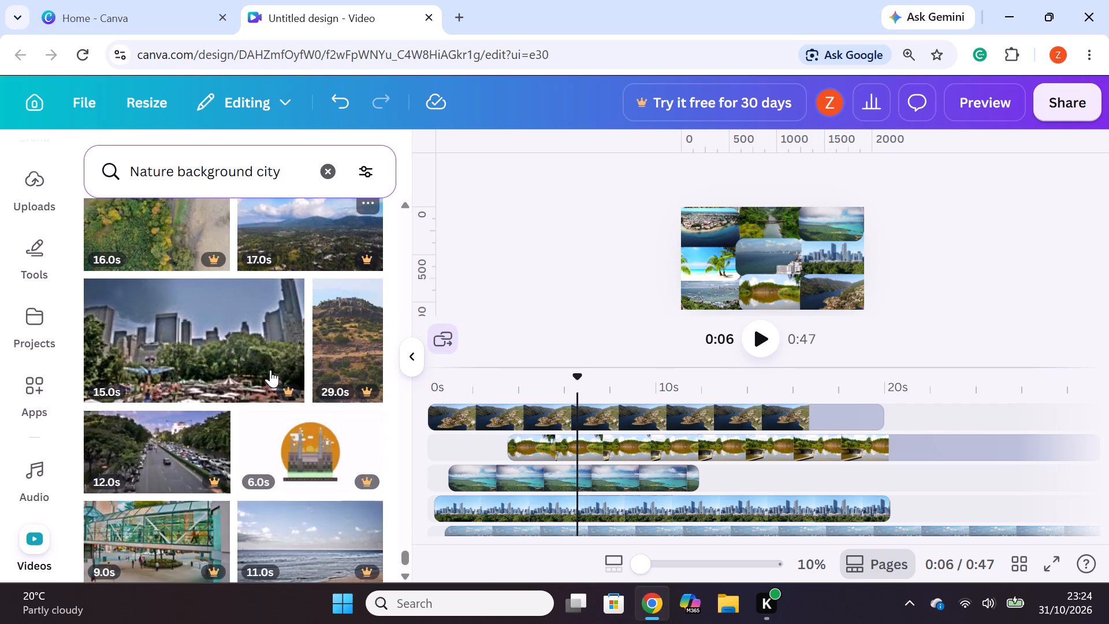
scroll(270, 370, "down", 2)
scroll(299, 444, "down", 2)
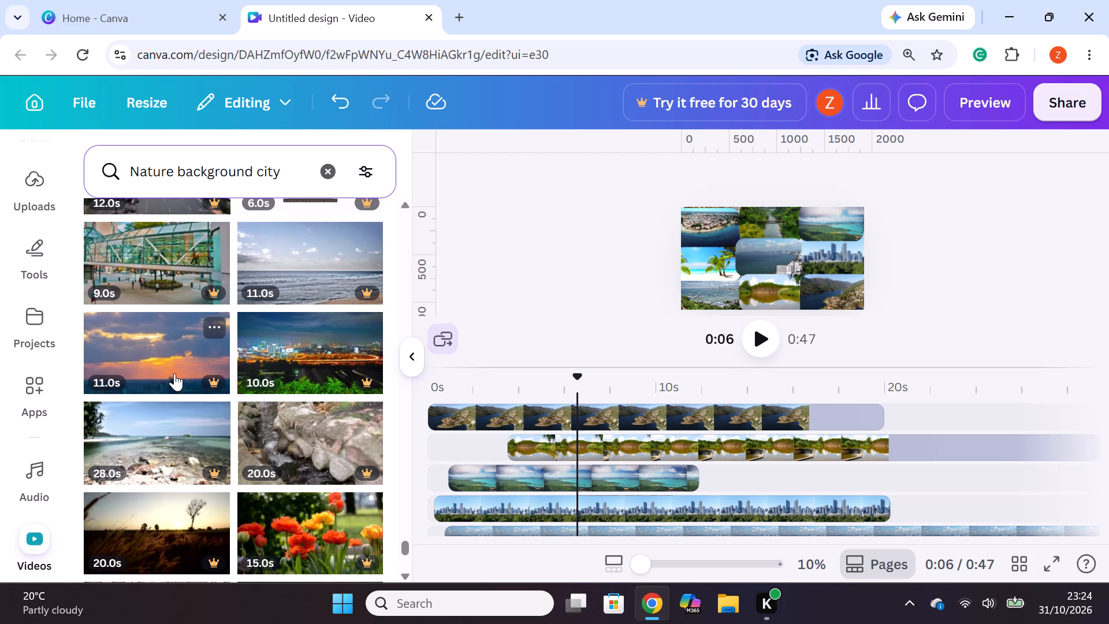
scroll(172, 390, "down", 2)
left_click_drag(160, 293, 812, 230)
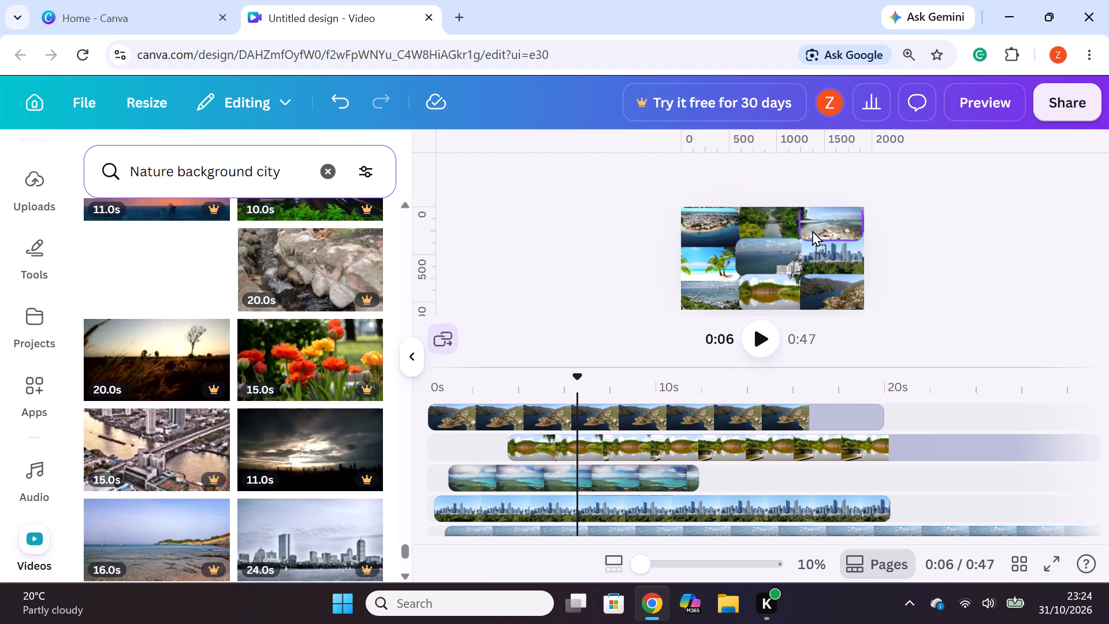
left_click_drag(812, 230, 787, 229)
Replace the lake town clip in the collage's bottom-right cell with the 16-second sandy beach clip.
scroll(321, 392, "down", 2)
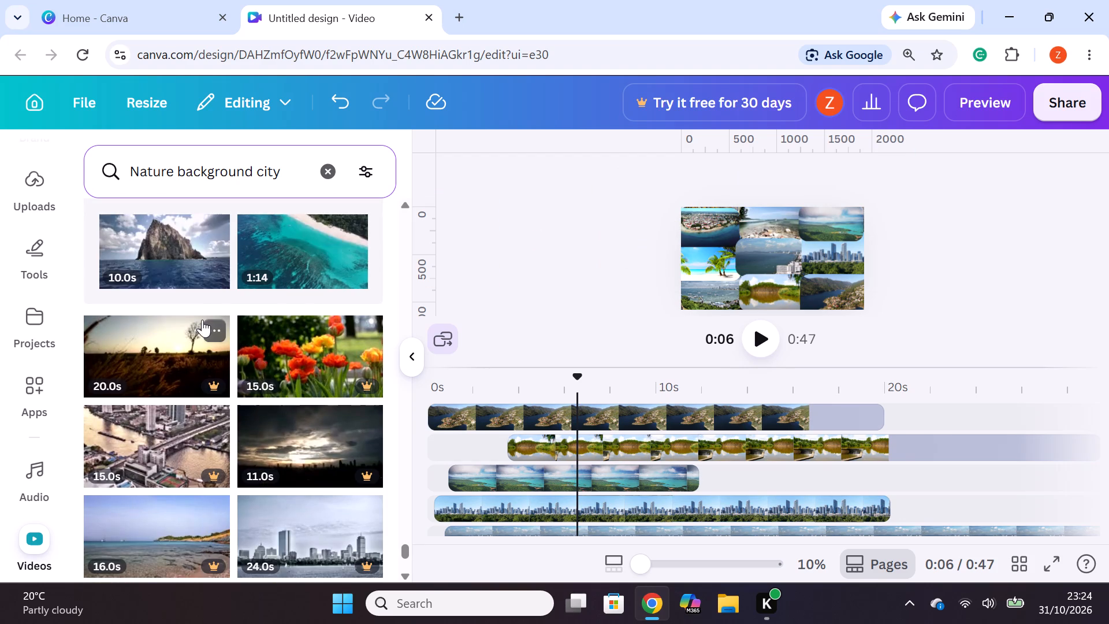
left_click_drag(116, 534, 403, 378)
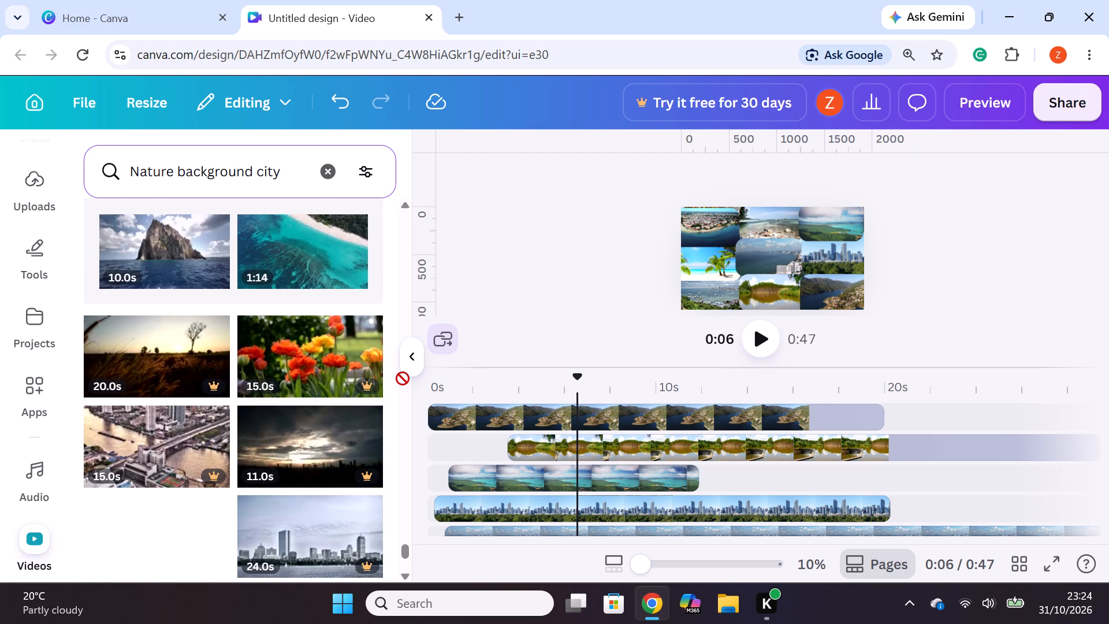
left_click_drag(403, 378, 816, 280)
Replace the city skyline clip in the collage's middle-right cell with the 11-second clip of sea waves under clouds.
scroll(176, 458, "down", 1)
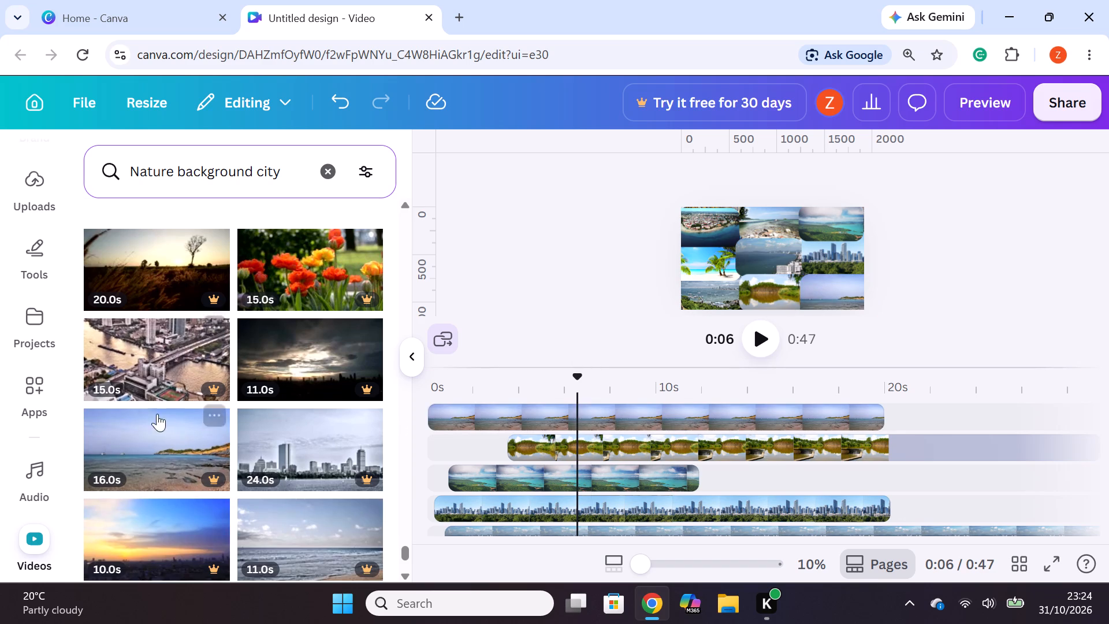
scroll(180, 279, "down", 4)
left_click_drag(297, 377, 307, 369)
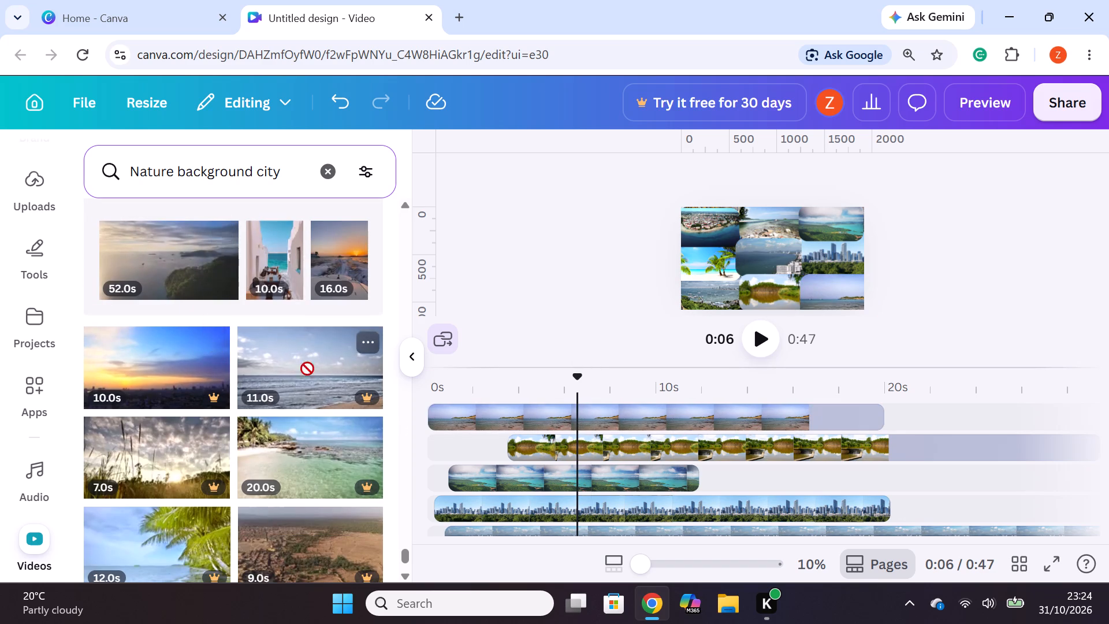
left_click_drag(307, 369, 843, 255)
Replace the turquoise lagoon clip in the collage's top-right cell with the 12-second palm leaves and sea clip.
scroll(228, 397, "down", 1)
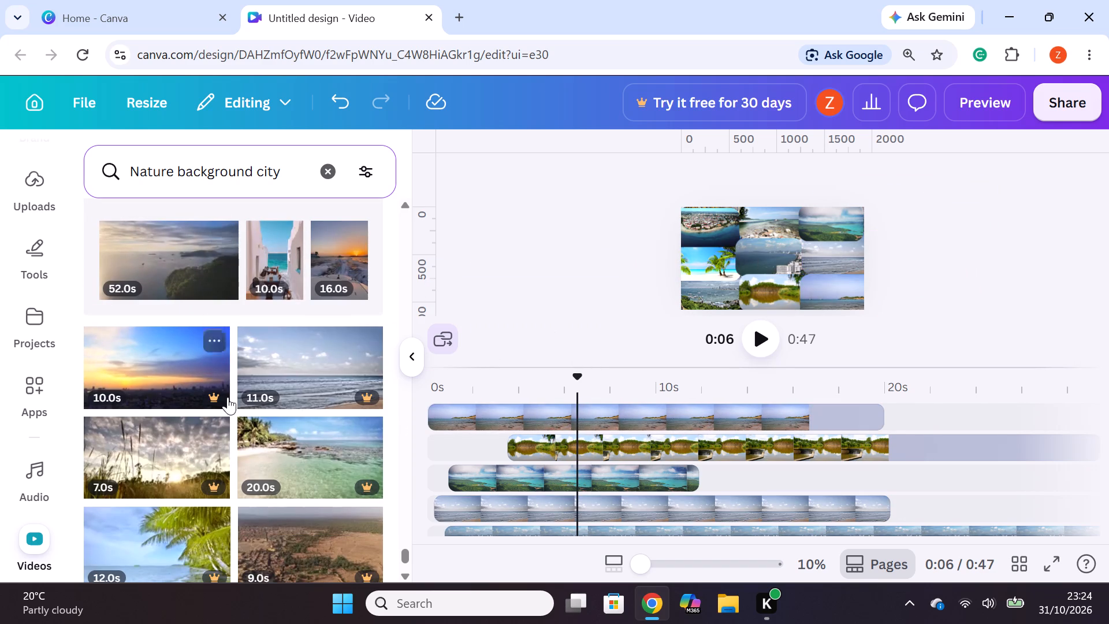
scroll(228, 397, "down", 2)
left_click_drag(150, 386, 846, 211)
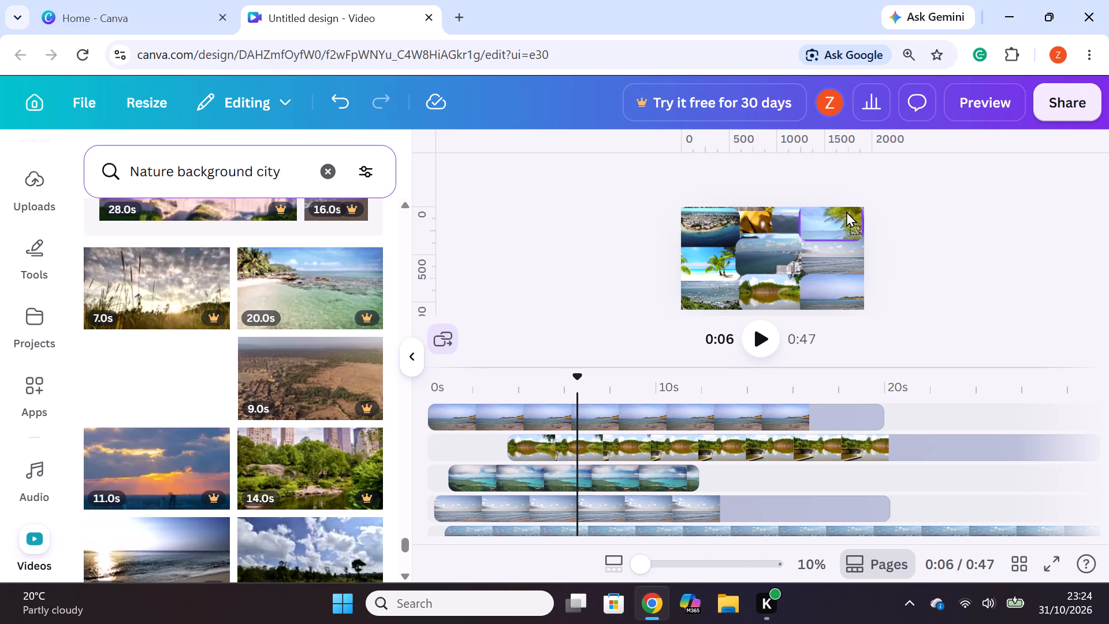
left_click_drag(846, 211, 847, 217)
Replace the pond clip in the collage's bottom-middle cell with the 10-second aerial turquoise lagoon clip.
scroll(132, 375, "down", 3)
scroll(231, 384, "down", 2)
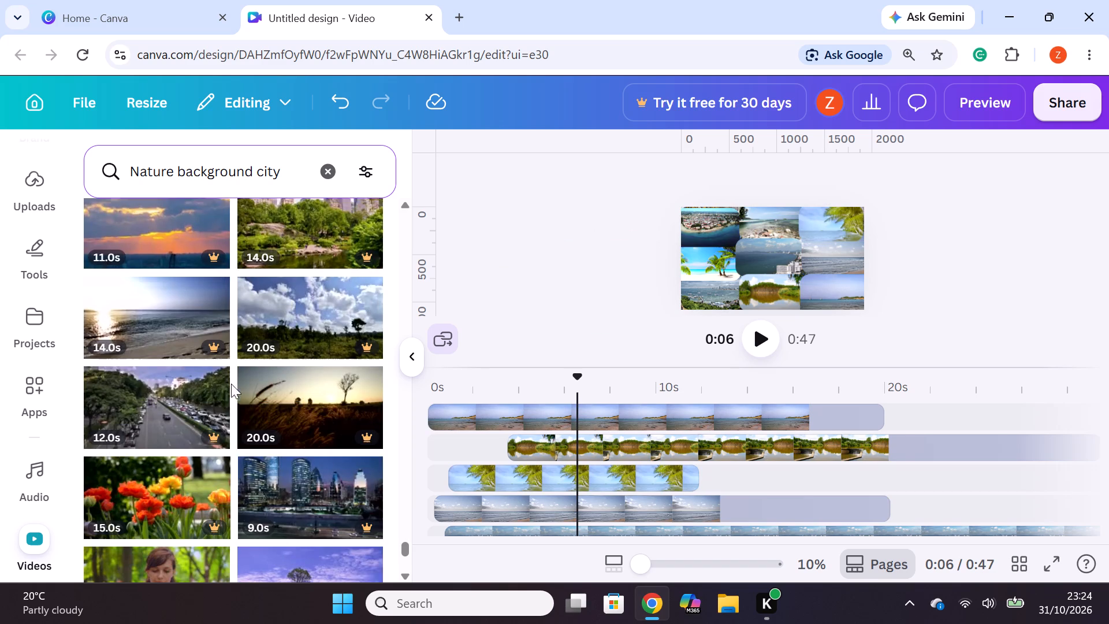
scroll(172, 378, "down", 7)
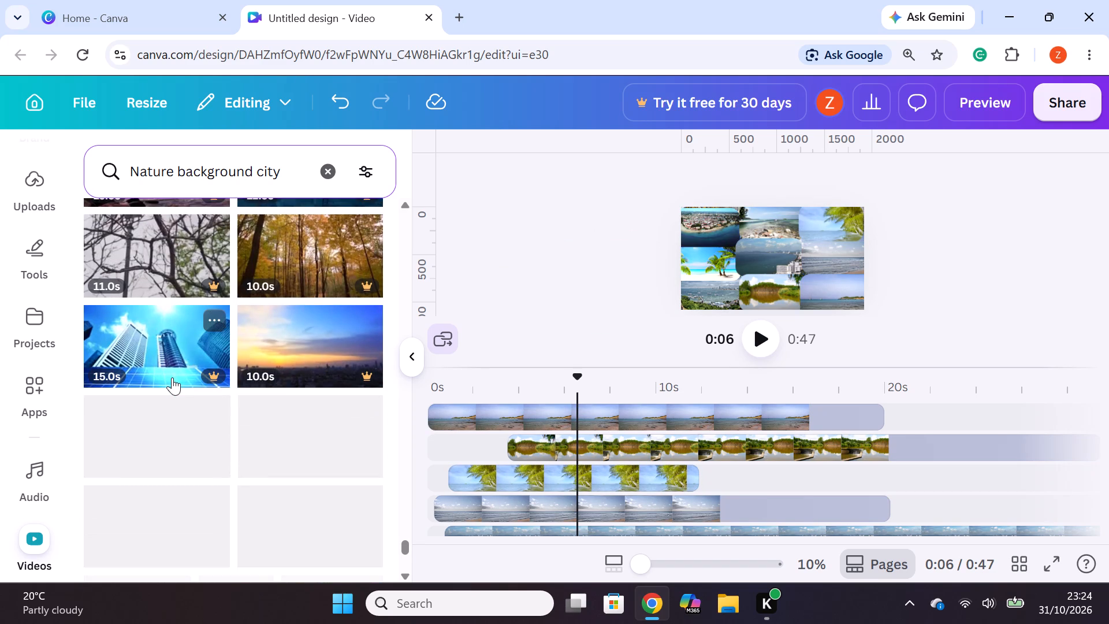
scroll(172, 377, "up", 7)
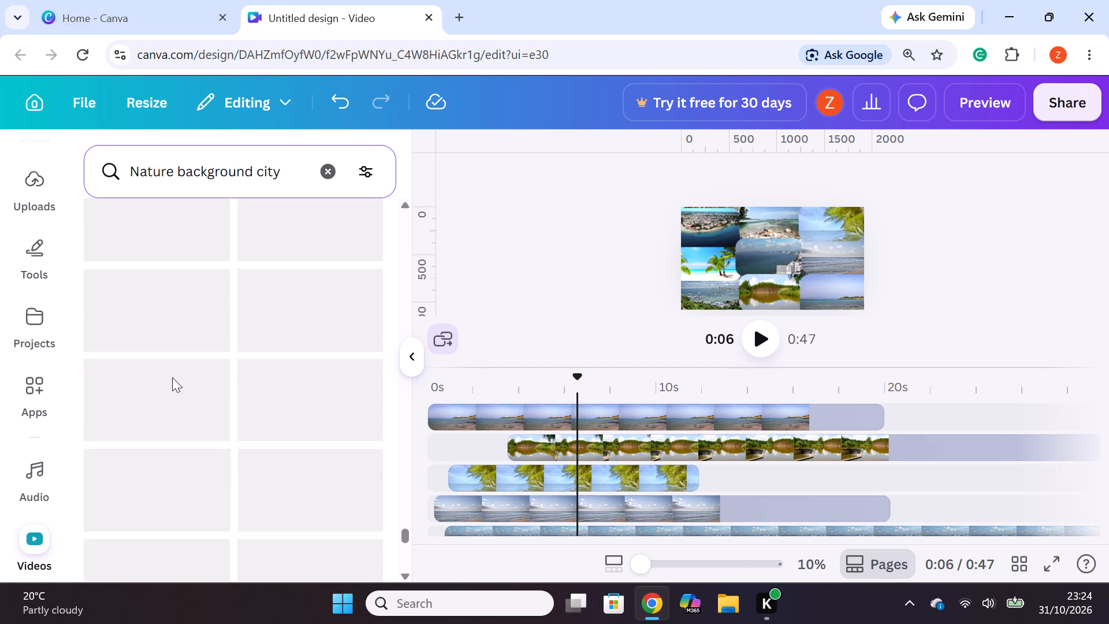
scroll(172, 377, "down", 2)
scroll(292, 329, "down", 4)
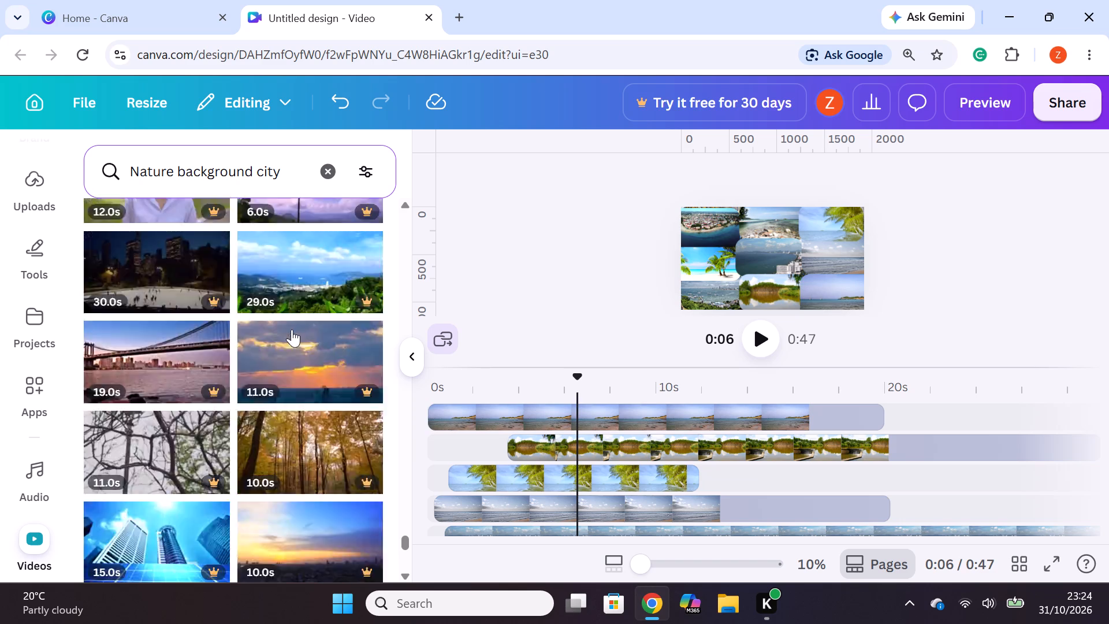
scroll(292, 329, "down", 6)
scroll(292, 329, "up", 2)
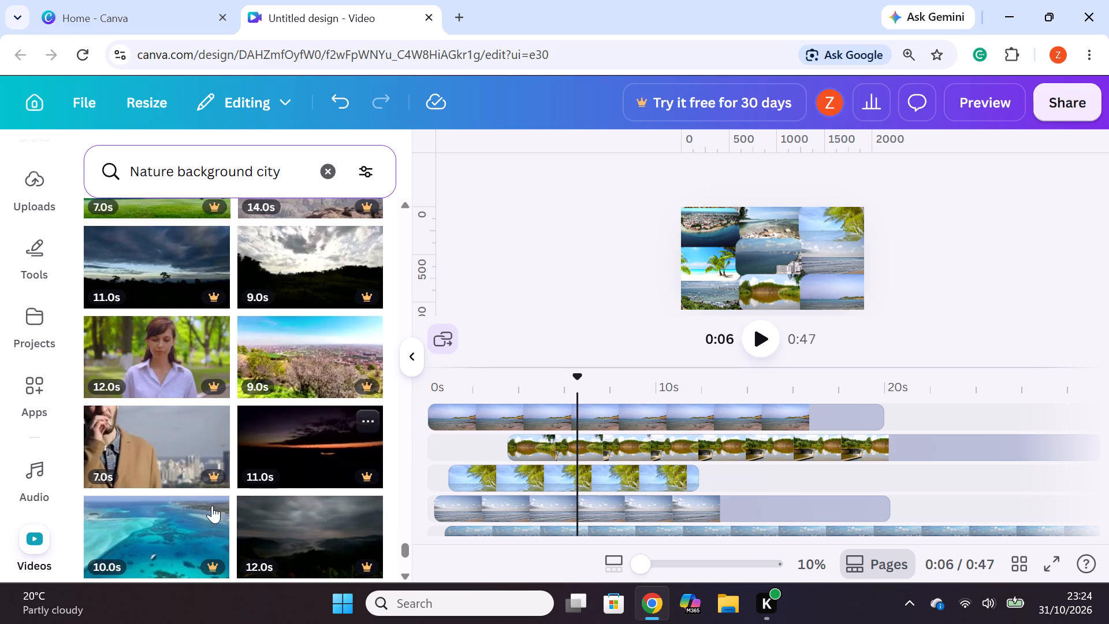
left_click_drag(163, 518, 784, 279)
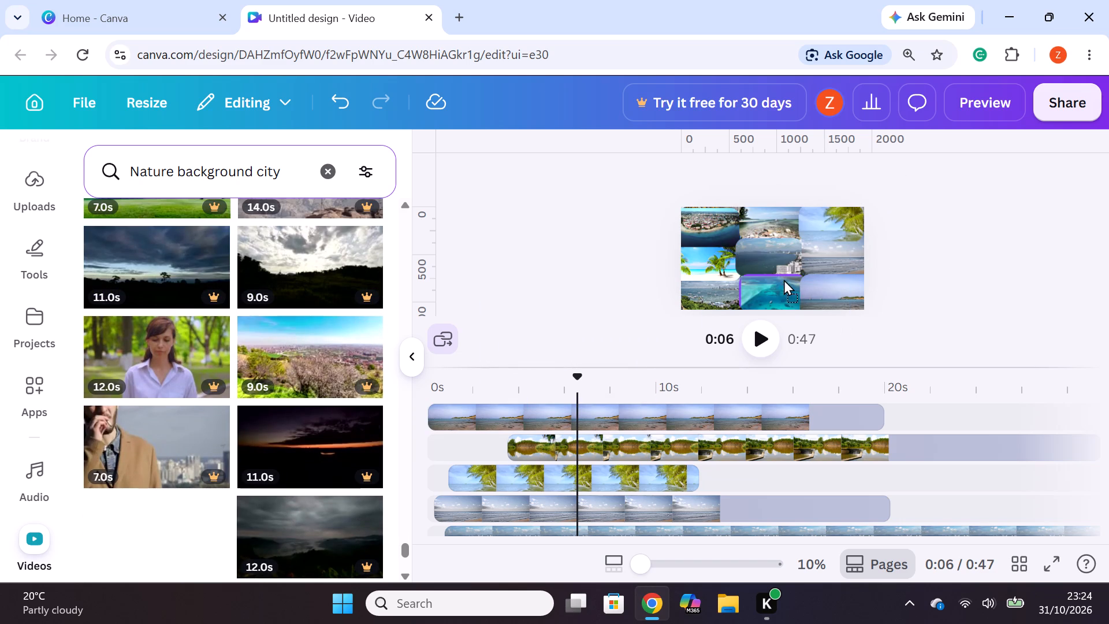
left_click_drag(784, 279, 783, 284)
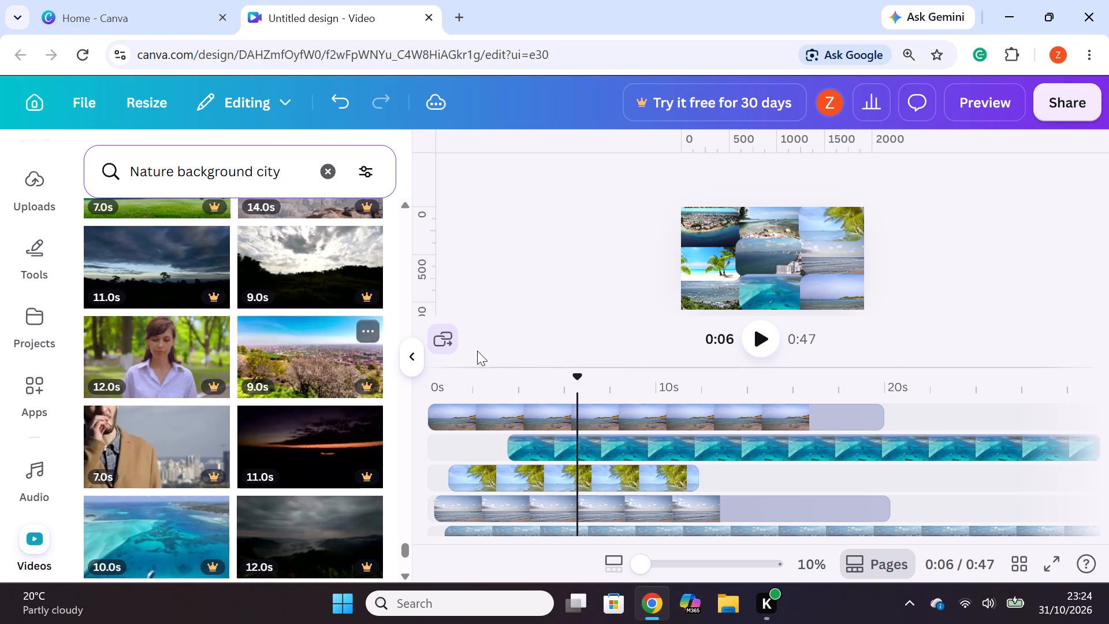
Add the 5-second coastal town beach clip on a new top track, starting at 0 s.
scroll(791, 471, "up", 2)
scroll(791, 471, "down", 2)
scroll(764, 463, "up", 4)
scroll(400, 415, "down", 3)
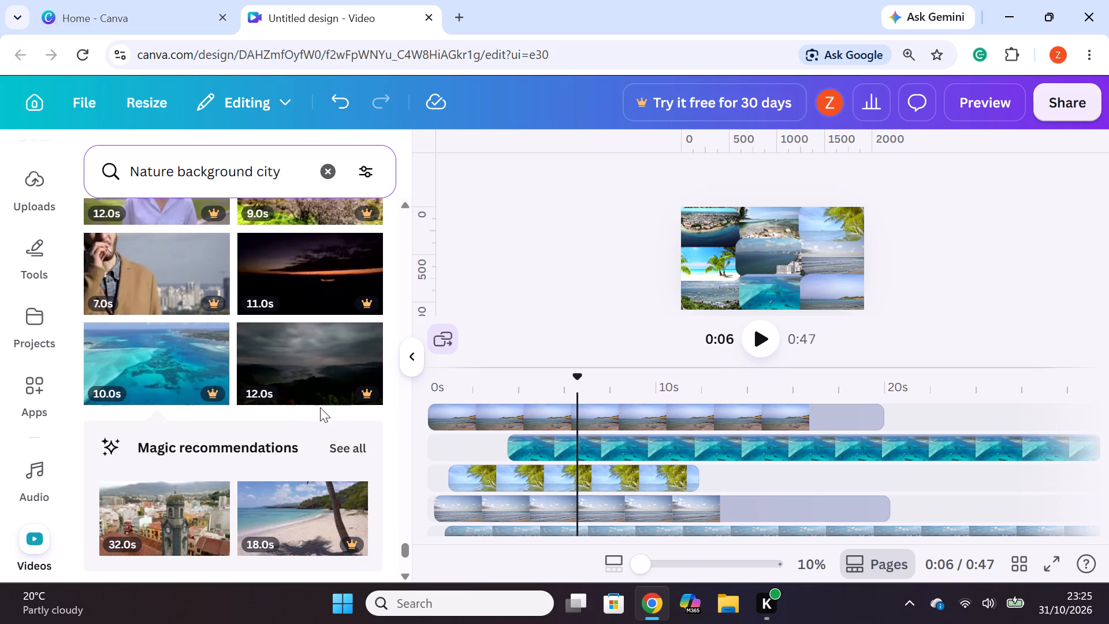
scroll(320, 407, "down", 2)
scroll(257, 473, "down", 1)
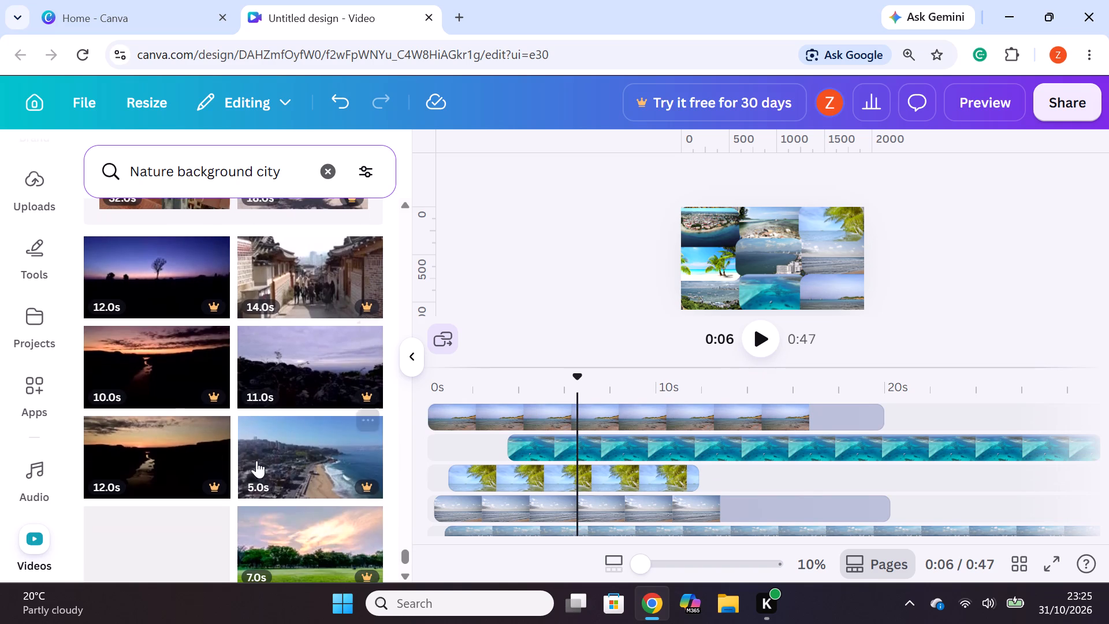
left_click_drag(269, 454, 493, 392)
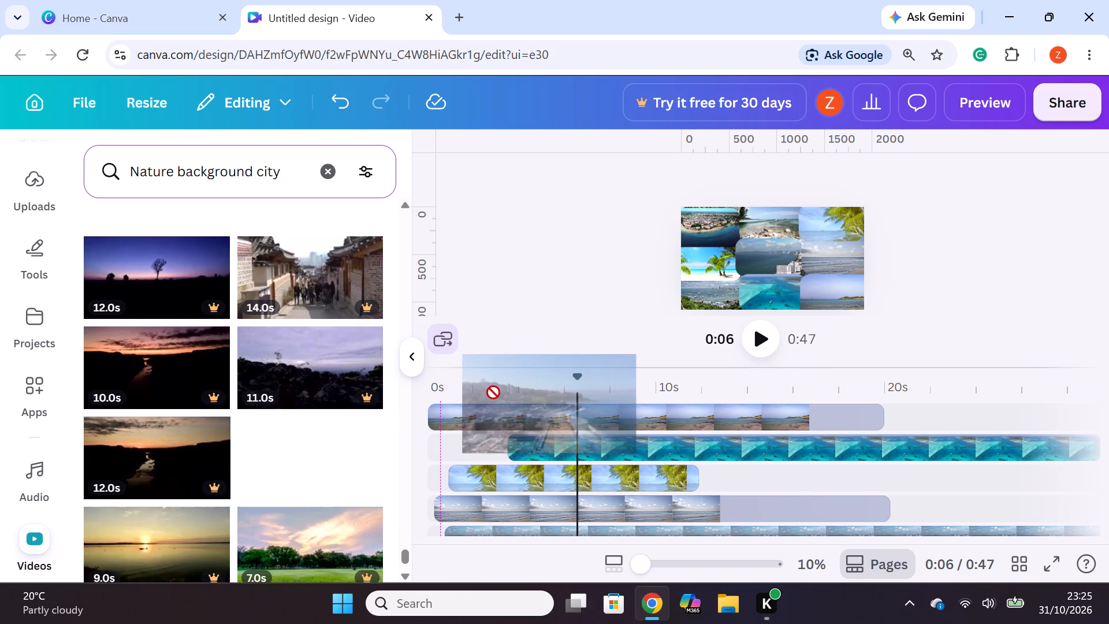
left_click_drag(493, 392, 527, 401)
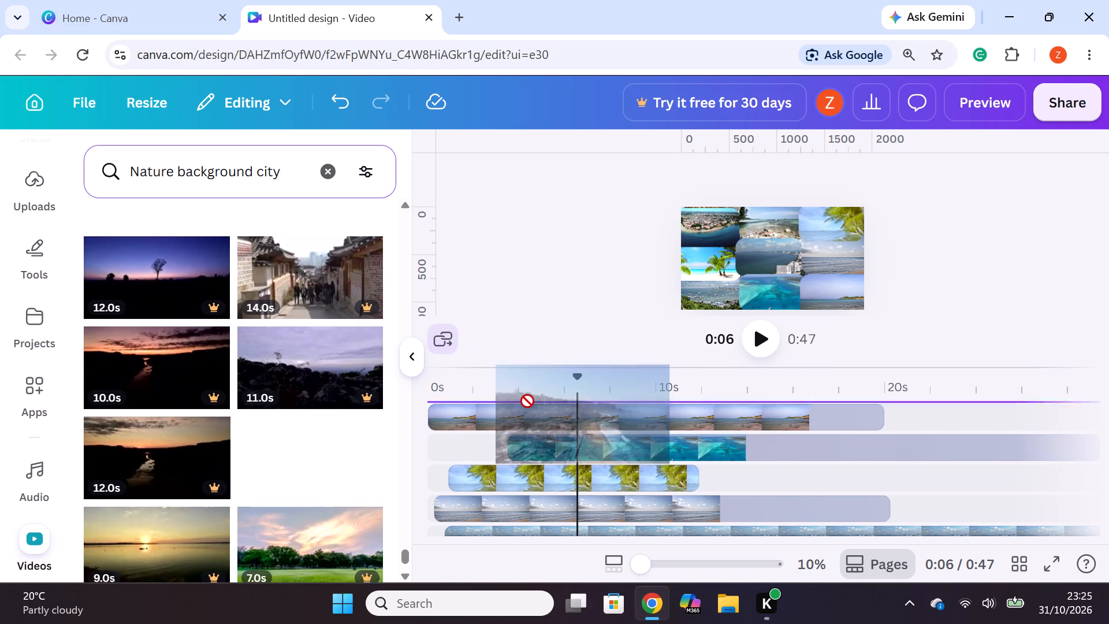
left_click_drag(527, 401, 527, 405)
left_click_drag(533, 416, 518, 415)
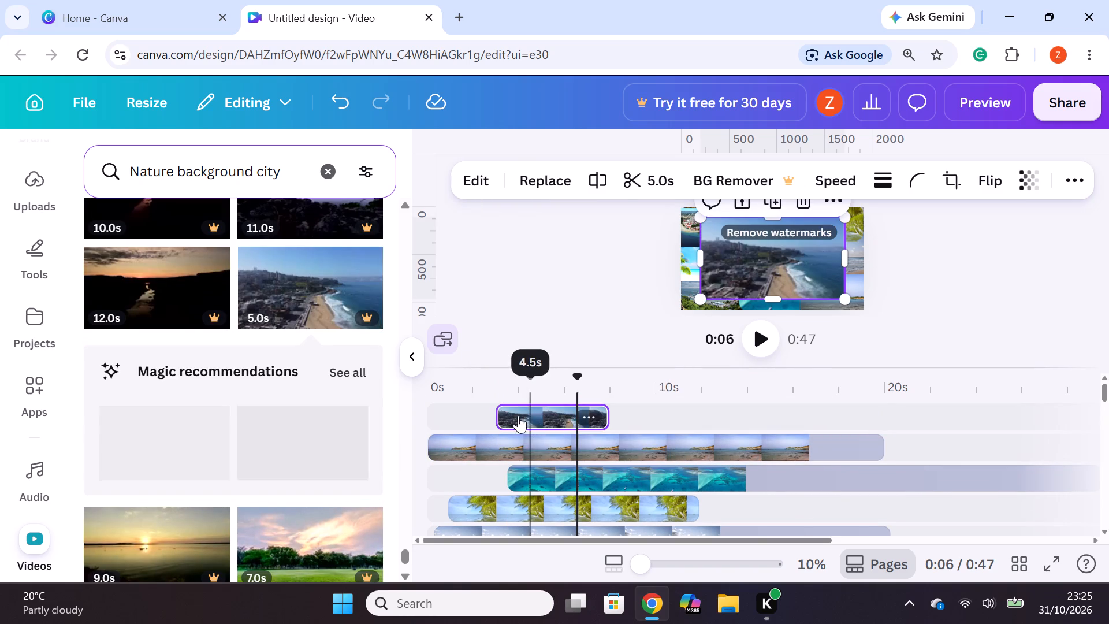
left_click_drag(518, 415, 456, 417)
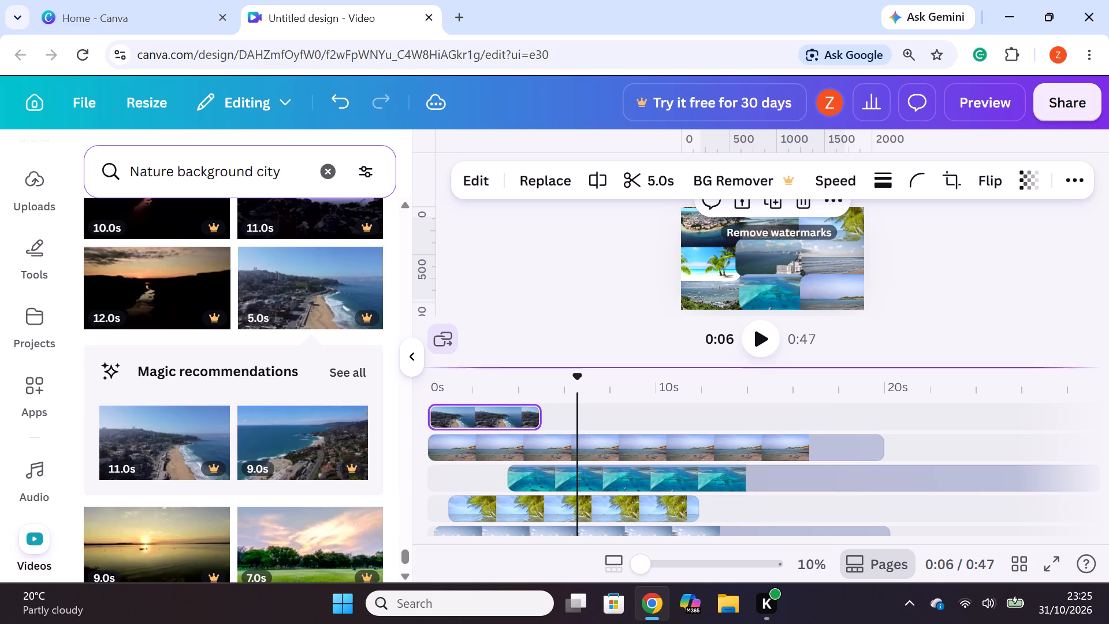
left_click(485, 415)
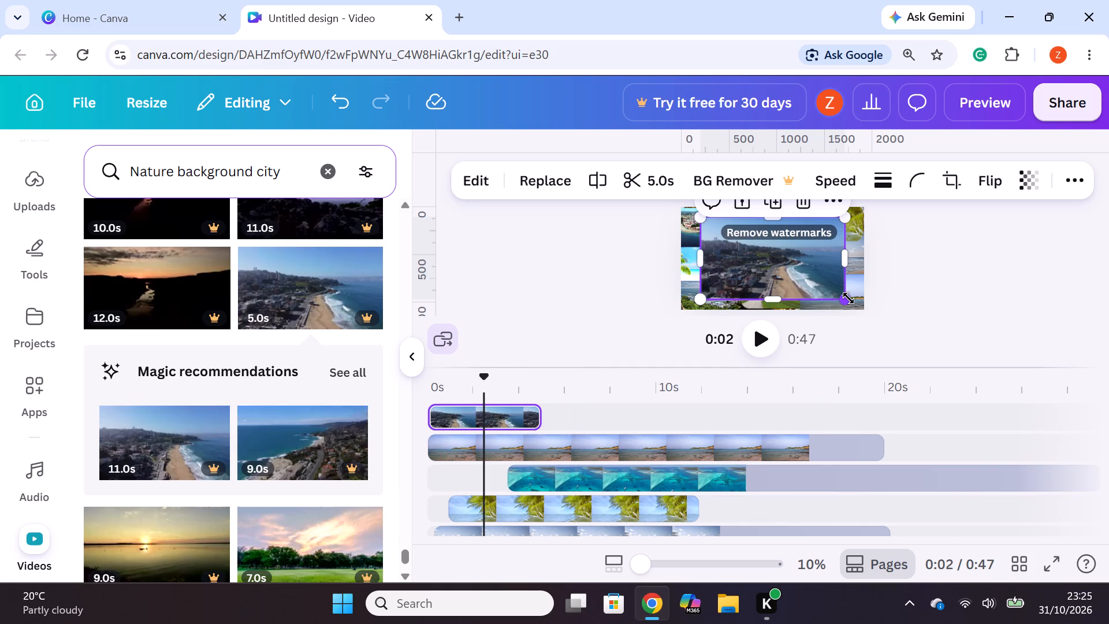
Shrink the coastal town clip, set its corner rounding to maximum, and fit it into the collage's bottom-middle cell.
left_click_drag(843, 295, 786, 250)
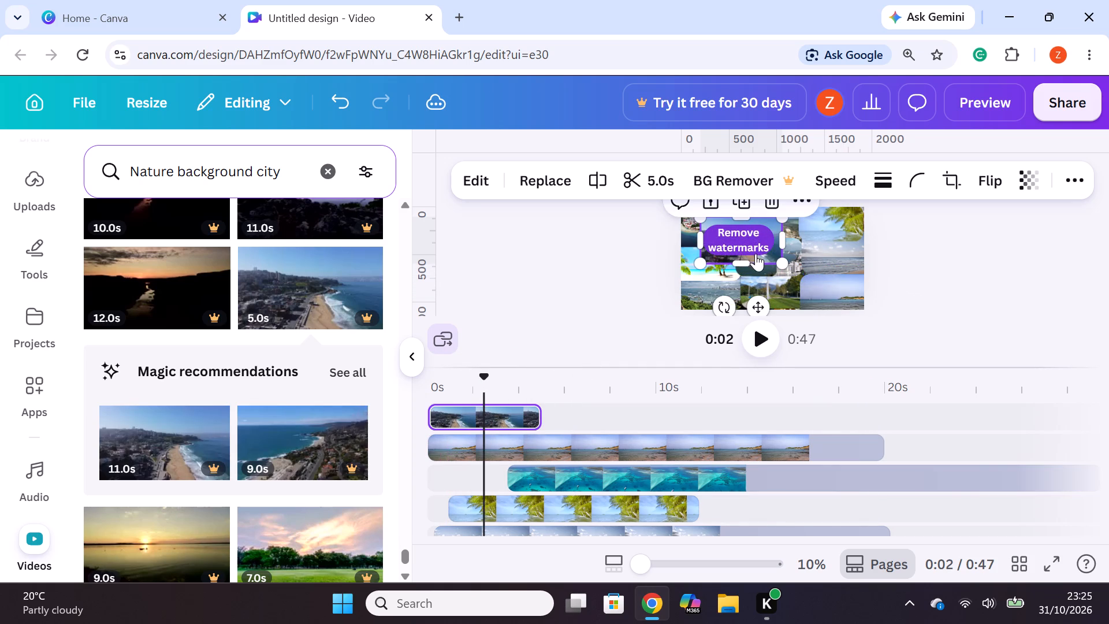
left_click_drag(772, 254, 770, 272)
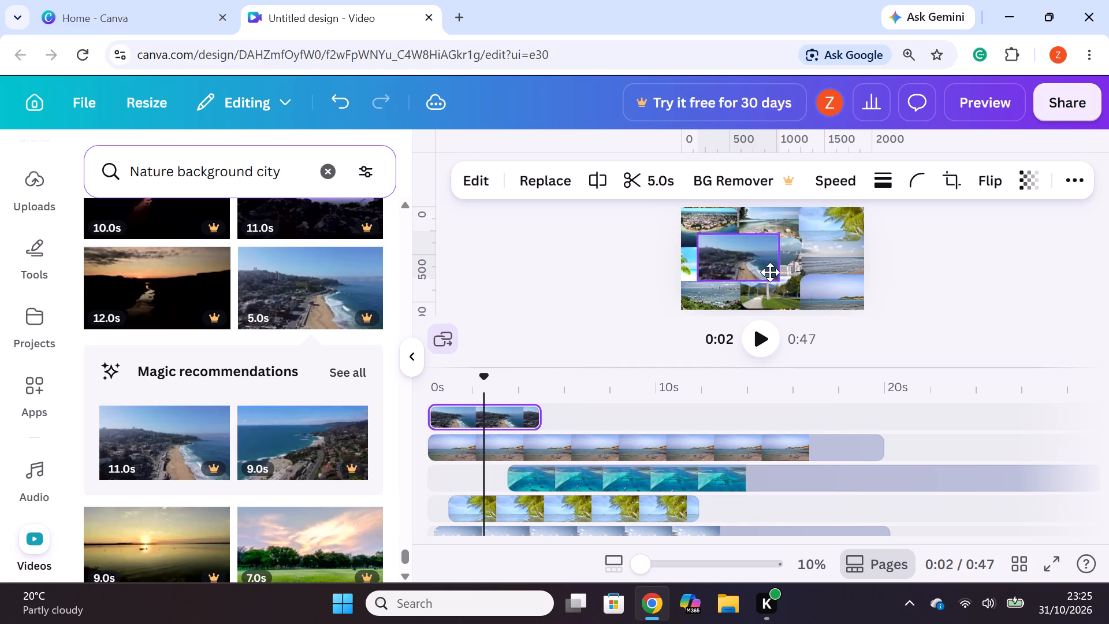
left_click_drag(770, 272, 805, 304)
left_click(914, 178)
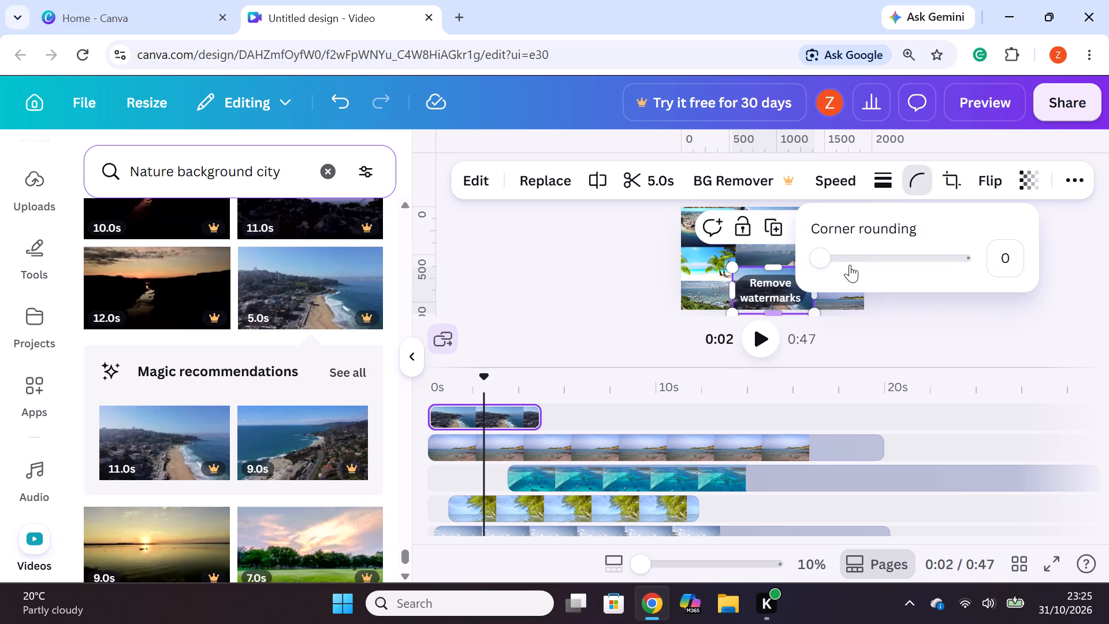
left_click_drag(829, 263, 957, 260)
left_click(1005, 307)
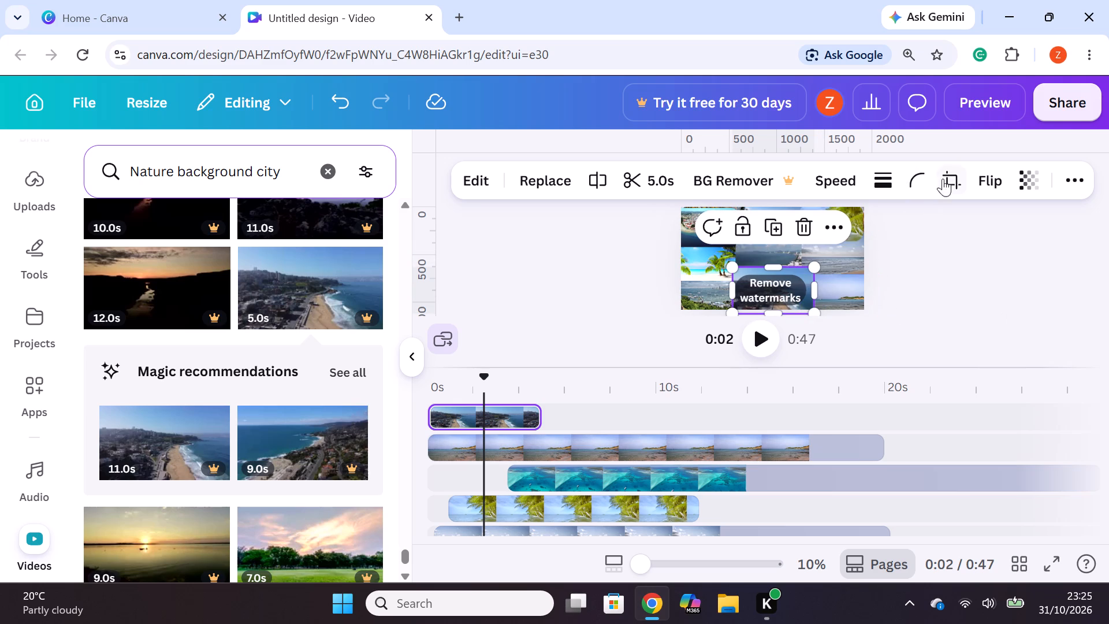
left_click(922, 181)
left_click_drag(957, 258, 1006, 270)
left_click(992, 315)
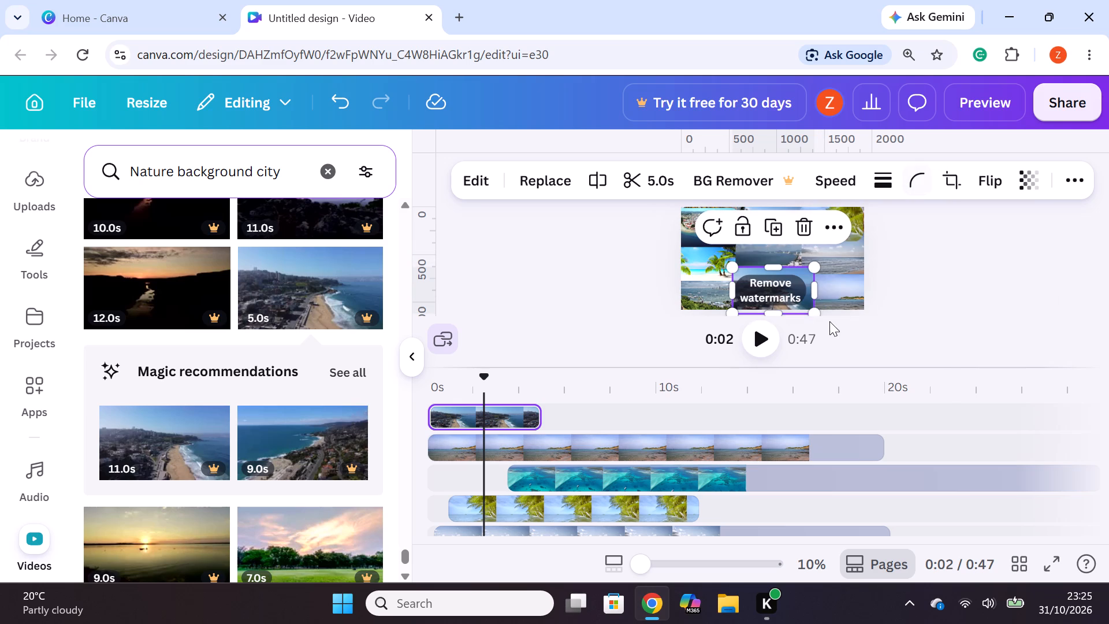
left_click(819, 311)
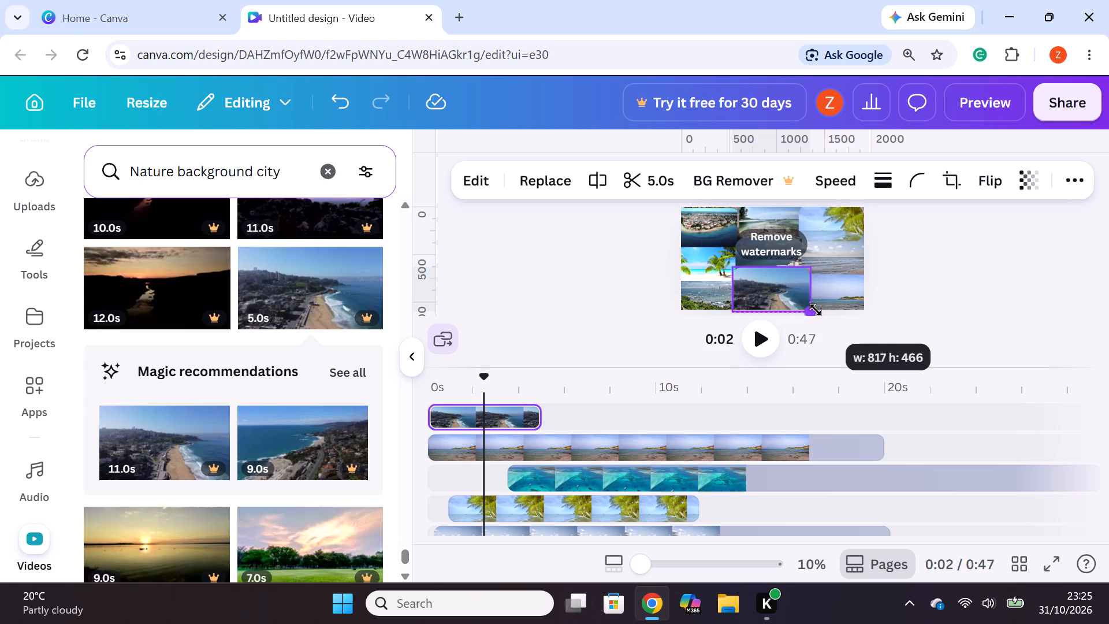
left_click(756, 283)
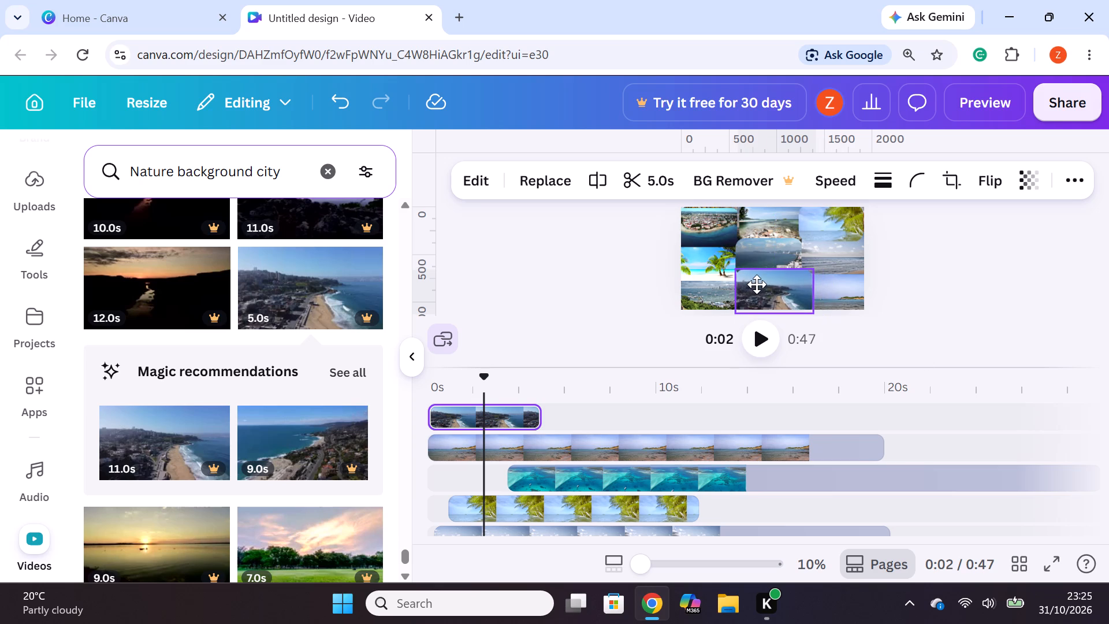
left_click(816, 314)
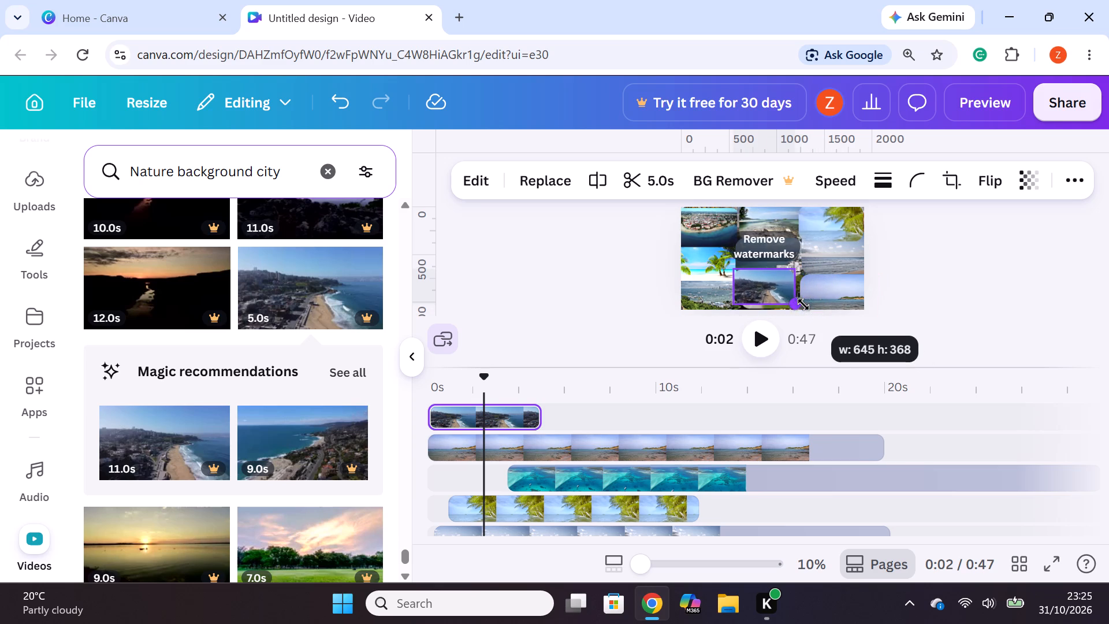
left_click(738, 269)
left_click(781, 284)
left_click(998, 339)
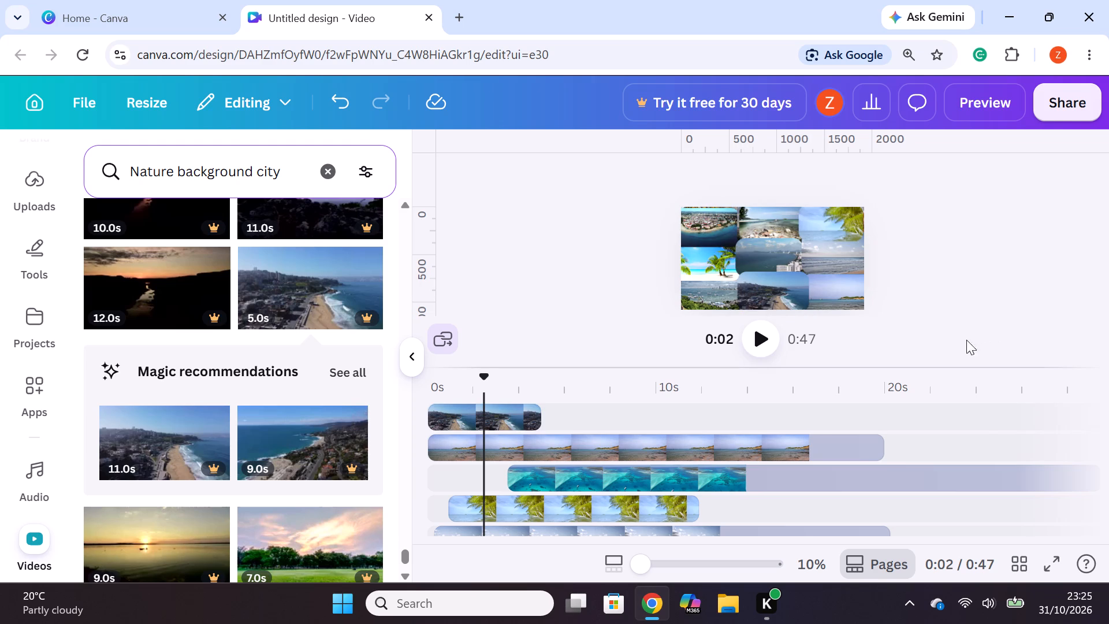
Add the 11-second clip of dark rocks around water on a new top track, starting at 0 s.
scroll(272, 365, "down", 6)
scroll(175, 445, "down", 2)
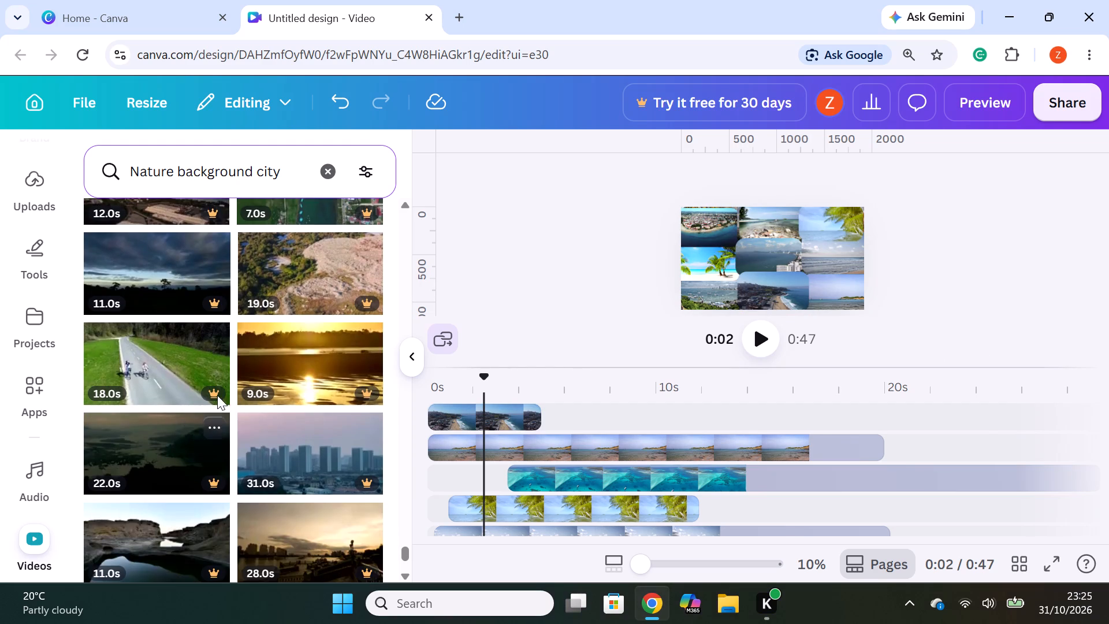
scroll(269, 391, "down", 4)
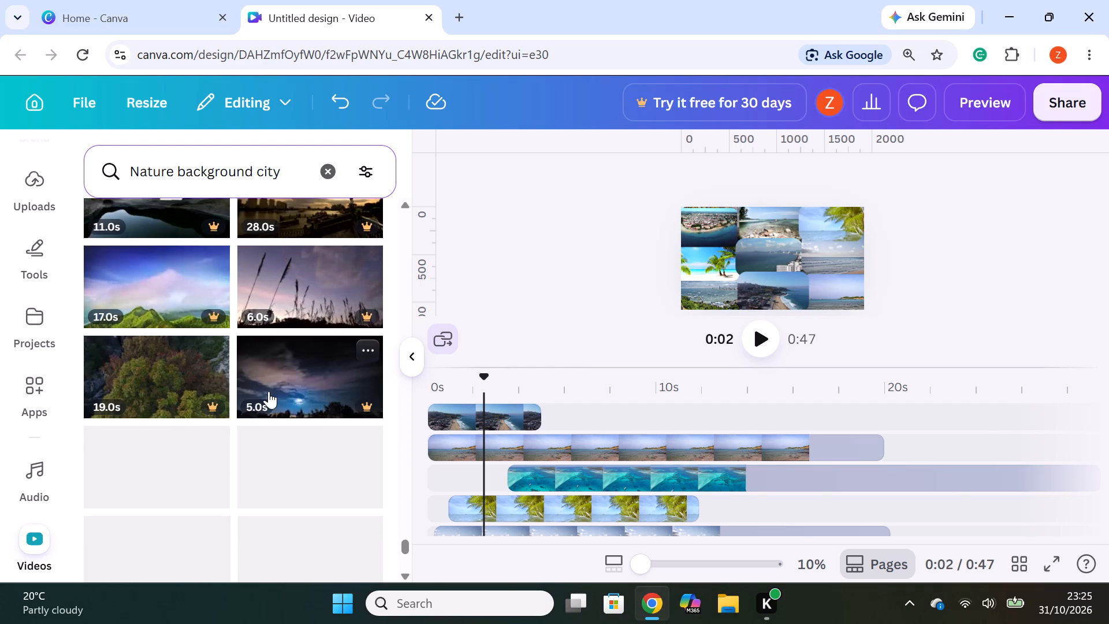
scroll(267, 391, "down", 2)
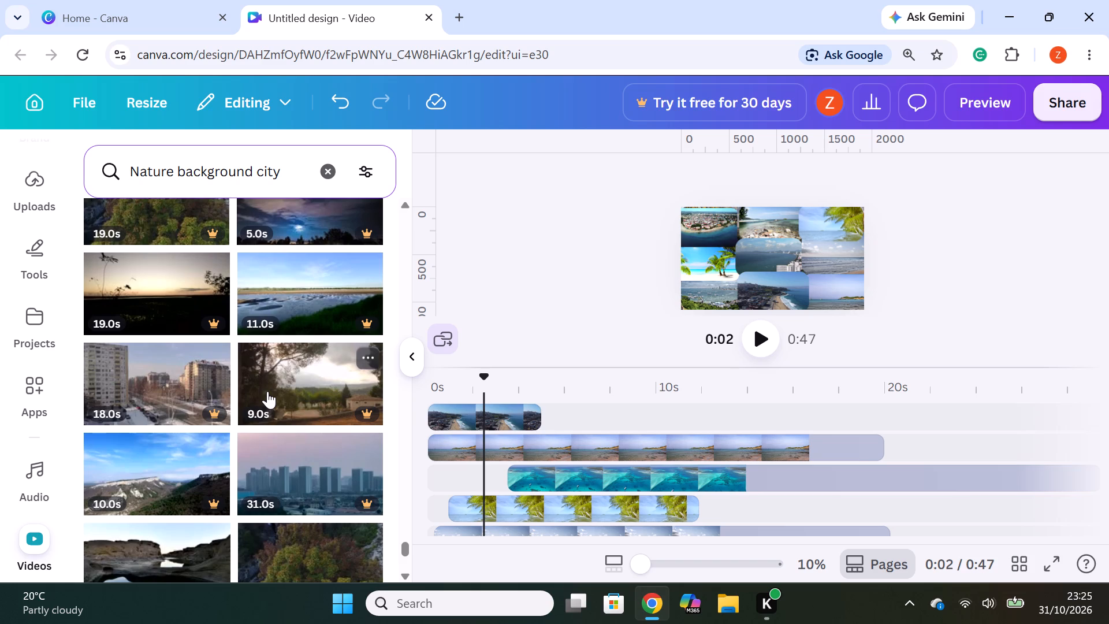
scroll(281, 319, "down", 2)
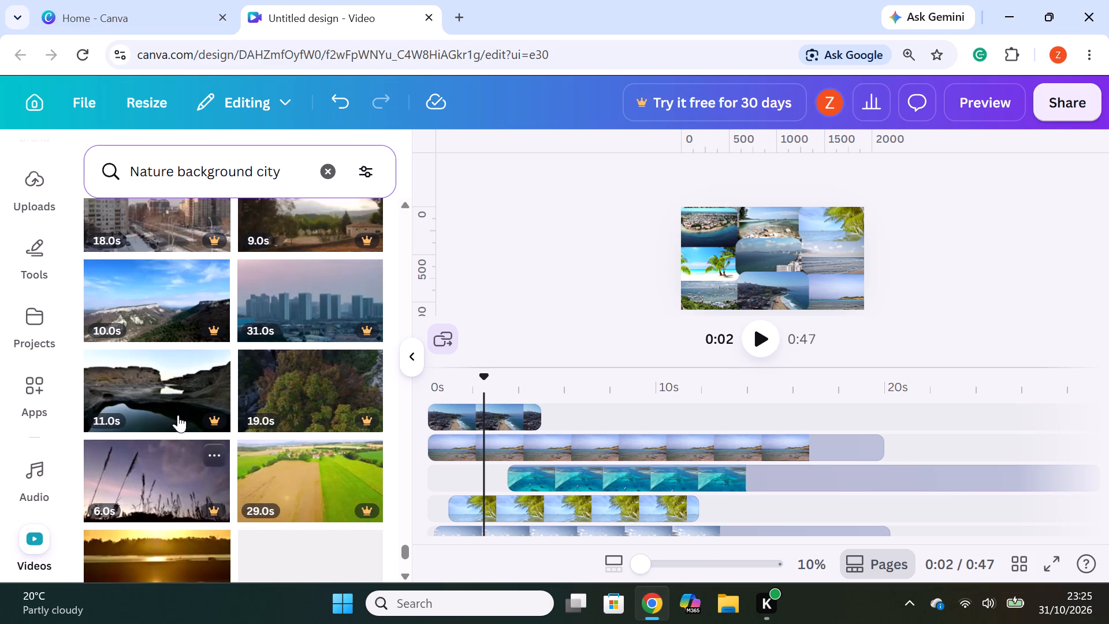
left_click_drag(177, 402, 544, 406)
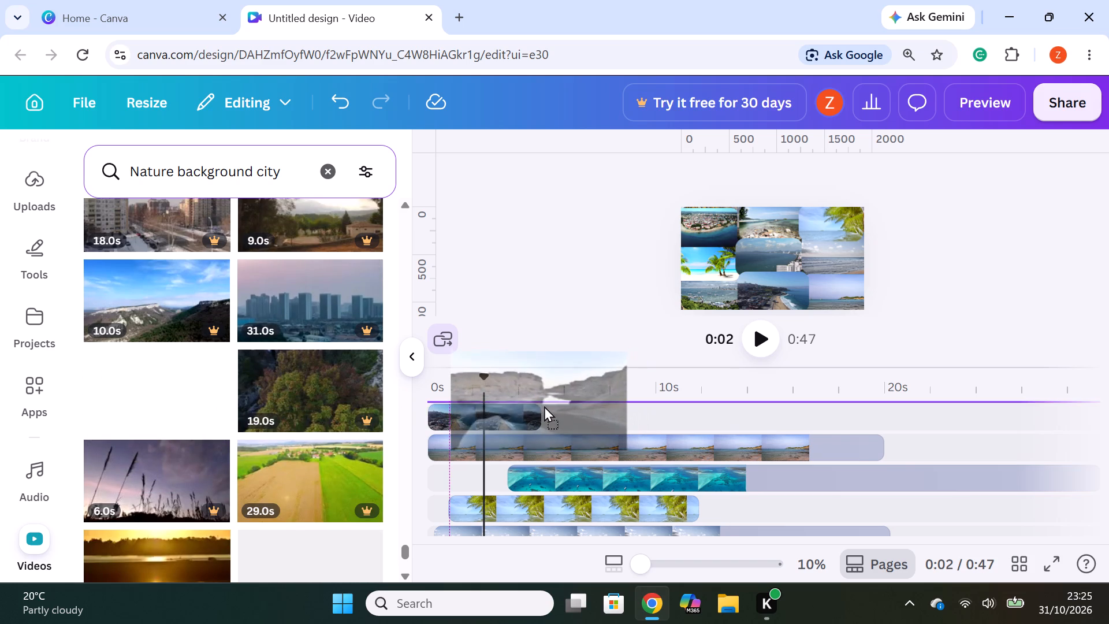
left_click_drag(544, 406, 545, 407)
left_click_drag(568, 414, 534, 416)
Shrink the dark rocks clip, set its corner rounding to maximum, and fit it into the collage's top-middle cell.
left_click_drag(849, 298, 809, 273)
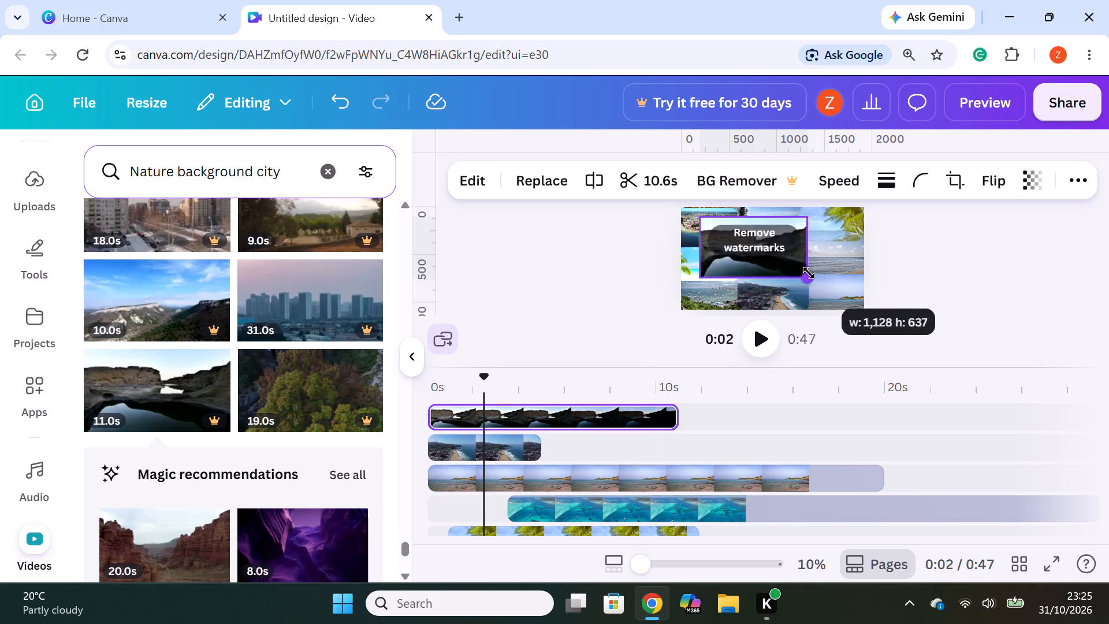
left_click_drag(809, 273, 785, 268)
left_click(926, 180)
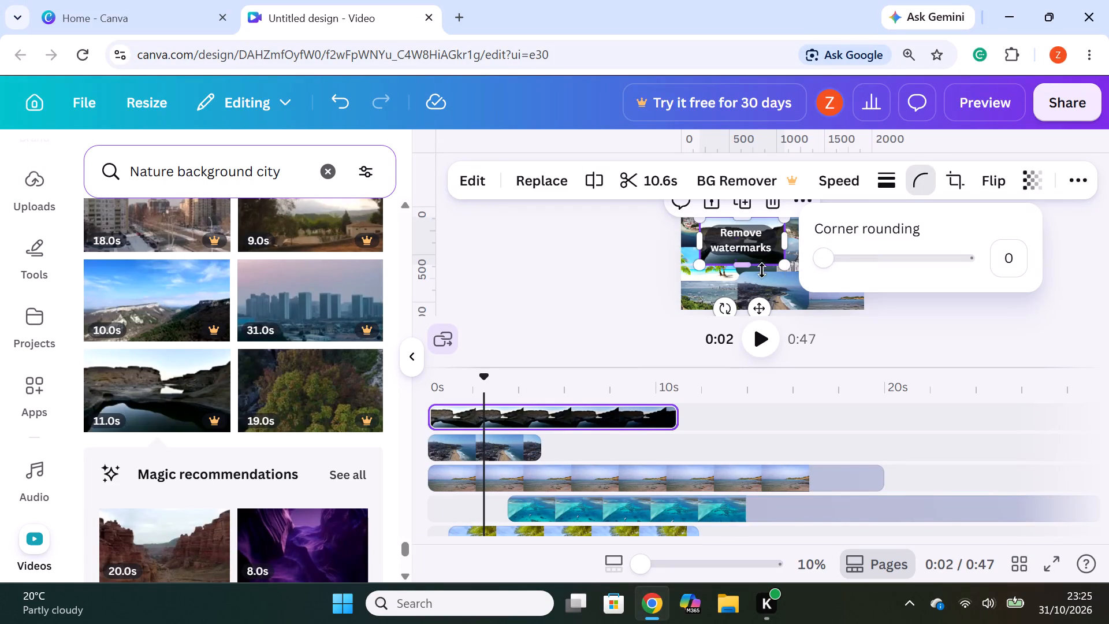
left_click_drag(827, 263, 1024, 268)
left_click(1030, 308)
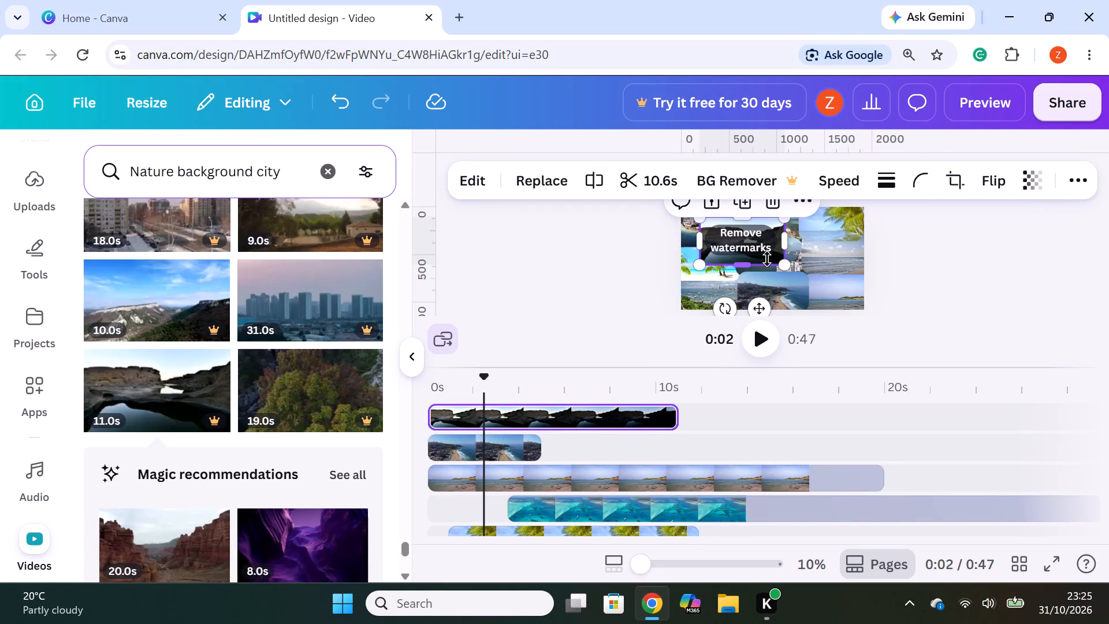
left_click_drag(773, 254, 812, 282)
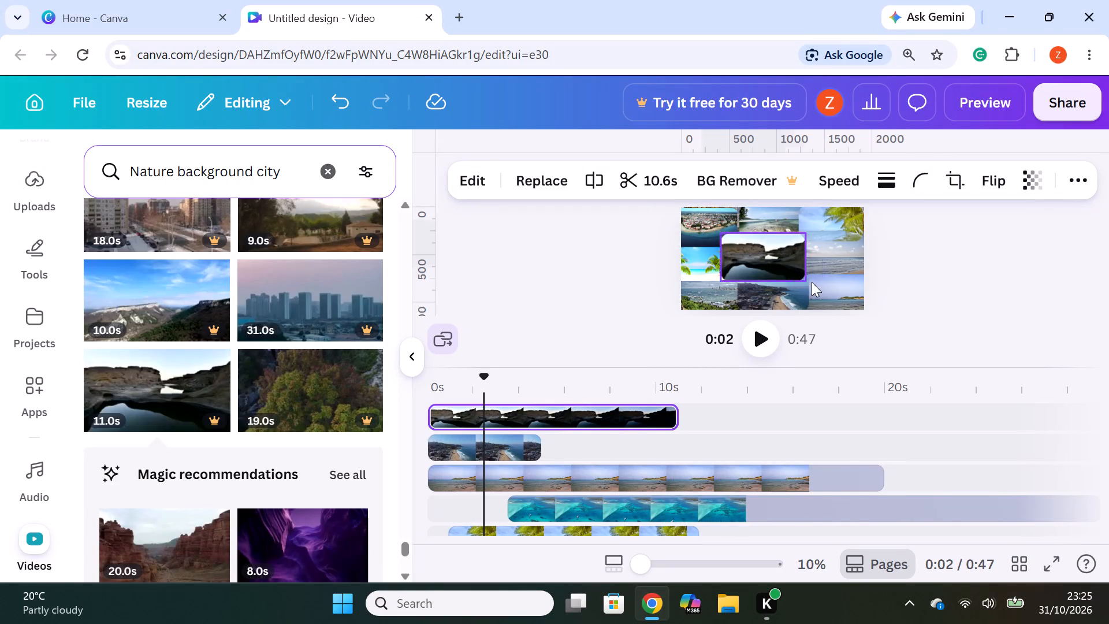
left_click_drag(812, 282, 805, 235)
left_click(824, 246)
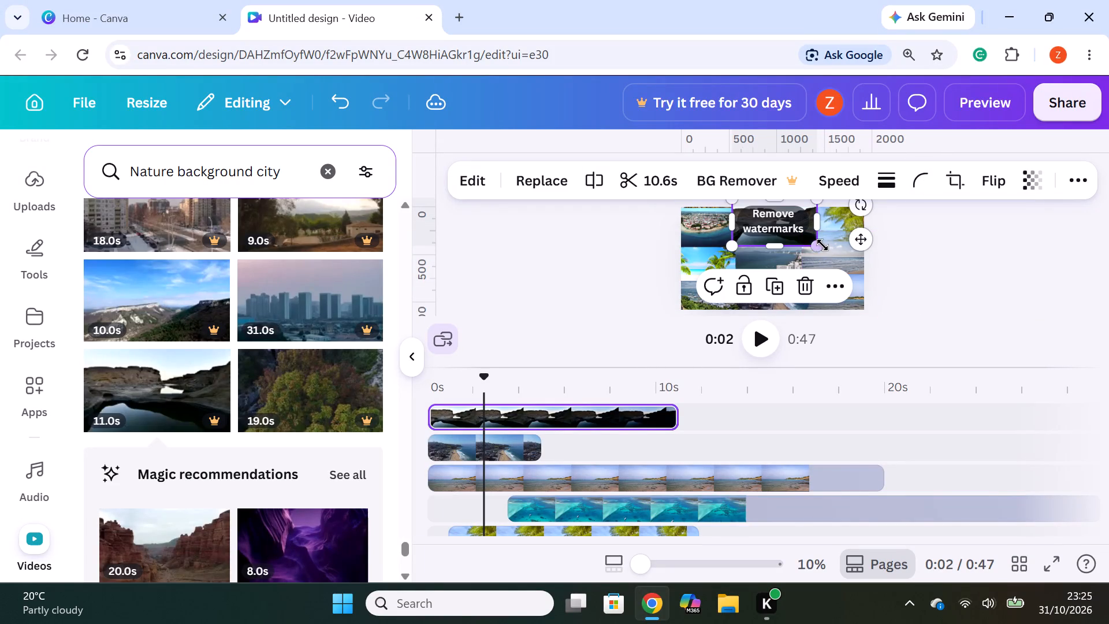
left_click_drag(821, 245, 802, 231)
left_click_drag(775, 213, 778, 220)
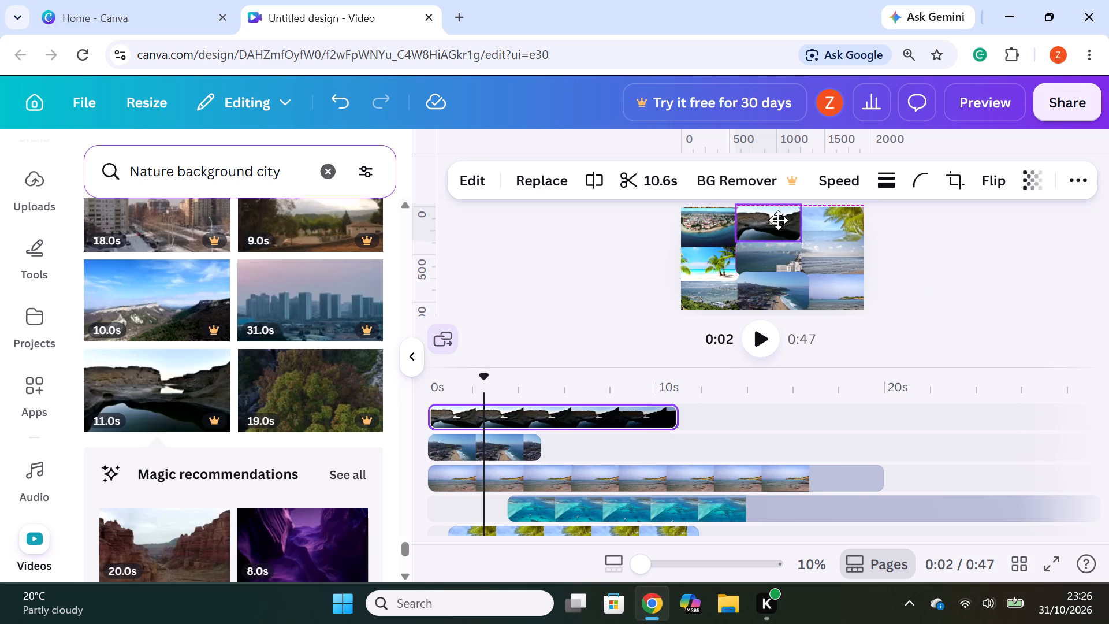
left_click_drag(778, 220, 777, 223)
left_click(957, 261)
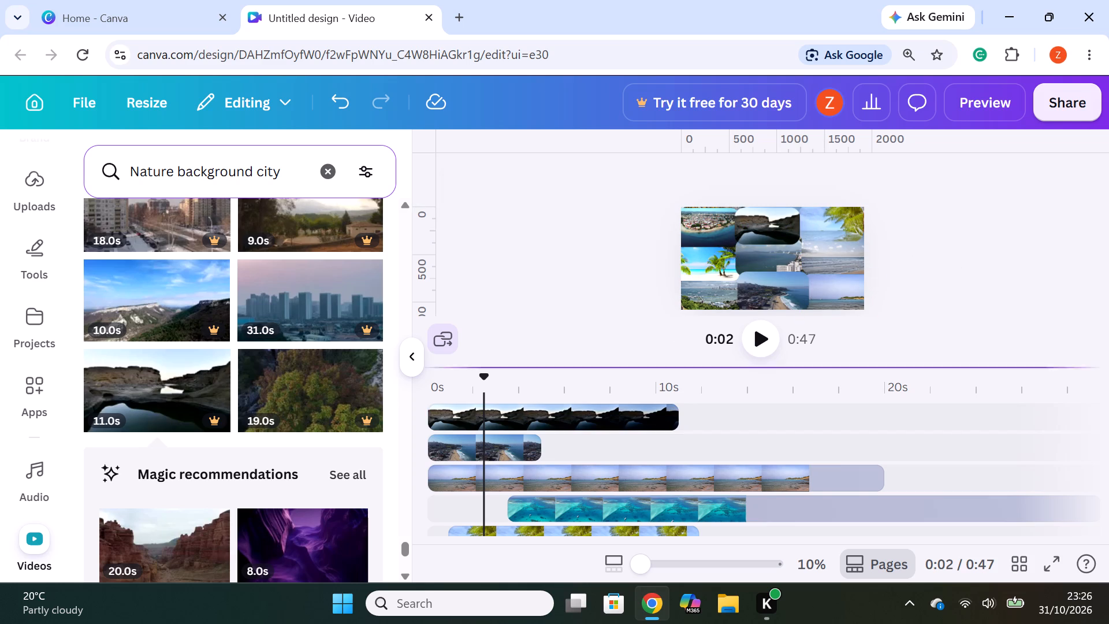
Add the 11-second clip of harbour boats and a city skyline on a new top track, near the timeline's start.
scroll(164, 359, "down", 3)
scroll(183, 413, "down", 1)
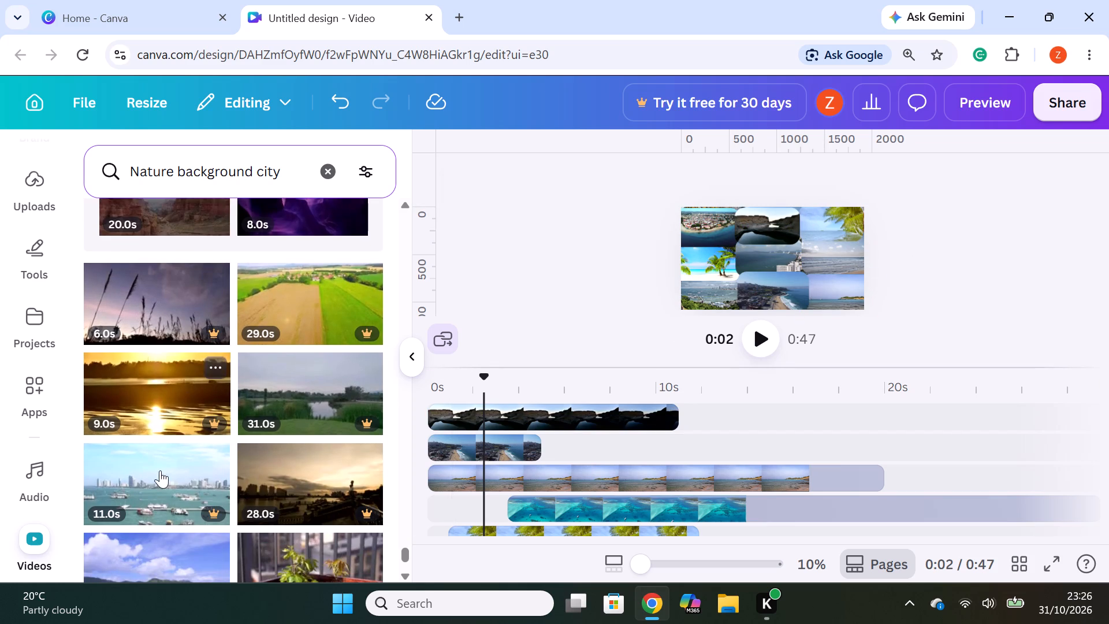
left_click_drag(147, 488, 608, 400)
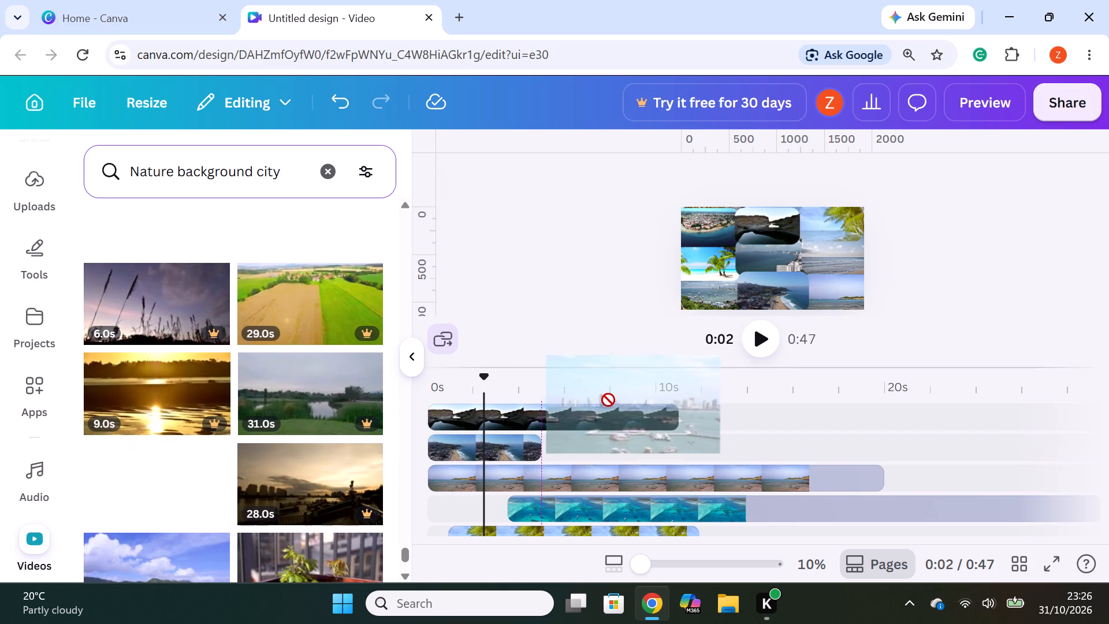
left_click_drag(608, 400, 598, 405)
left_click_drag(624, 413, 527, 417)
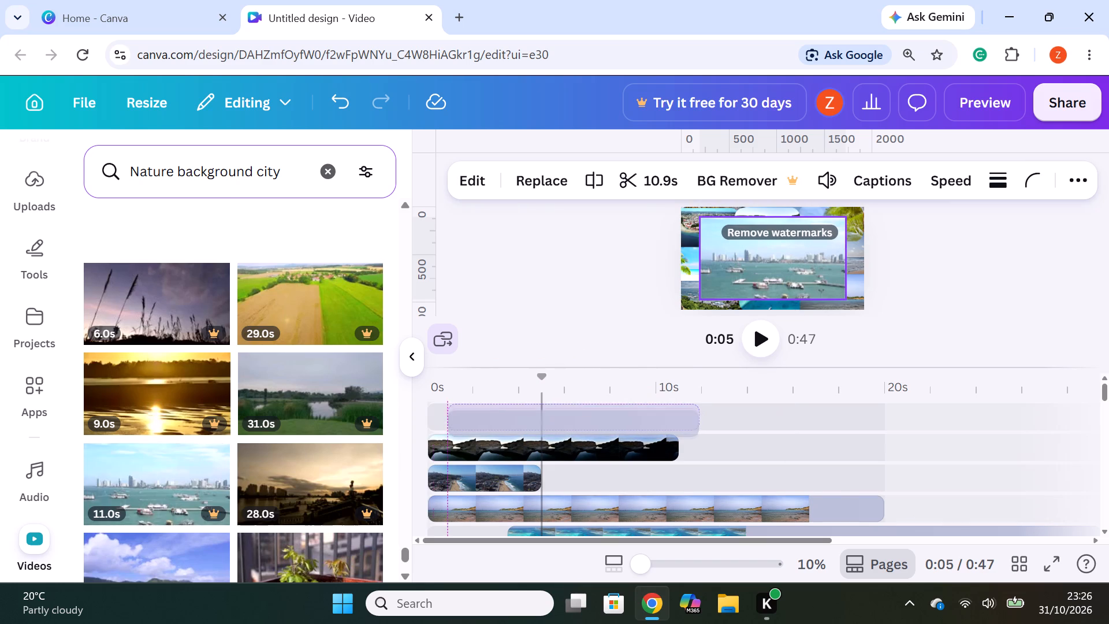
left_click_drag(527, 417, 516, 416)
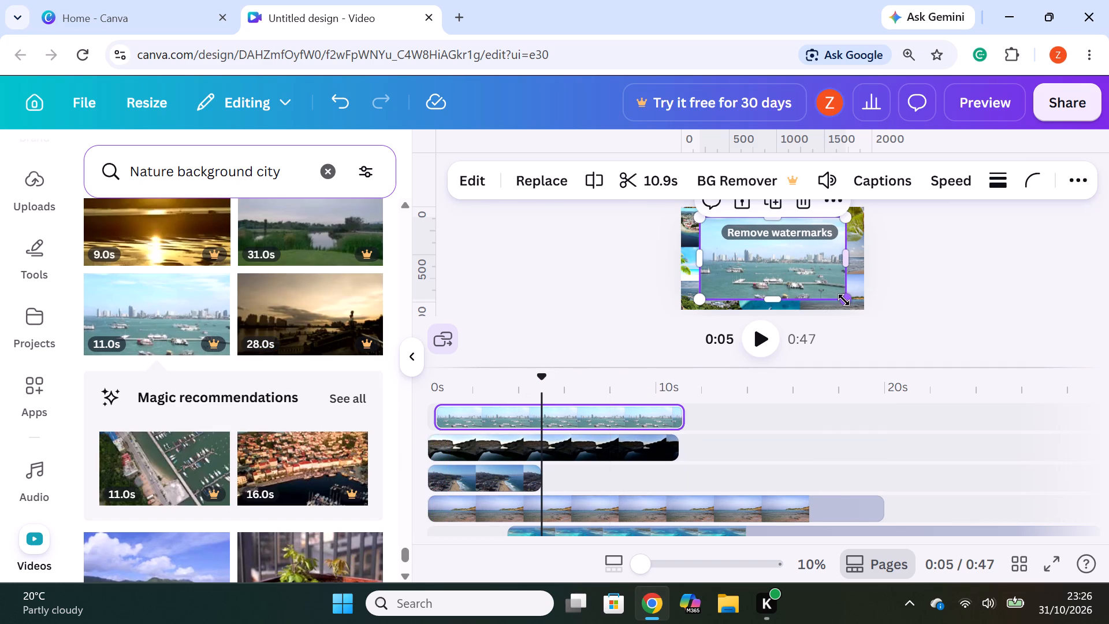
Shrink the harbour boats clip, set its corner rounding to maximum, and fit it into the collage's top-right cell.
left_click_drag(844, 300, 791, 269)
left_click(1022, 181)
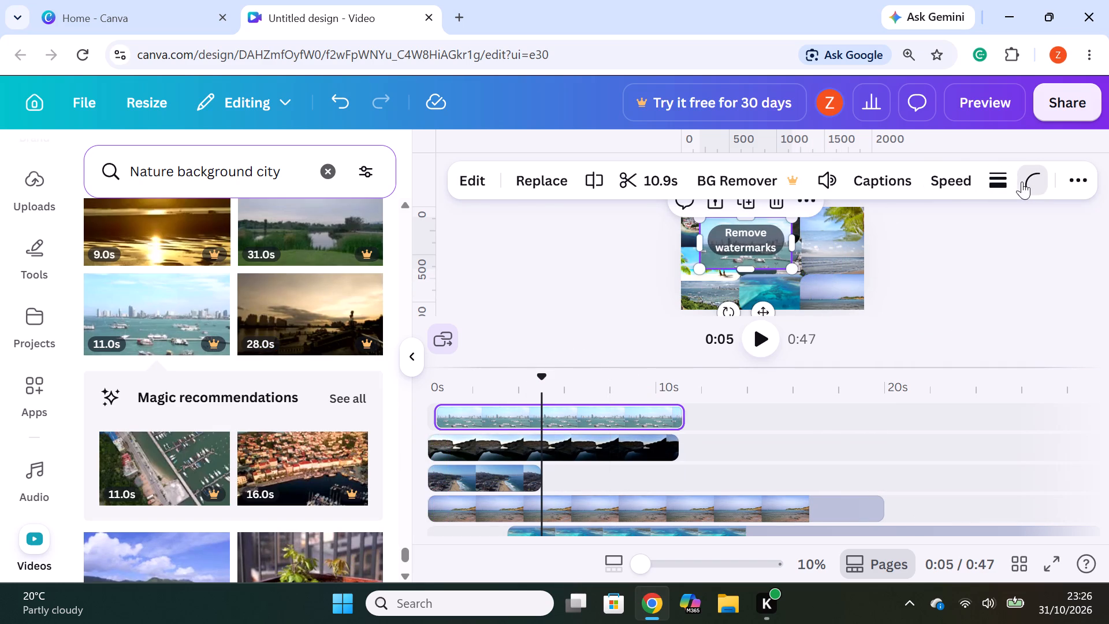
left_click_drag(883, 264, 1098, 277)
left_click(1073, 318)
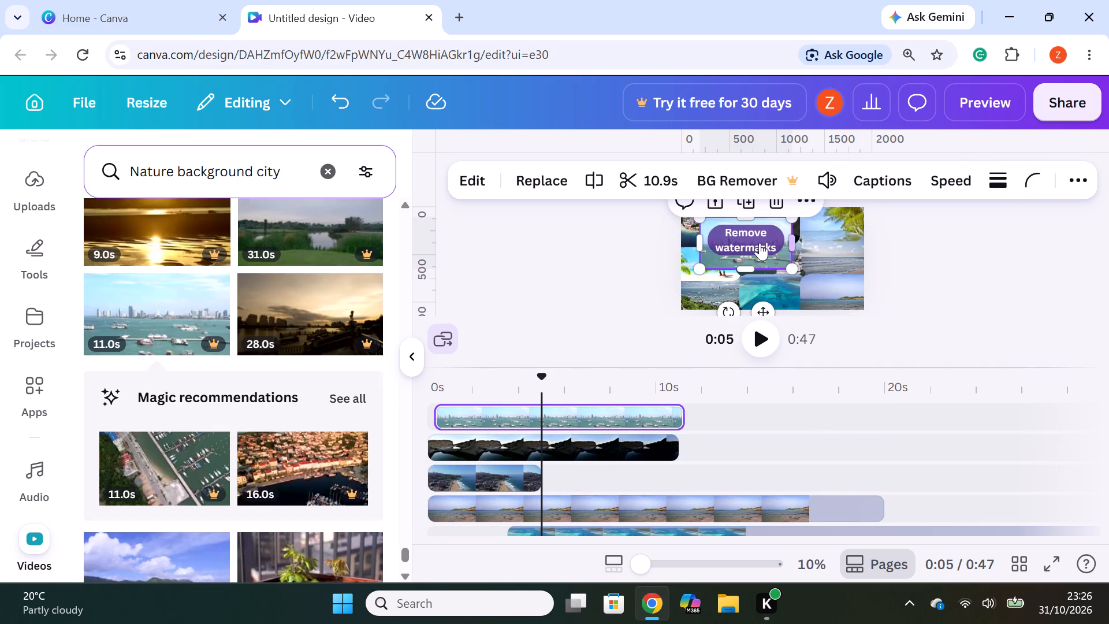
left_click_drag(772, 254, 844, 247)
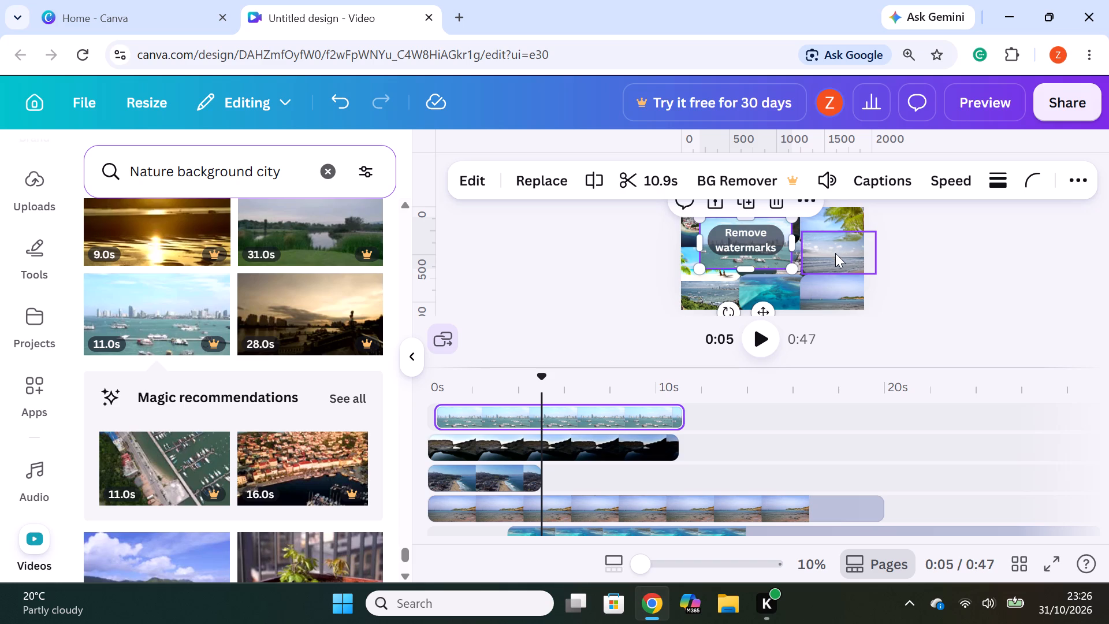
left_click_drag(791, 265, 787, 259)
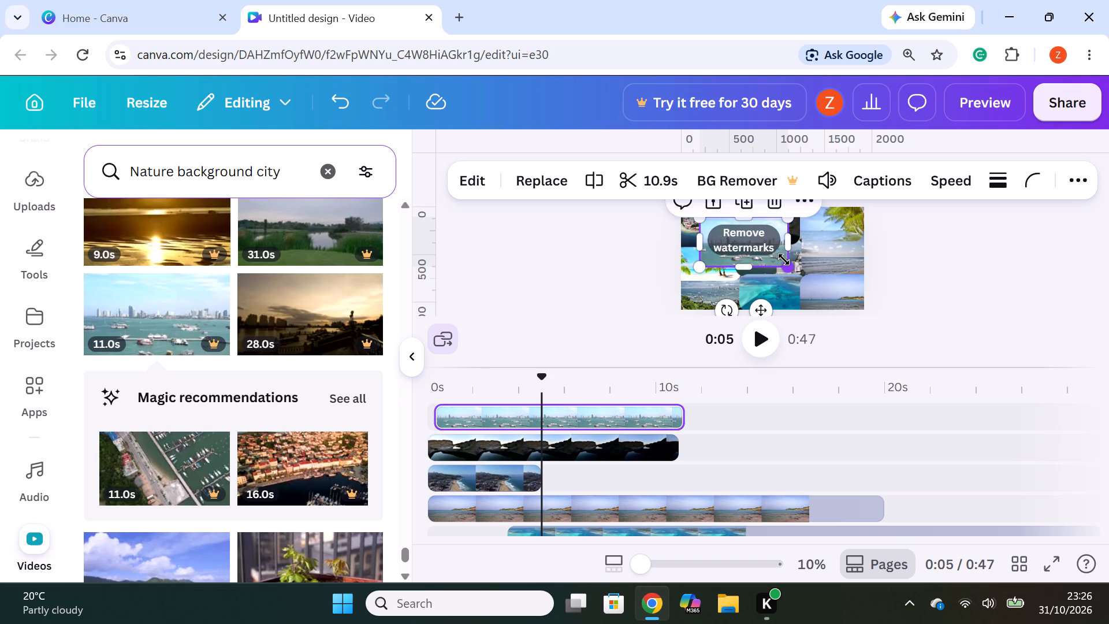
left_click_drag(772, 252, 844, 240)
left_click_drag(753, 255, 836, 241)
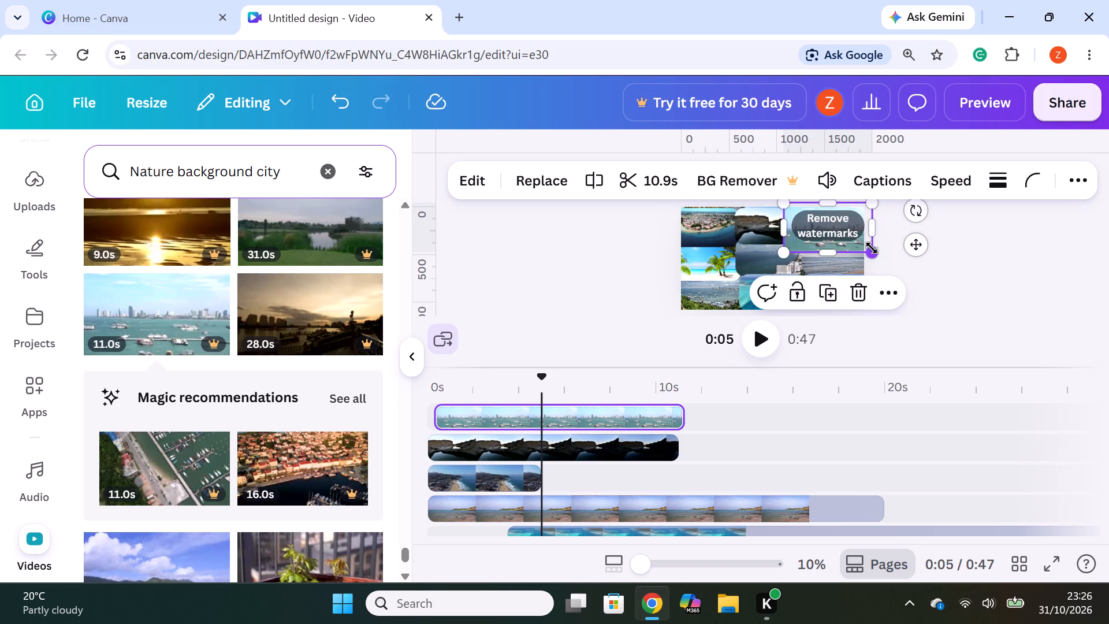
left_click_drag(872, 249, 863, 242)
left_click_drag(866, 247, 861, 243)
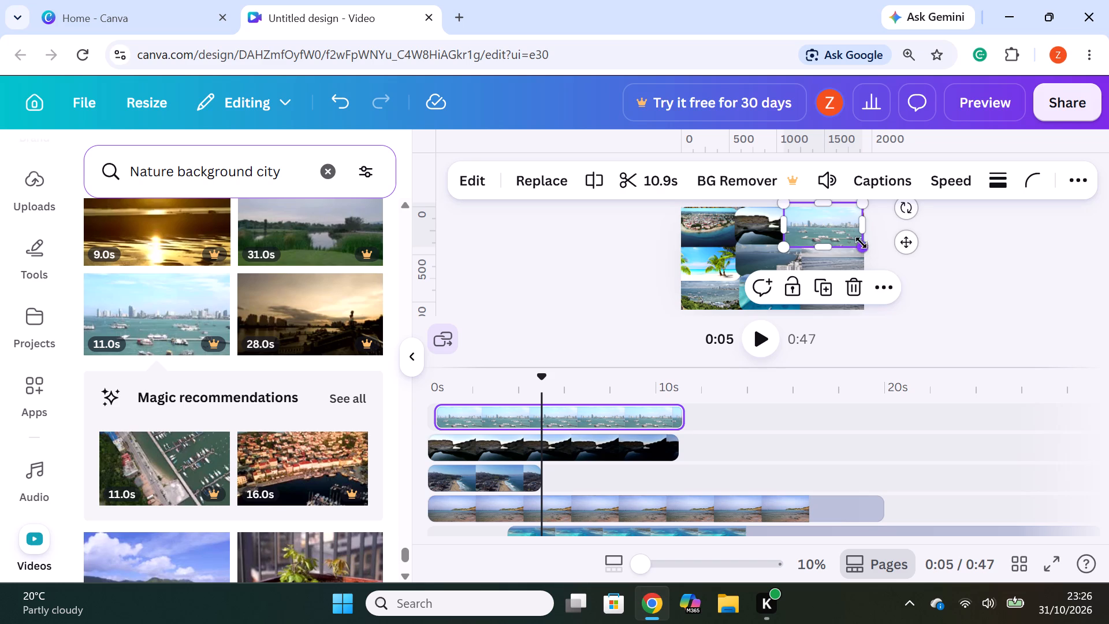
left_click_drag(861, 243, 858, 240)
left_click_drag(810, 216, 827, 221)
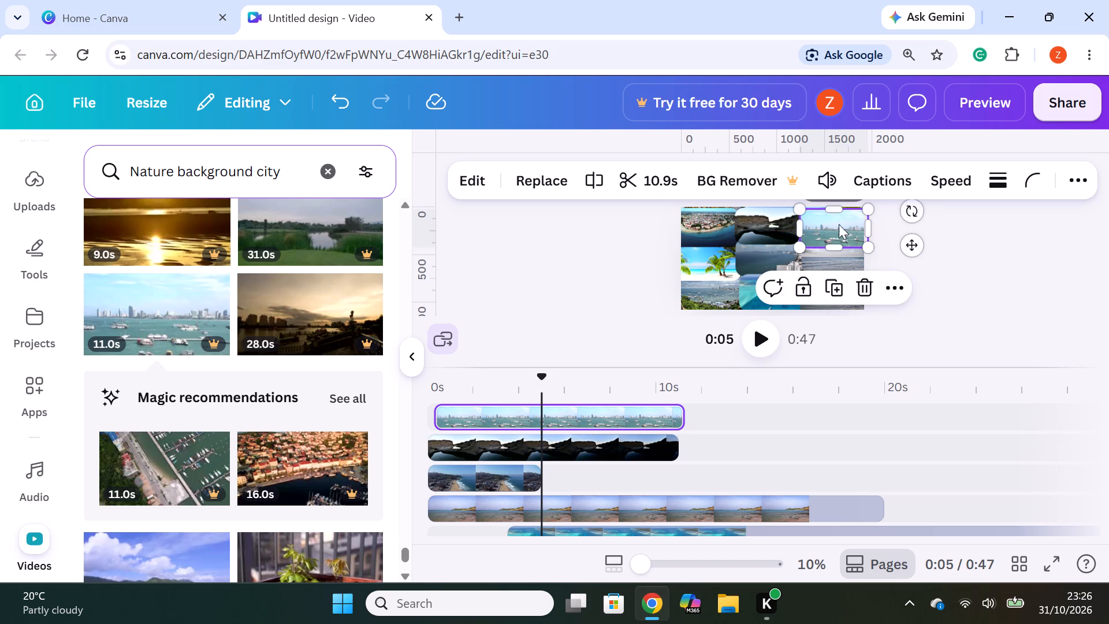
left_click(991, 262)
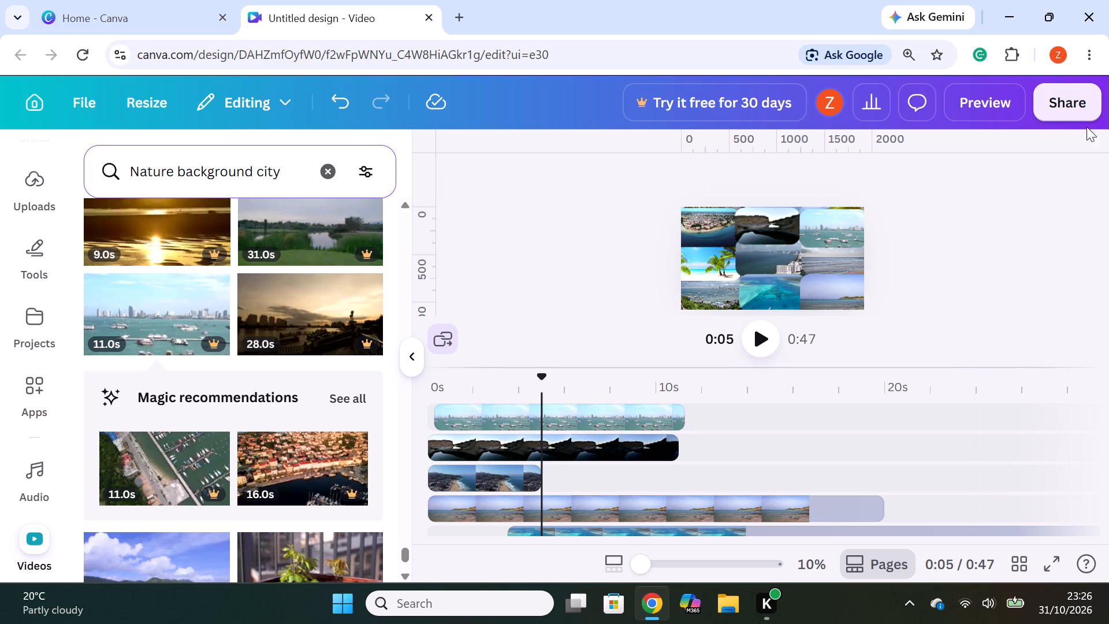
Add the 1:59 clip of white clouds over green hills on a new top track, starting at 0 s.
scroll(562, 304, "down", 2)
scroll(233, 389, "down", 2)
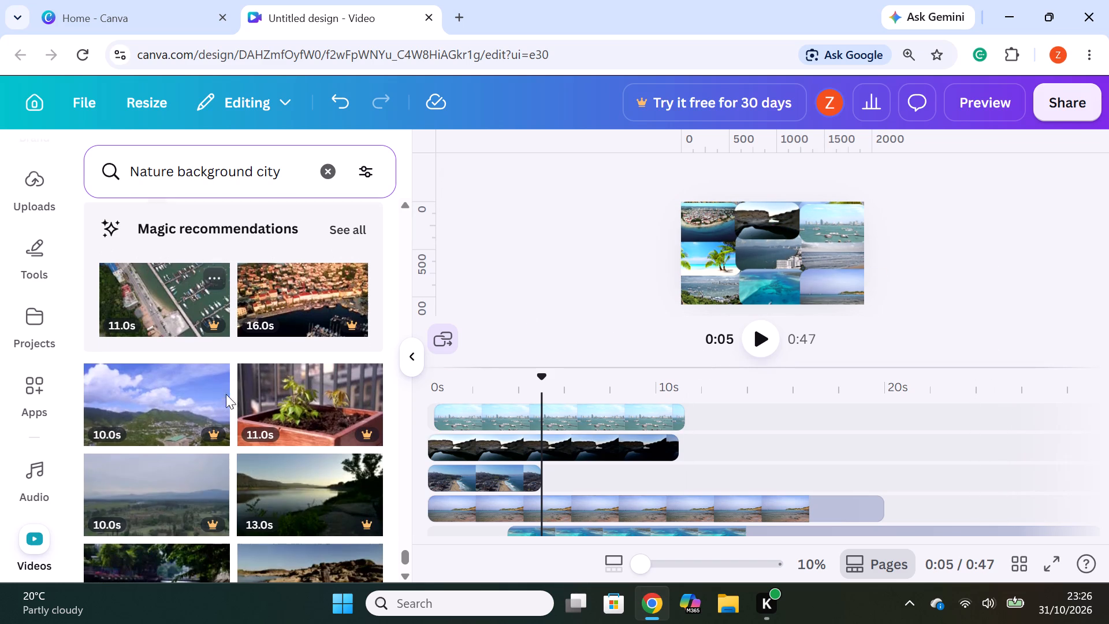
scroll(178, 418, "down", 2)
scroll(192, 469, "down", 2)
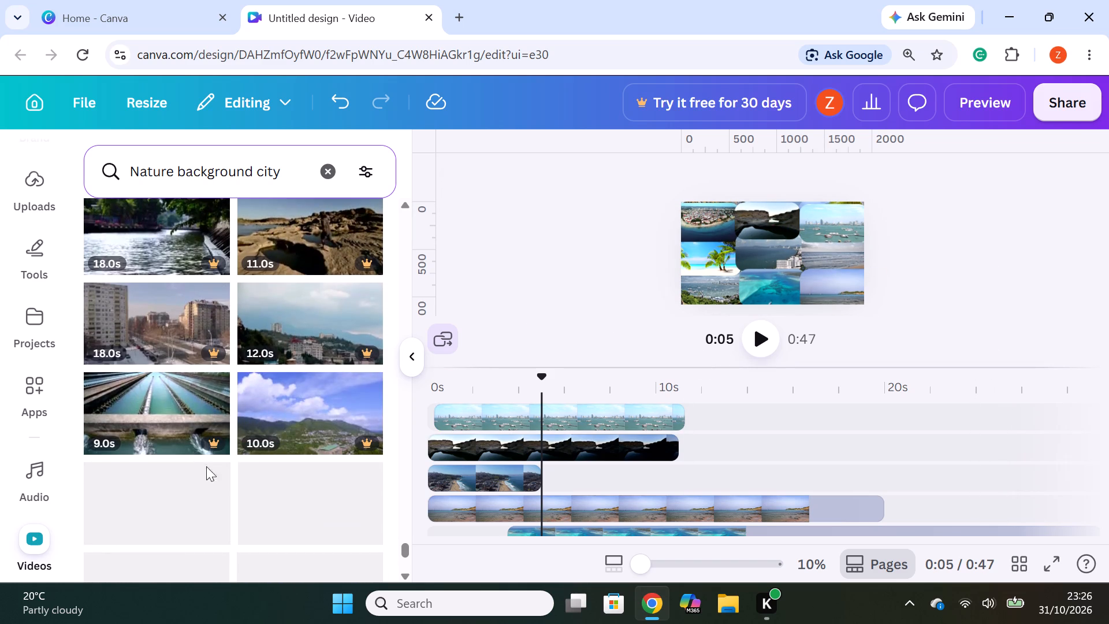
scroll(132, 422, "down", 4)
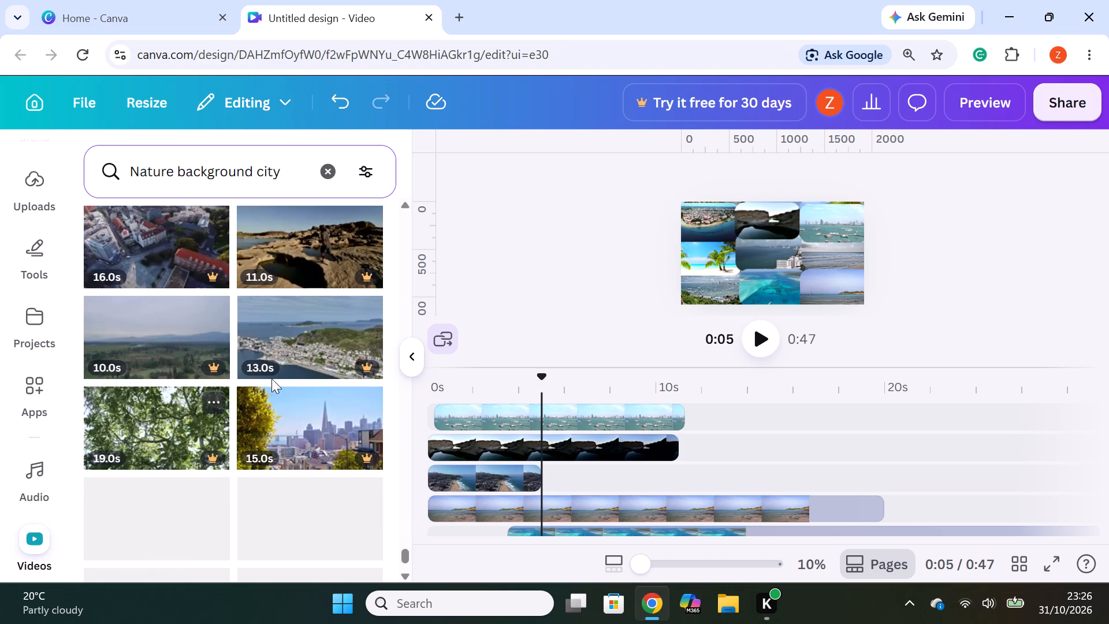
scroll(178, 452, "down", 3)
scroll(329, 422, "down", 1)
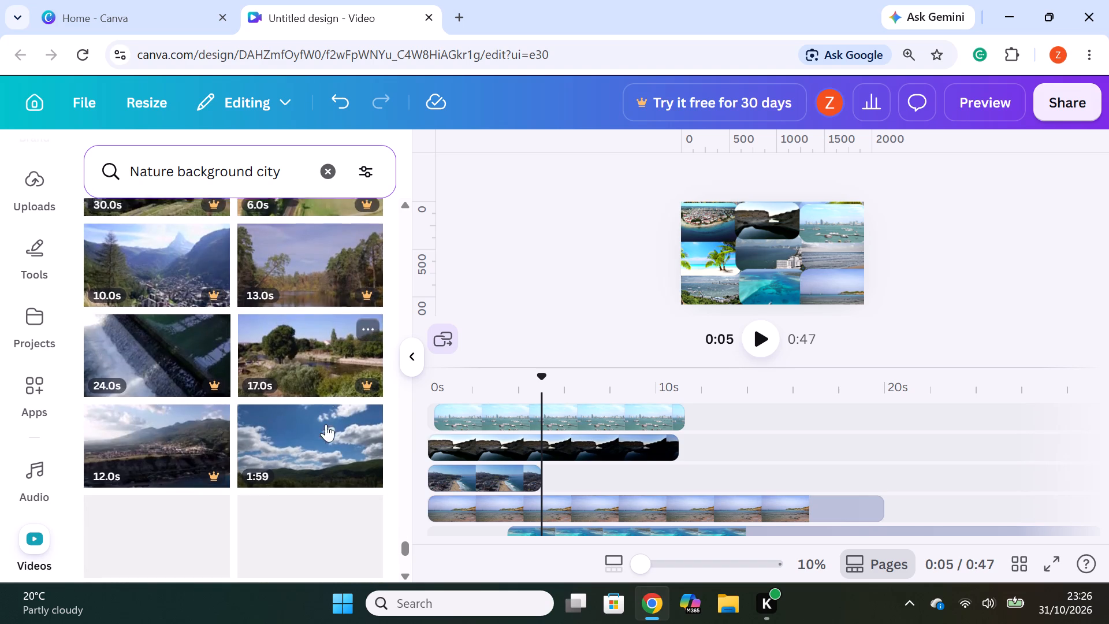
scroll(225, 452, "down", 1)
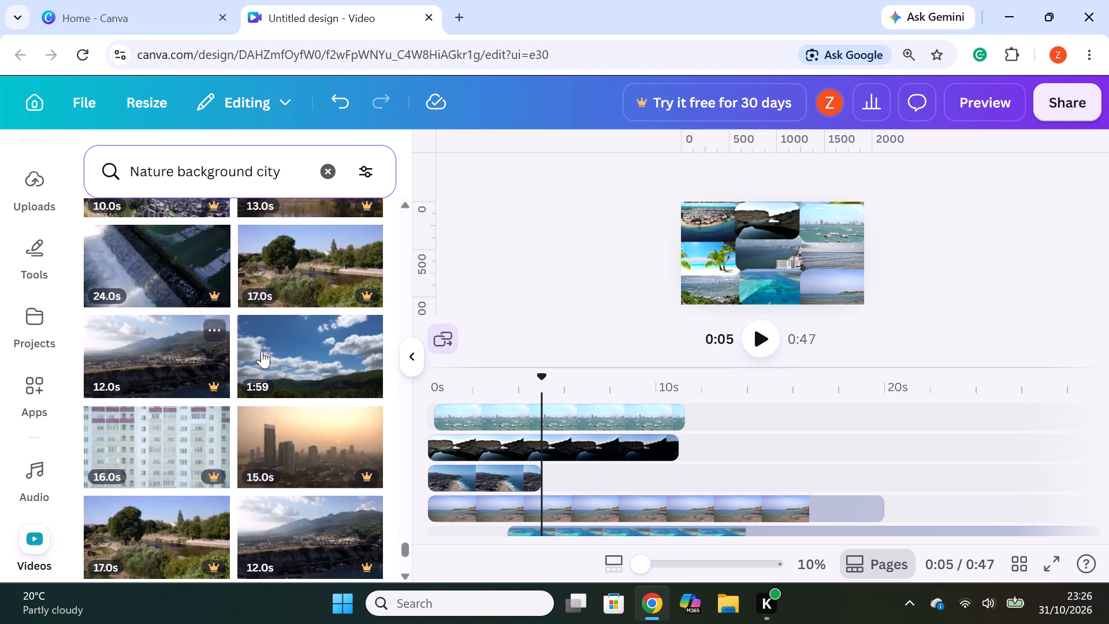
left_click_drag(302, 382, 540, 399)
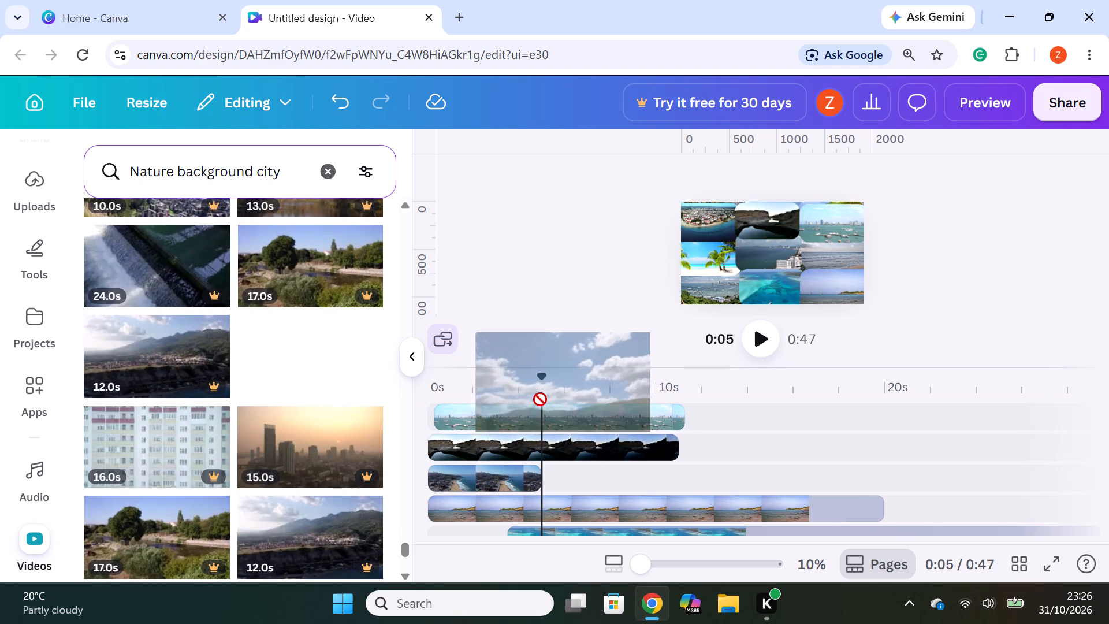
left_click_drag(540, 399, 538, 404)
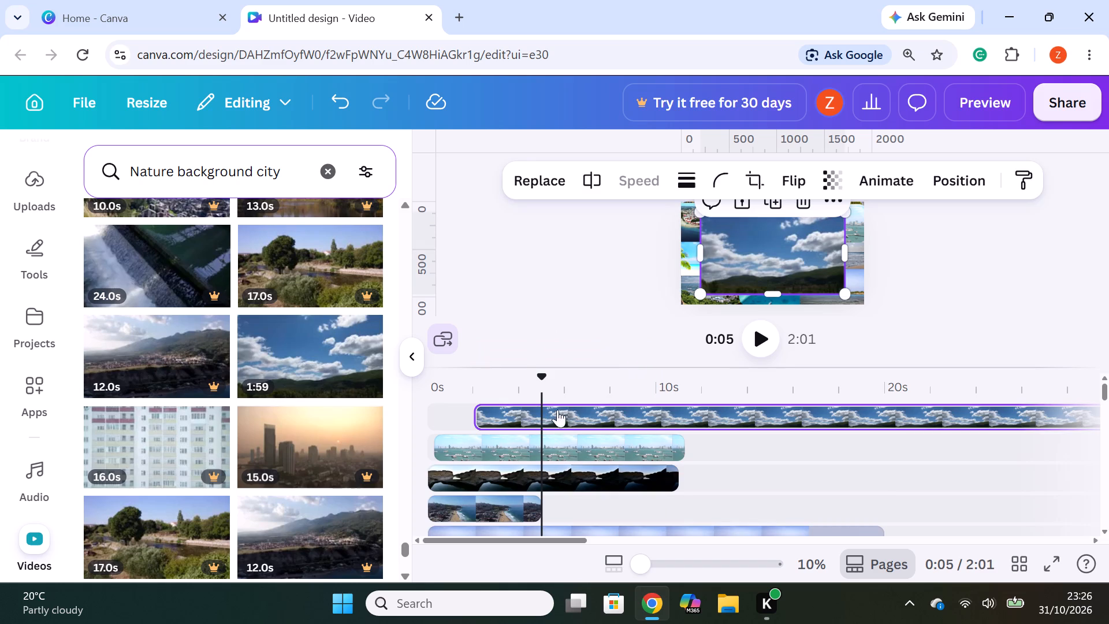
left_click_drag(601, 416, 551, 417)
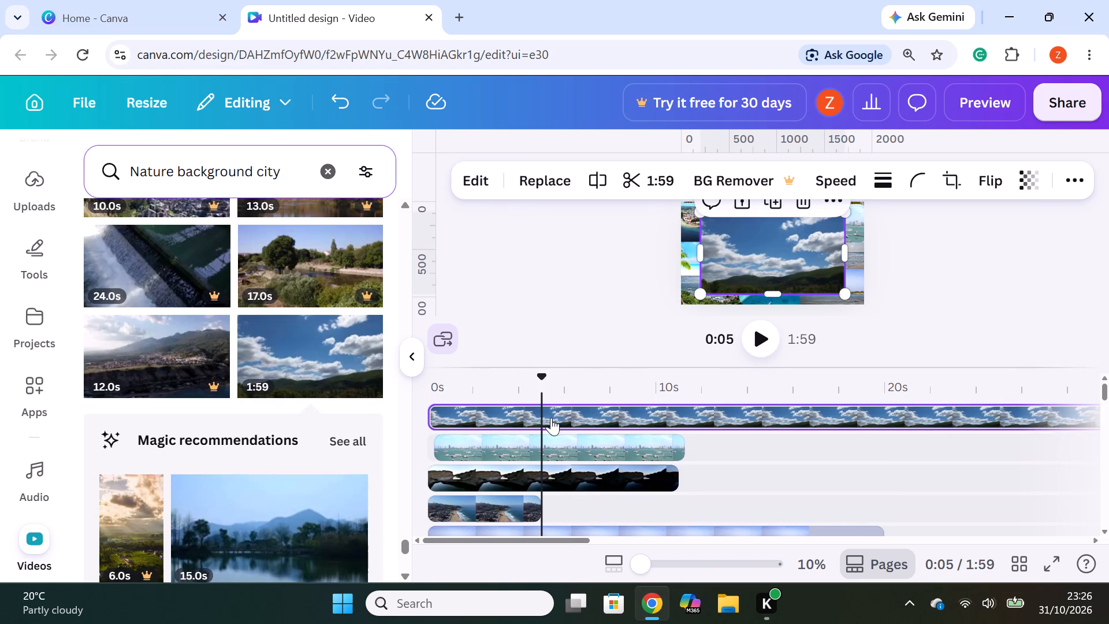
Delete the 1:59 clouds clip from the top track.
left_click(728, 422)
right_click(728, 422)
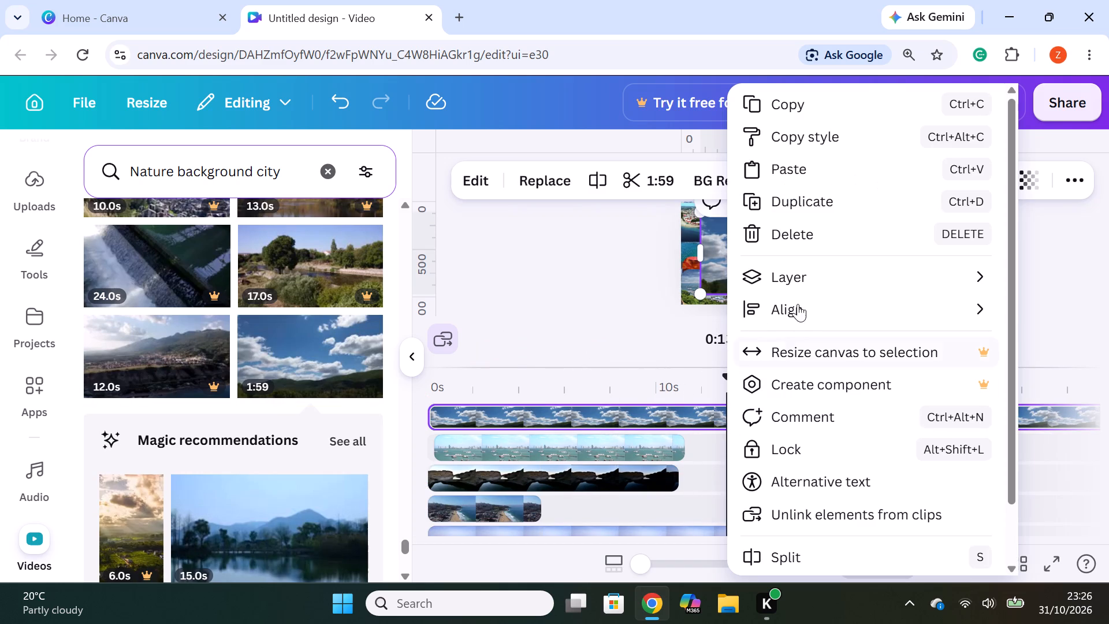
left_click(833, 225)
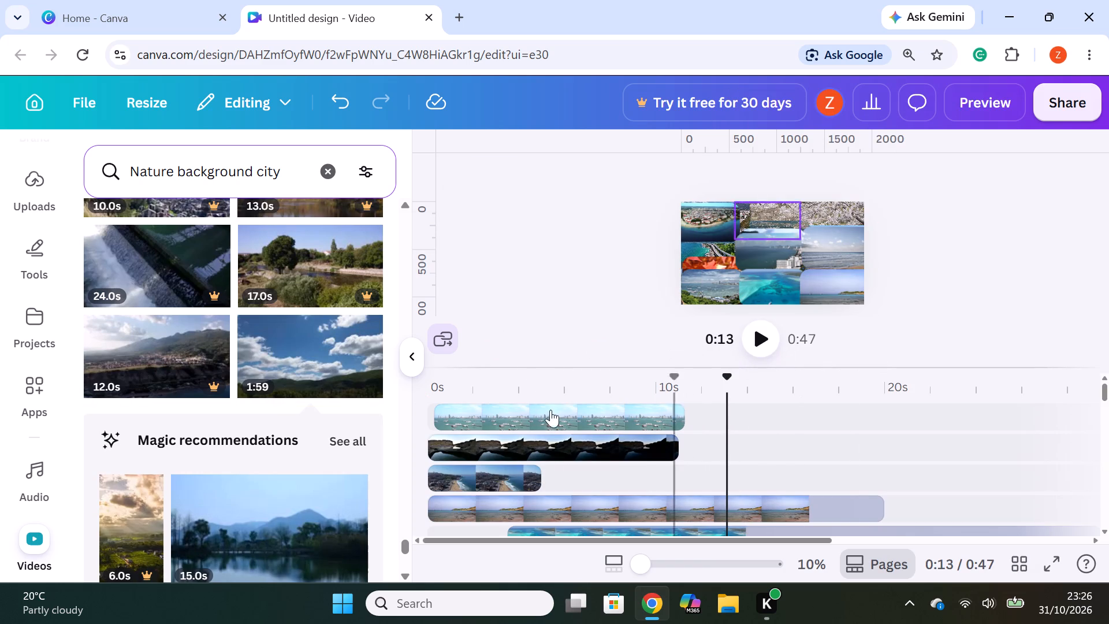
Replace the harbour boats clip in the collage's top-right cell with the 1:59 clip of clouds over green hills.
left_click_drag(347, 368, 617, 406)
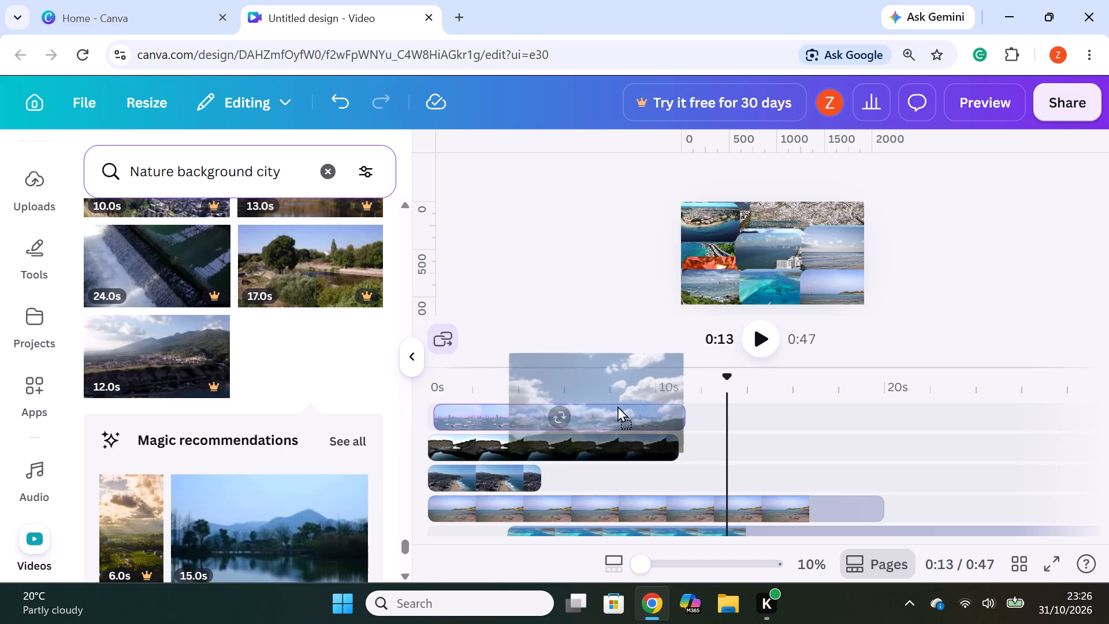
left_click_drag(617, 406, 610, 406)
left_click(610, 406)
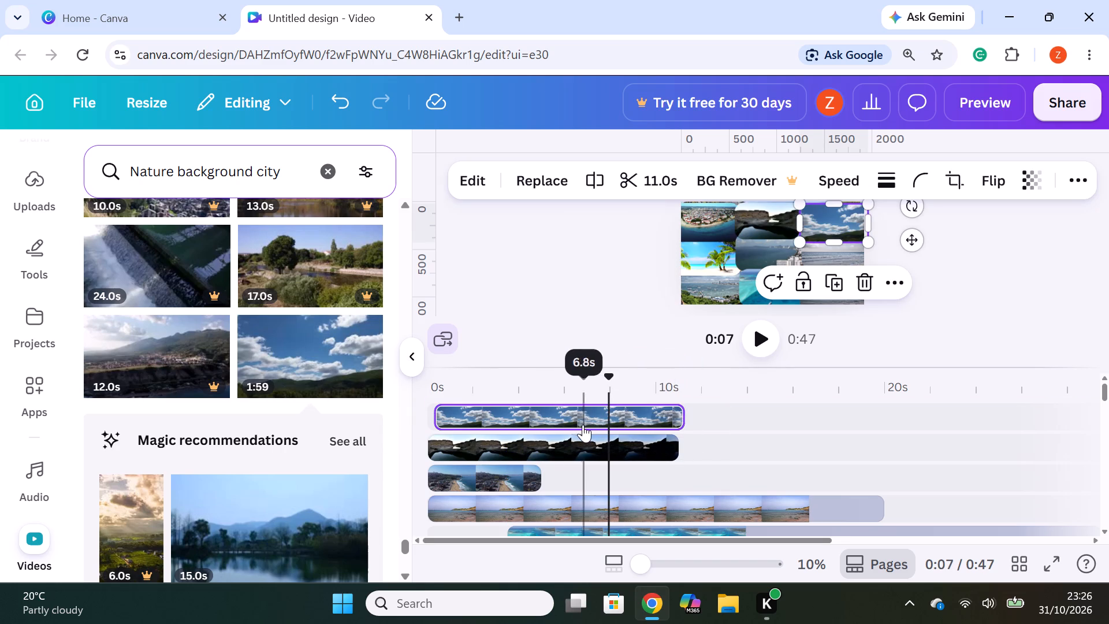
Add the 8-second aerial clip of a green coastal city on a new top track, starting at 0 s.
scroll(292, 434, "down", 4)
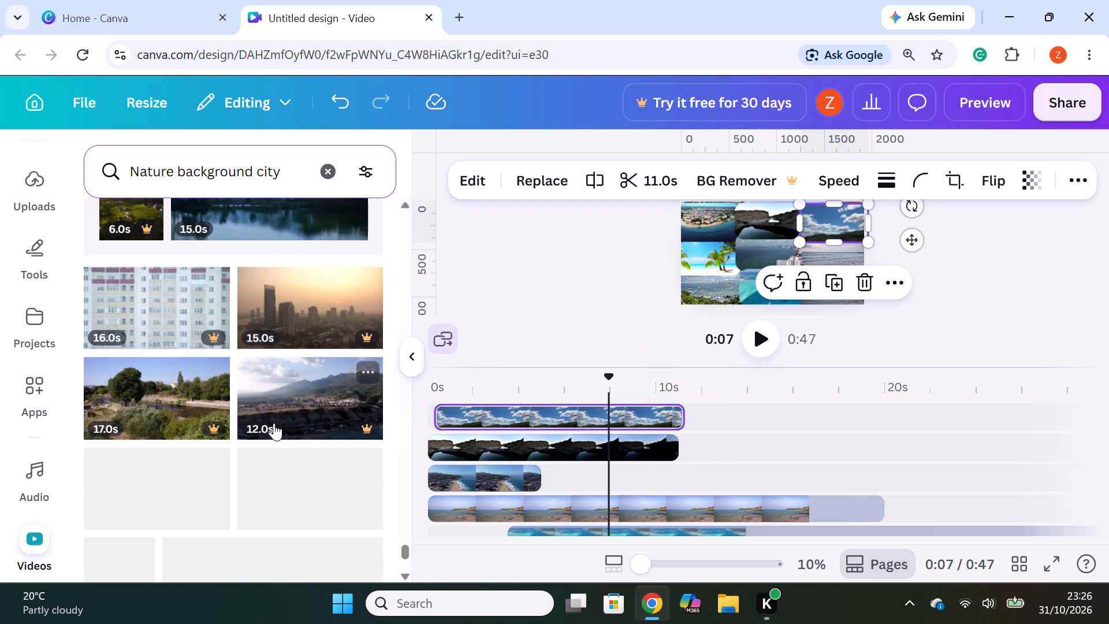
left_click_drag(147, 499, 687, 428)
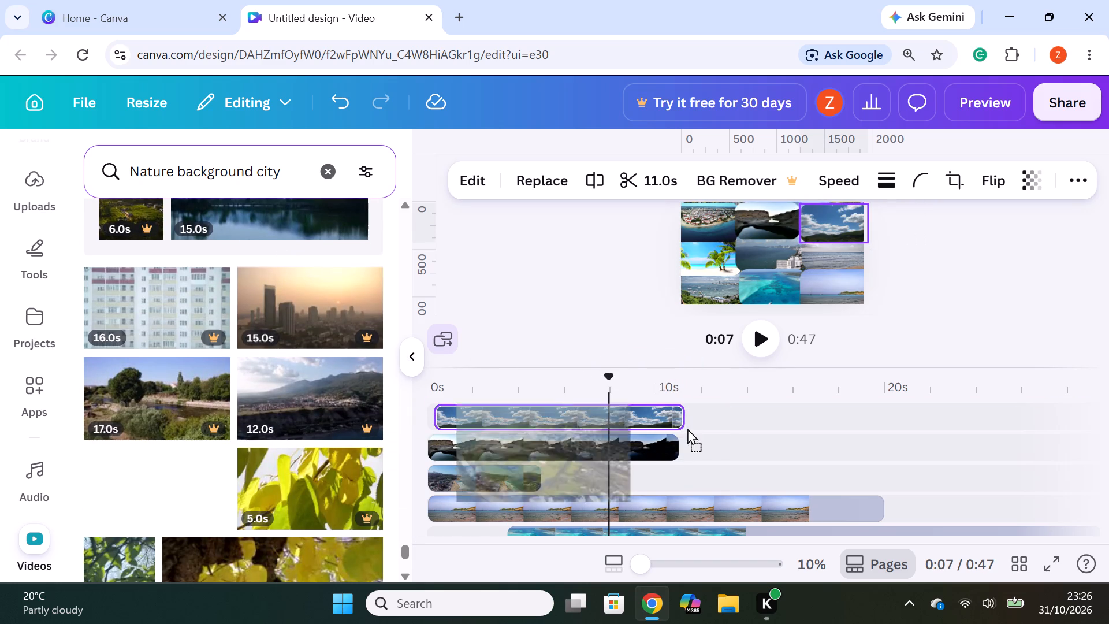
left_click_drag(687, 428, 557, 405)
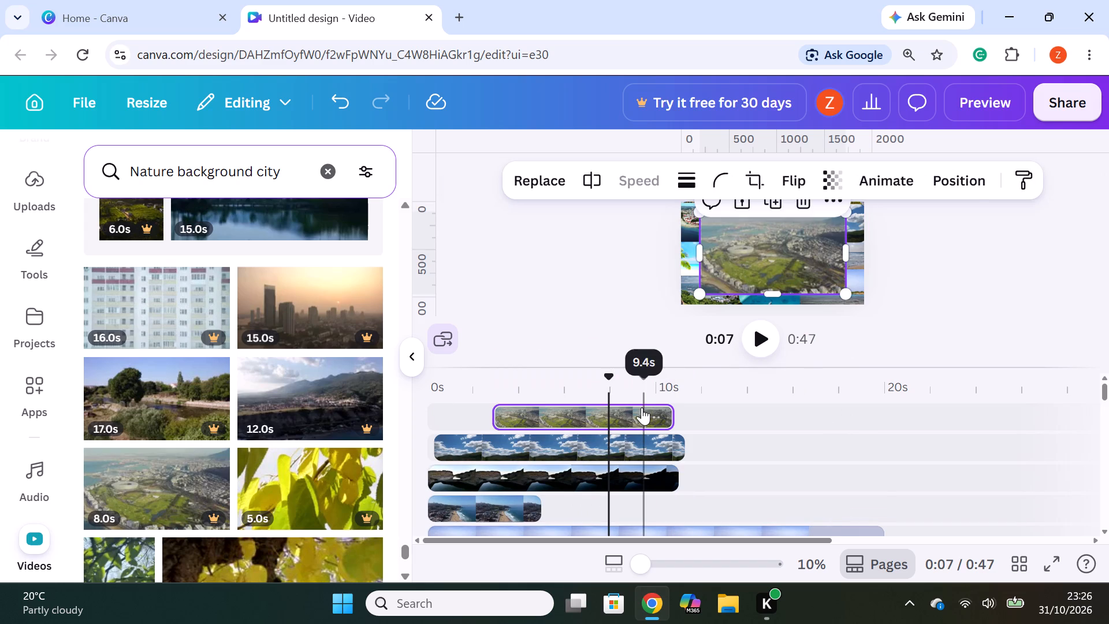
left_click_drag(641, 407, 568, 415)
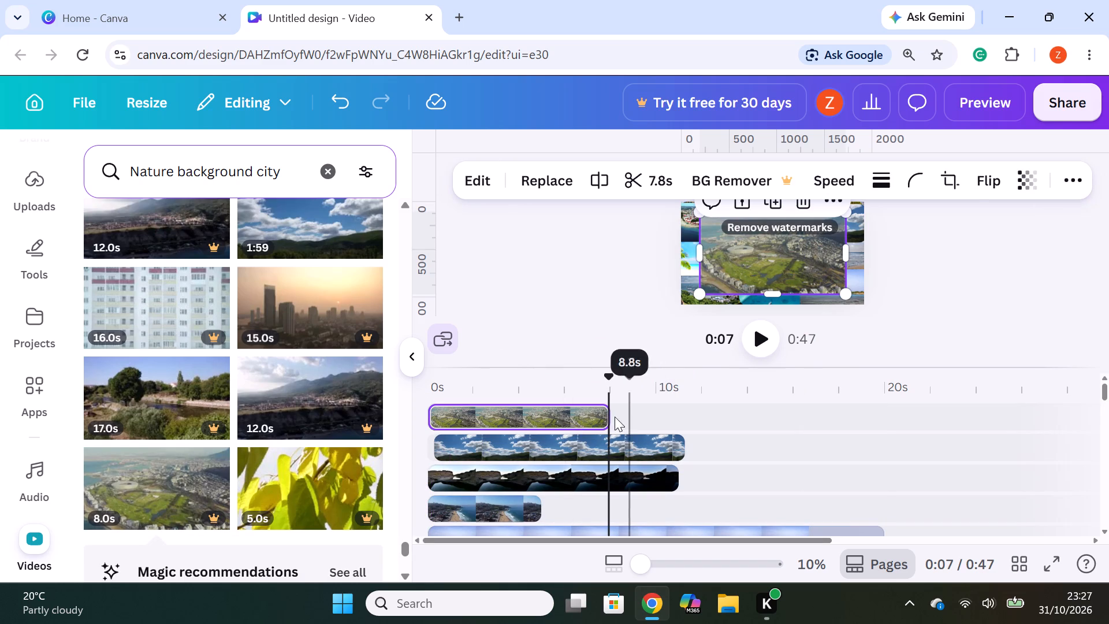
Shrink the aerial green city clip, round its corners, and fit it into the collage's bottom-middle cell.
left_click_drag(849, 296, 849, 295)
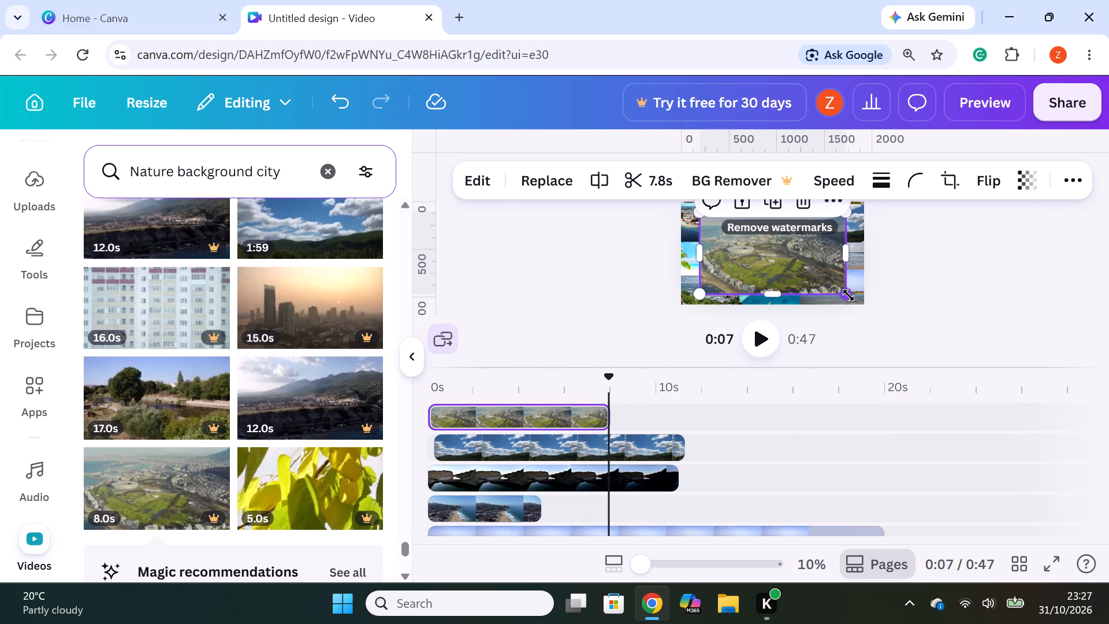
left_click_drag(849, 295, 784, 244)
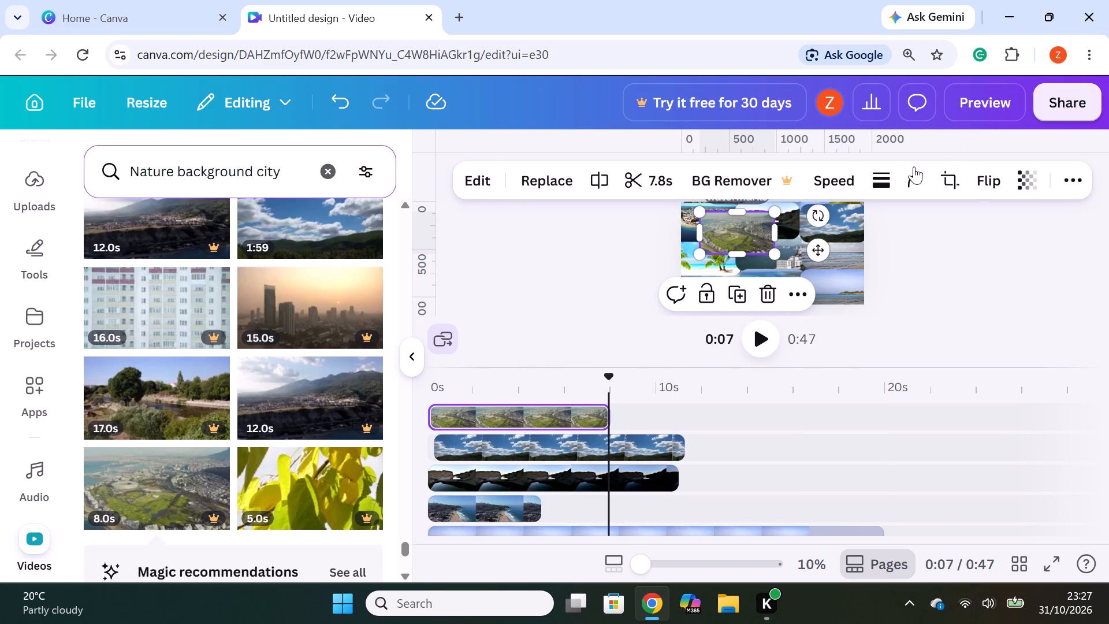
left_click(914, 170)
left_click_drag(884, 258, 995, 275)
left_click(1011, 309)
left_click_drag(722, 231, 758, 281)
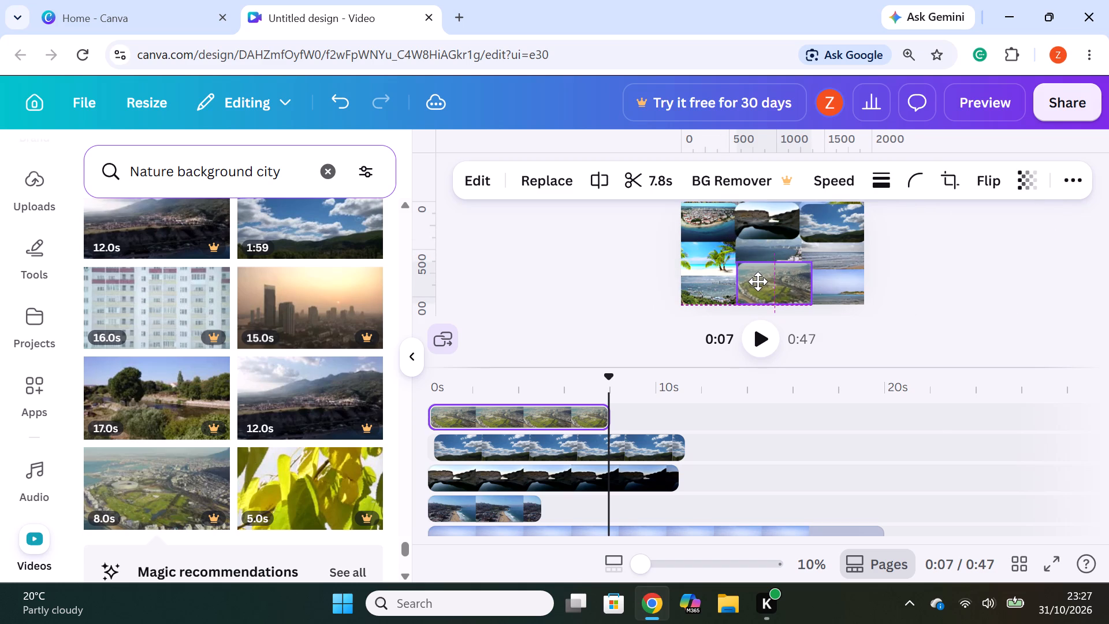
left_click_drag(758, 281, 757, 281)
left_click_drag(809, 301, 807, 300)
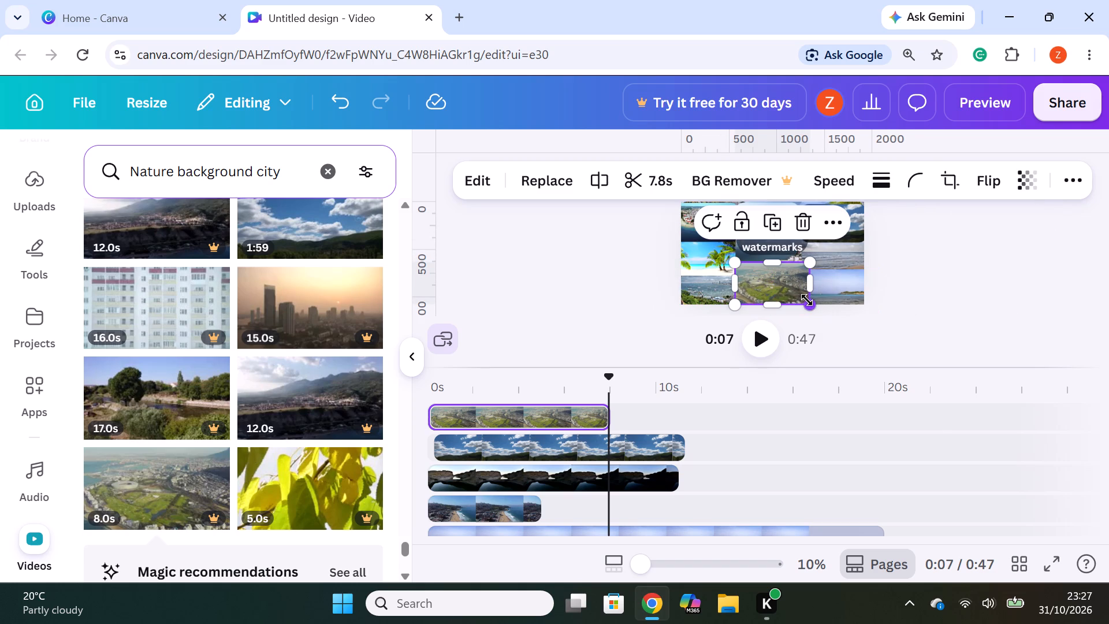
left_click_drag(807, 300, 804, 294)
left_click_drag(776, 276, 777, 281)
left_click(978, 320)
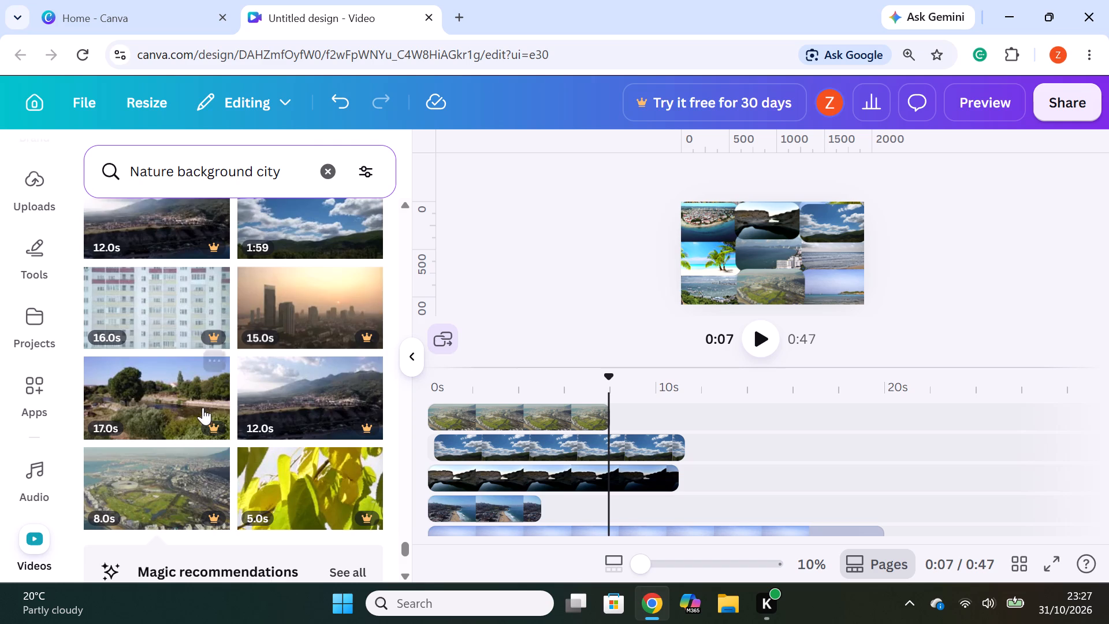
Add the 12-second clip of a green forested coastline on a new top track, starting at 0 s.
scroll(204, 410, "down", 7)
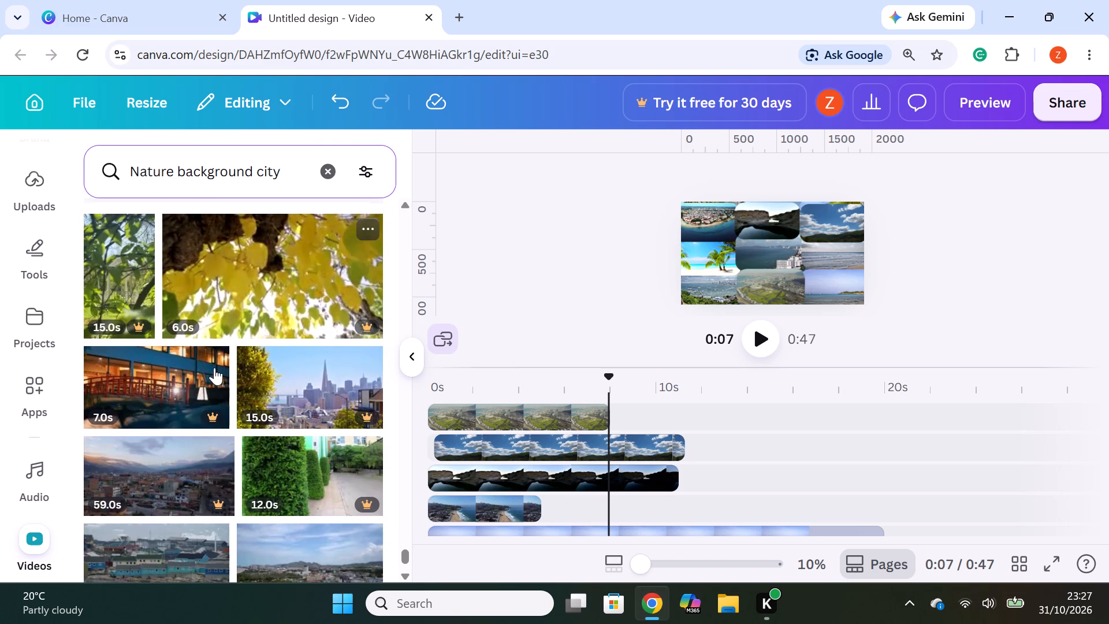
scroll(214, 367, "down", 1)
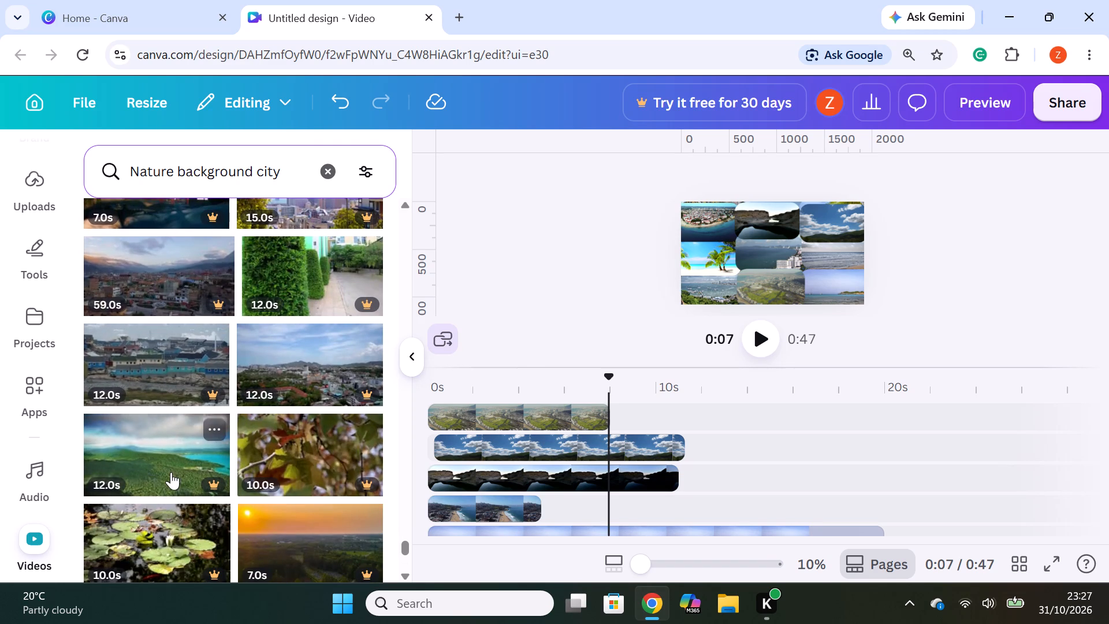
left_click_drag(170, 472, 487, 406)
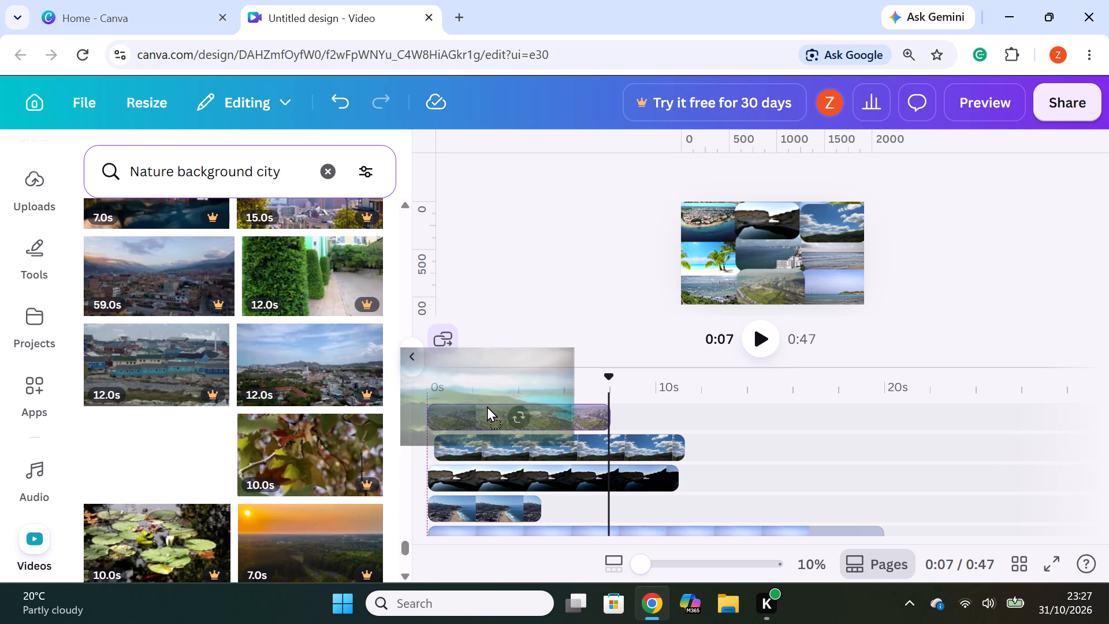
left_click_drag(487, 406, 488, 402)
left_click(543, 415)
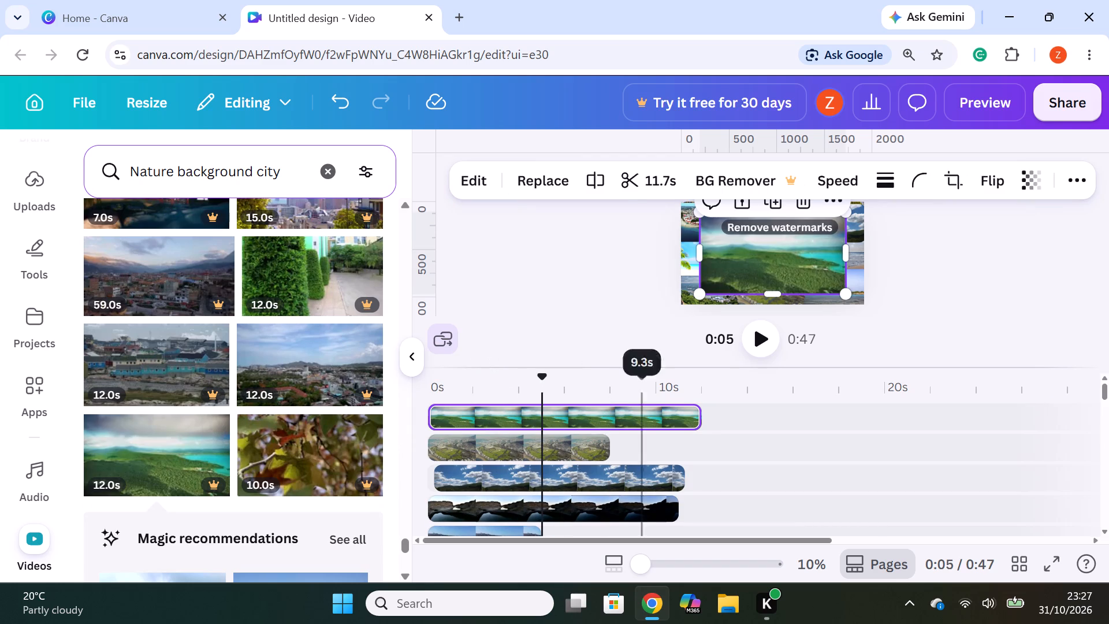
Shrink the green forested coastline clip and fit it into the collage's bottom-right cell.
left_click_drag(847, 292, 788, 239)
left_click_drag(747, 238, 839, 289)
left_click_drag(873, 306, 855, 291)
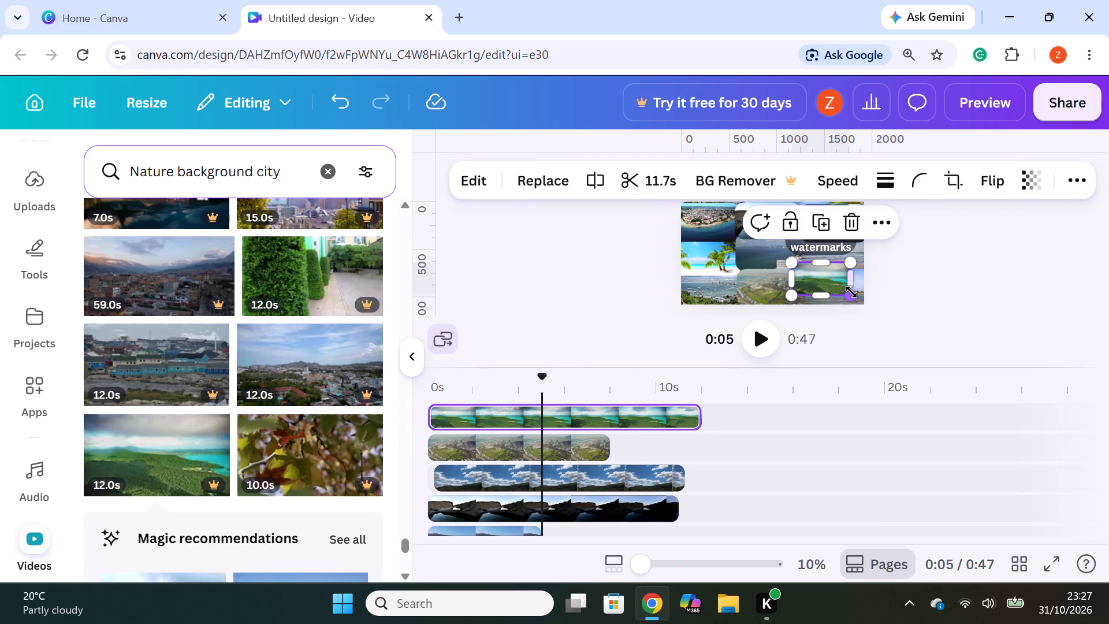
left_click_drag(853, 292, 859, 300)
left_click_drag(823, 285, 838, 285)
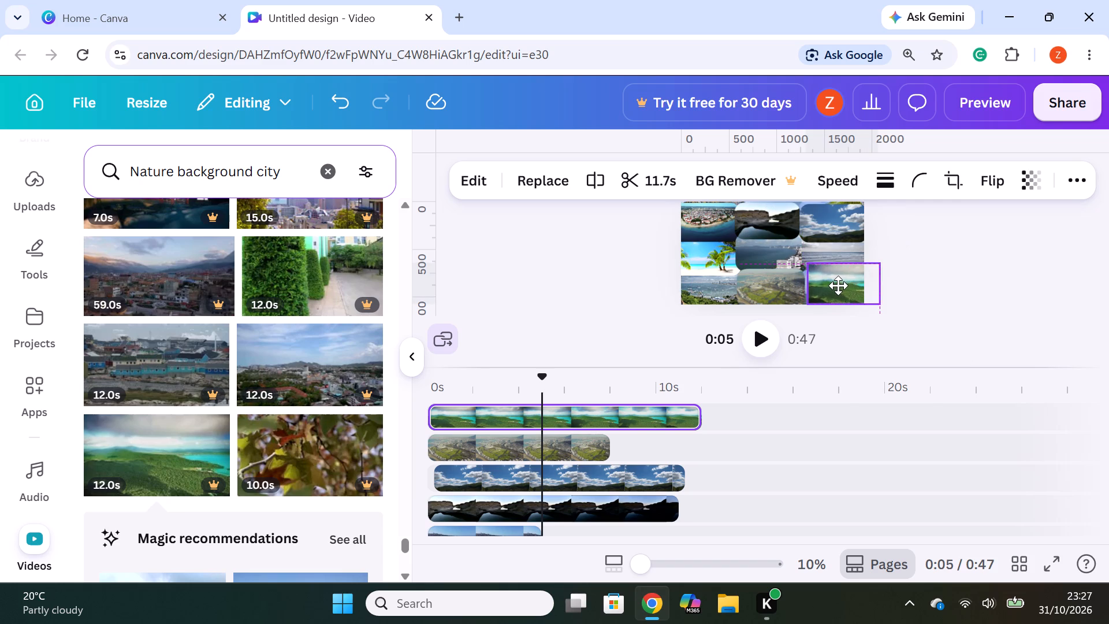
left_click_drag(838, 285, 833, 291)
left_click(835, 291)
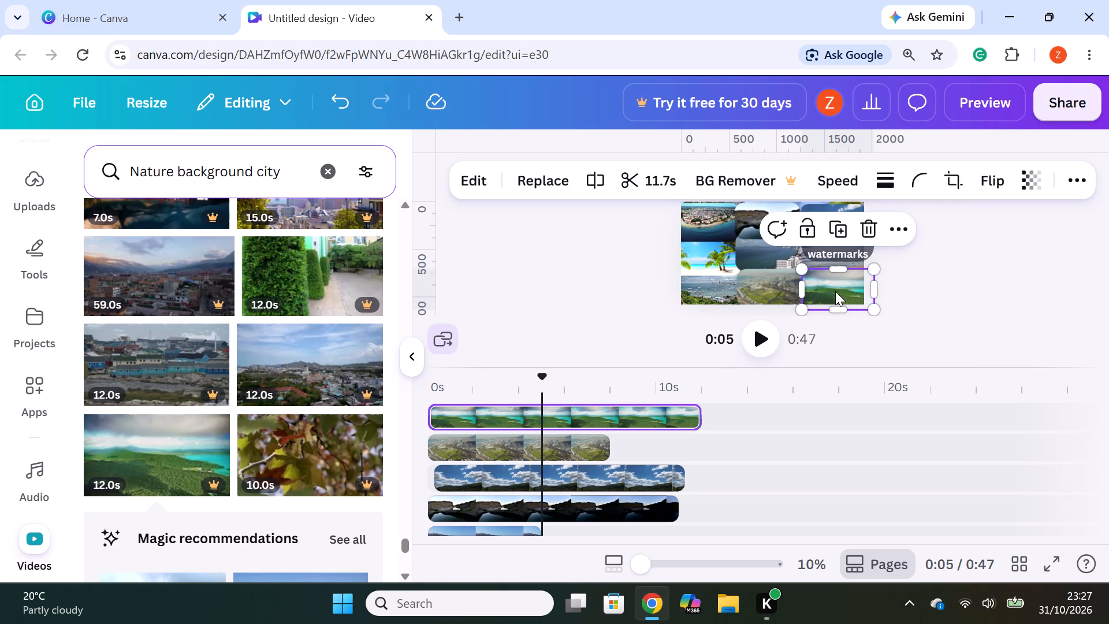
left_click(947, 293)
Replace the palm beach clip in the collage's middle-left cell with the 24-second harbour waterfront clip.
scroll(144, 335, "down", 3)
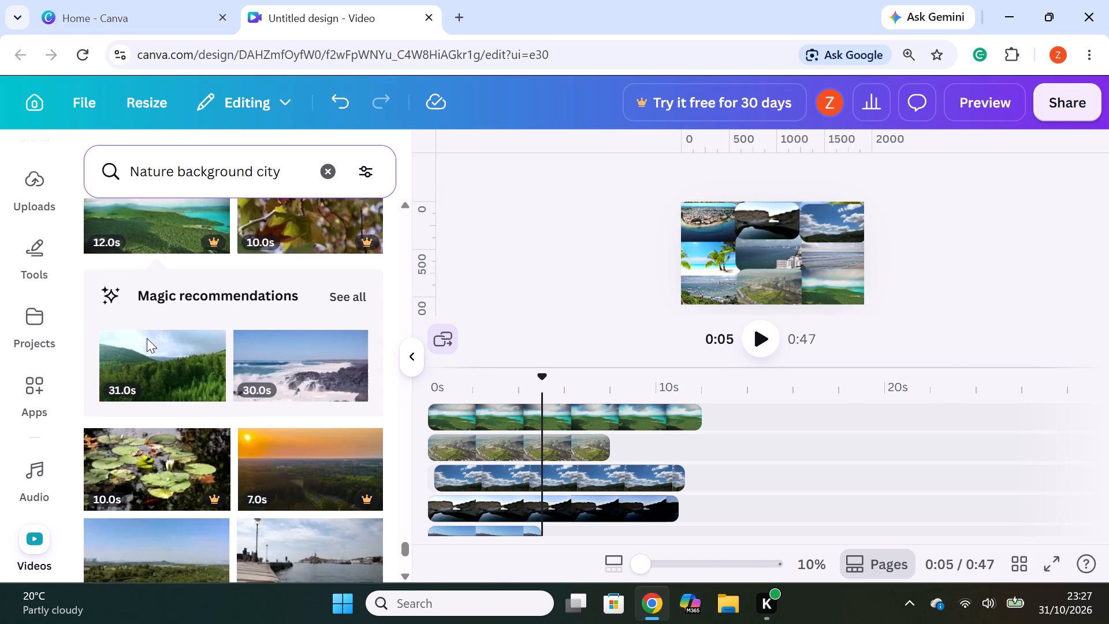
scroll(314, 399, "down", 2)
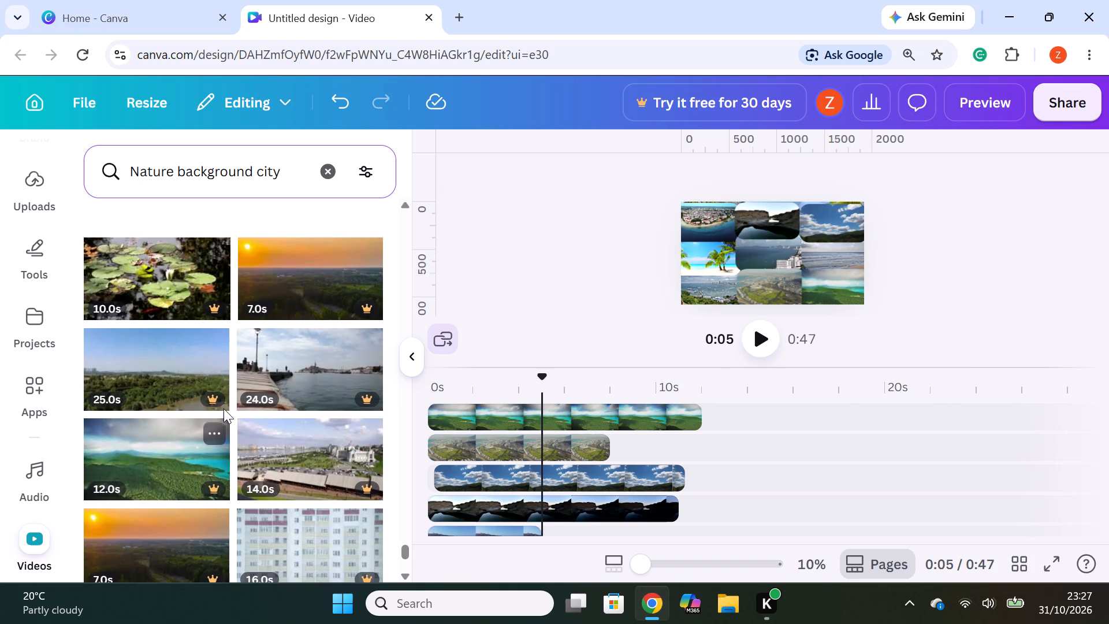
left_click_drag(289, 363, 727, 244)
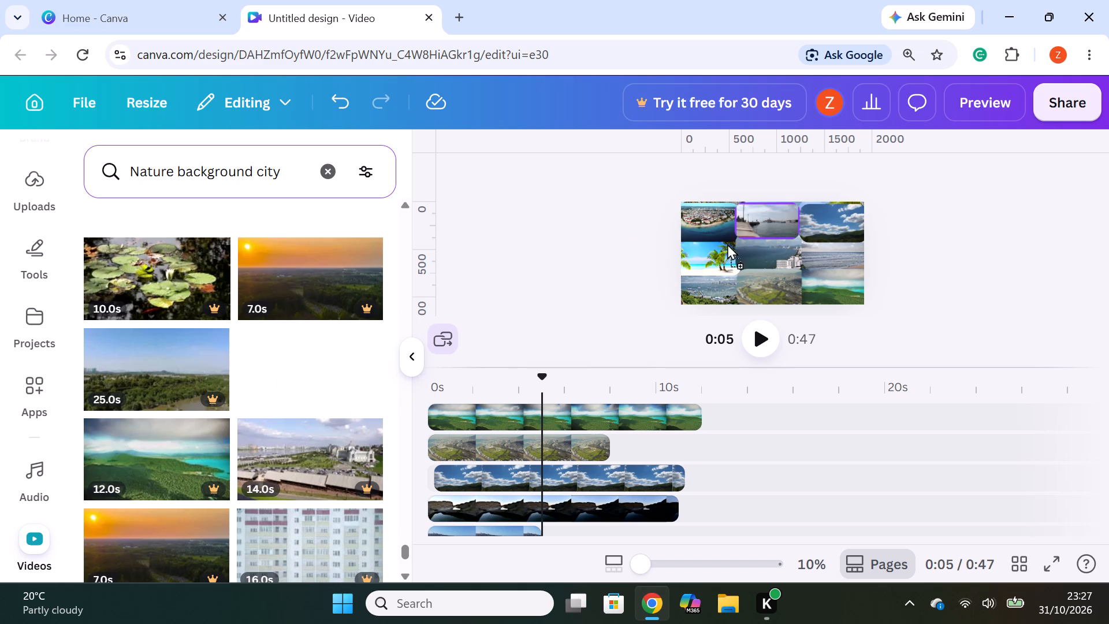
left_click_drag(727, 244, 716, 248)
Add the 21-second clip of a wooden jetty at sunset on a new top track, starting at 0 s.
scroll(222, 417, "down", 1)
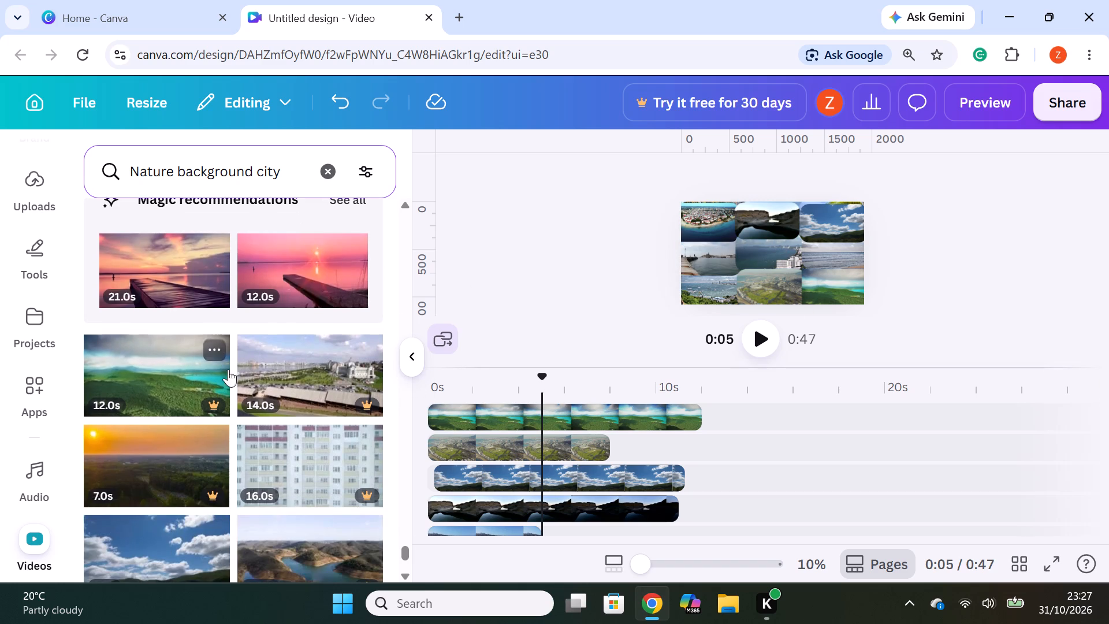
left_click_drag(173, 284, 533, 402)
left_click_drag(571, 408, 544, 409)
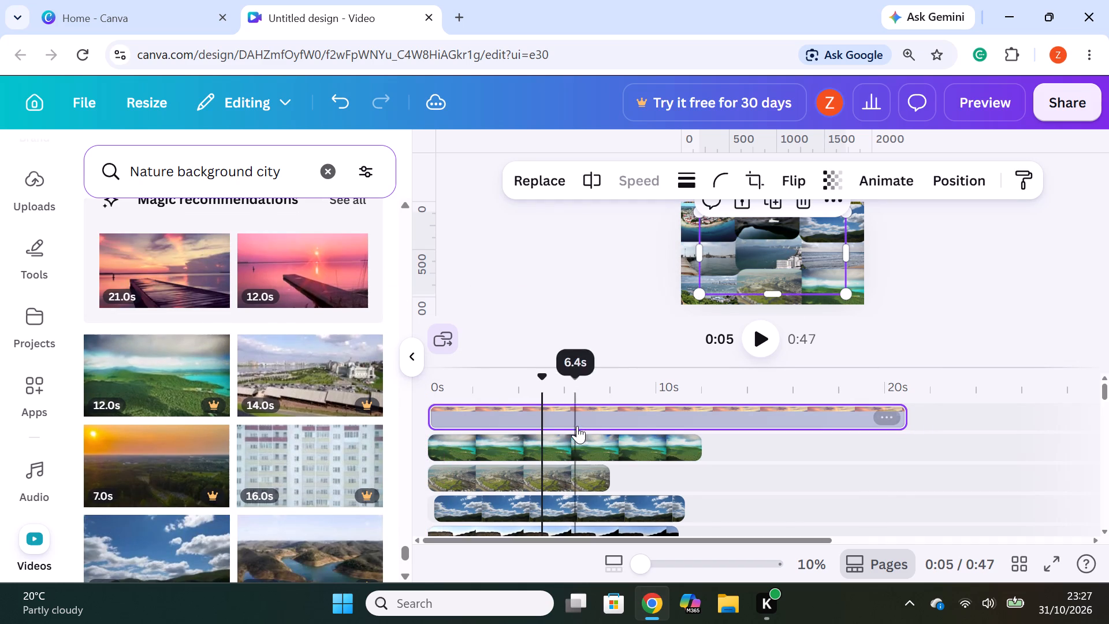
Split the sunset jetty clip at about 13.3 s and delete the part after the split.
right_click(746, 402)
left_click(730, 413)
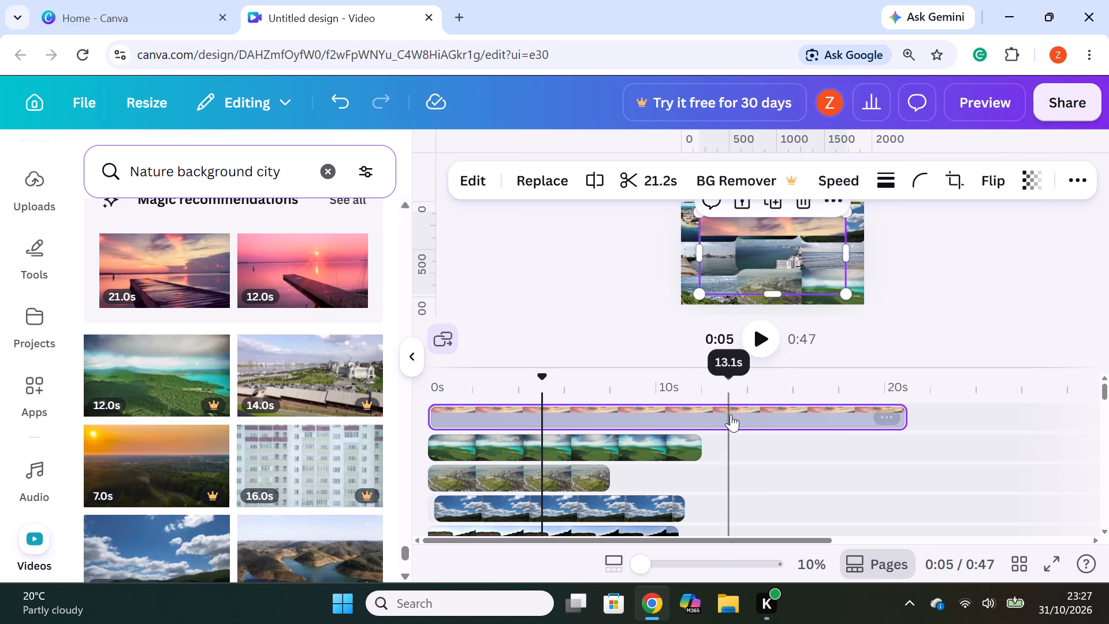
left_click(732, 414)
right_click(732, 414)
left_click(783, 554)
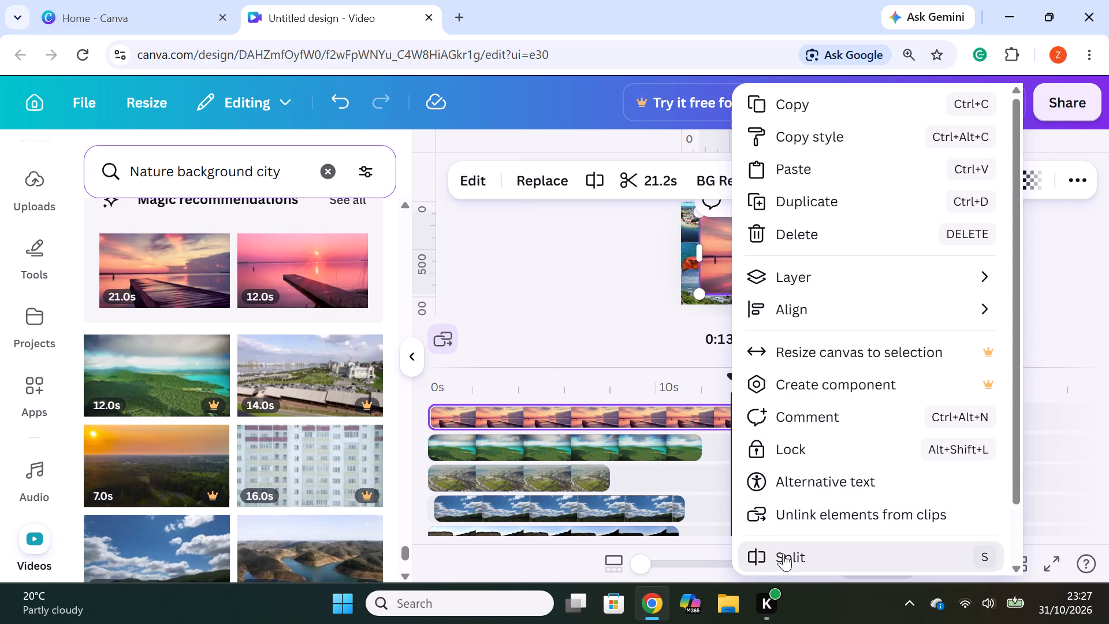
right_click(799, 419)
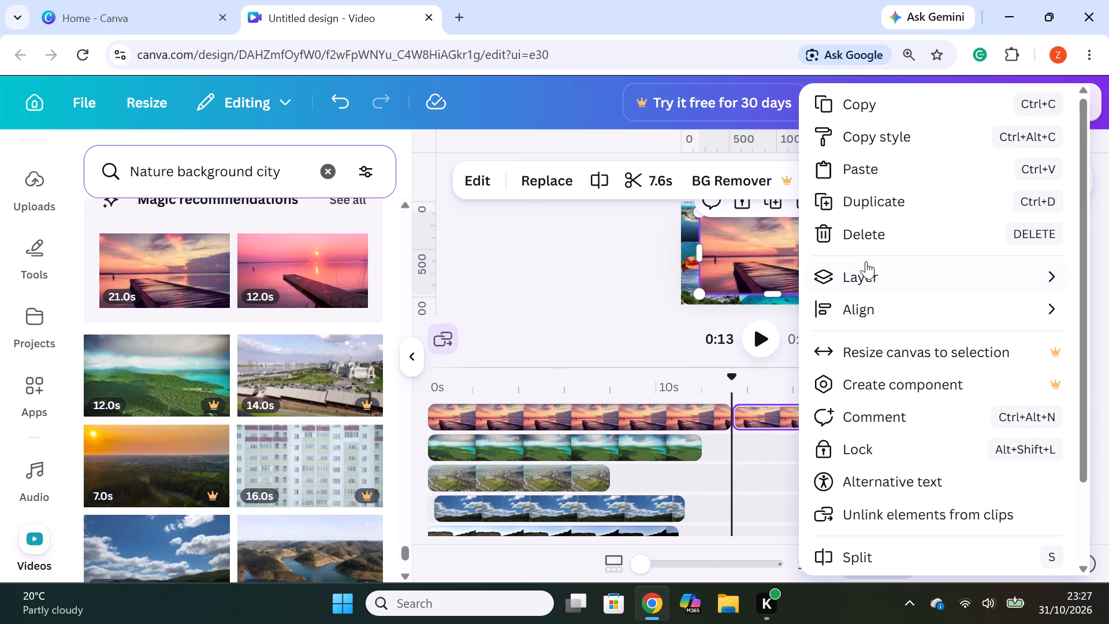
left_click(864, 244)
Round the sunset jetty clip's corners, shrink it, and fit it into the collage's middle-right cell.
left_click(607, 412)
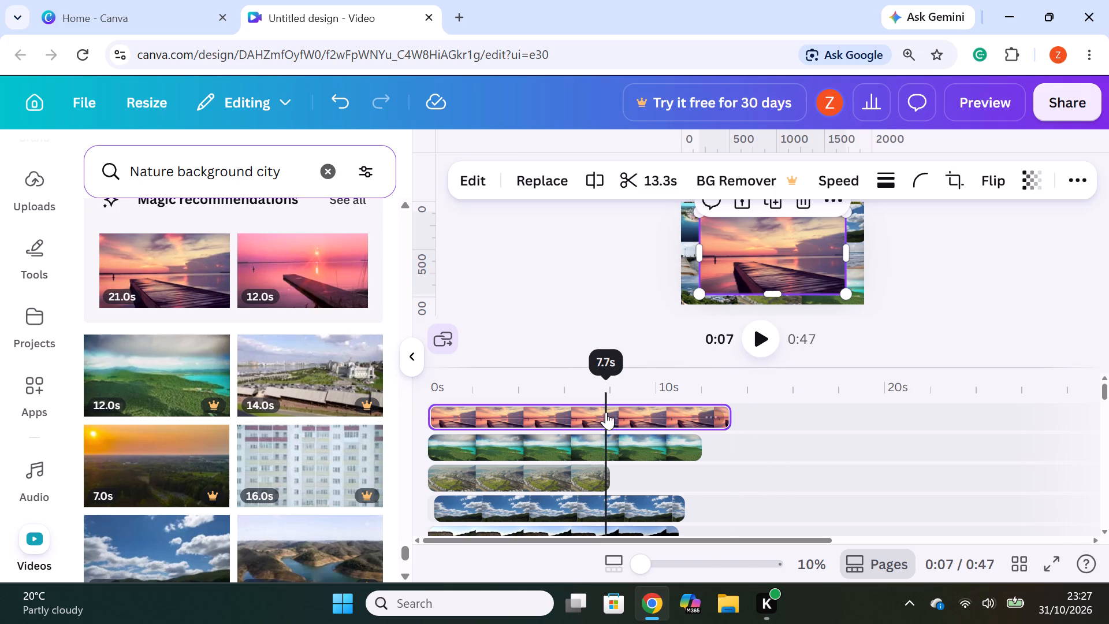
left_click(907, 184)
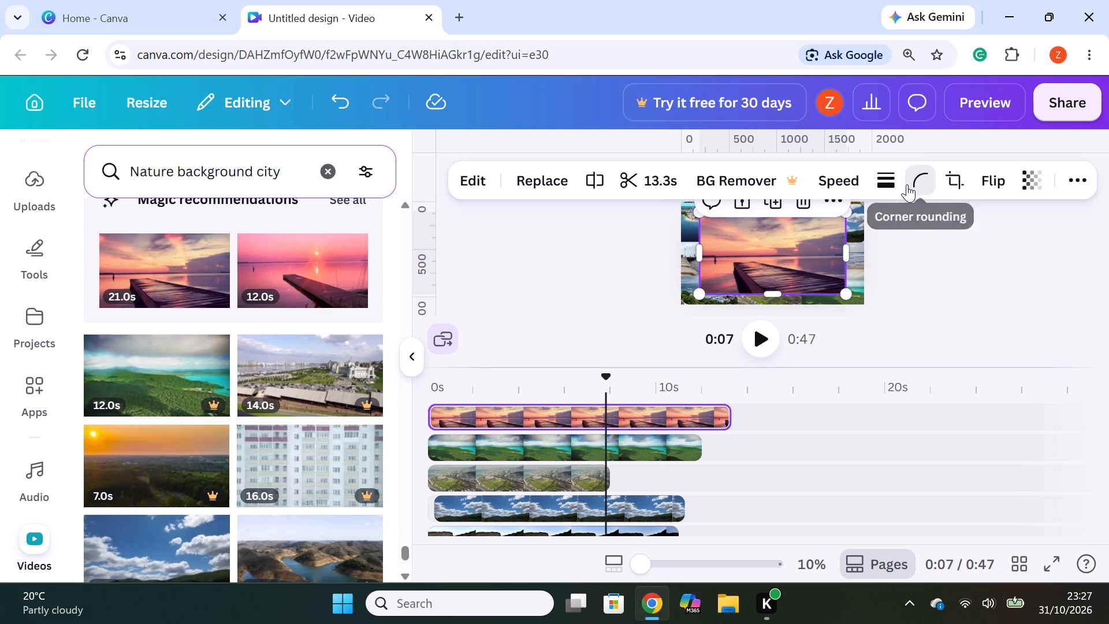
left_click_drag(819, 265, 1053, 300)
left_click(992, 337)
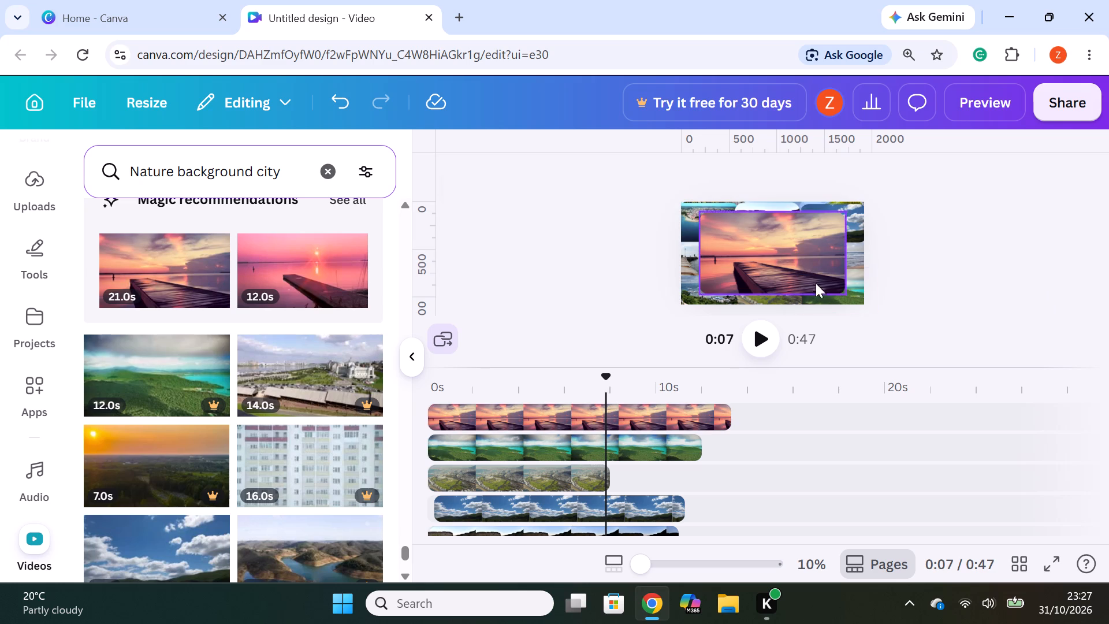
left_click(813, 277)
left_click_drag(850, 293, 790, 252)
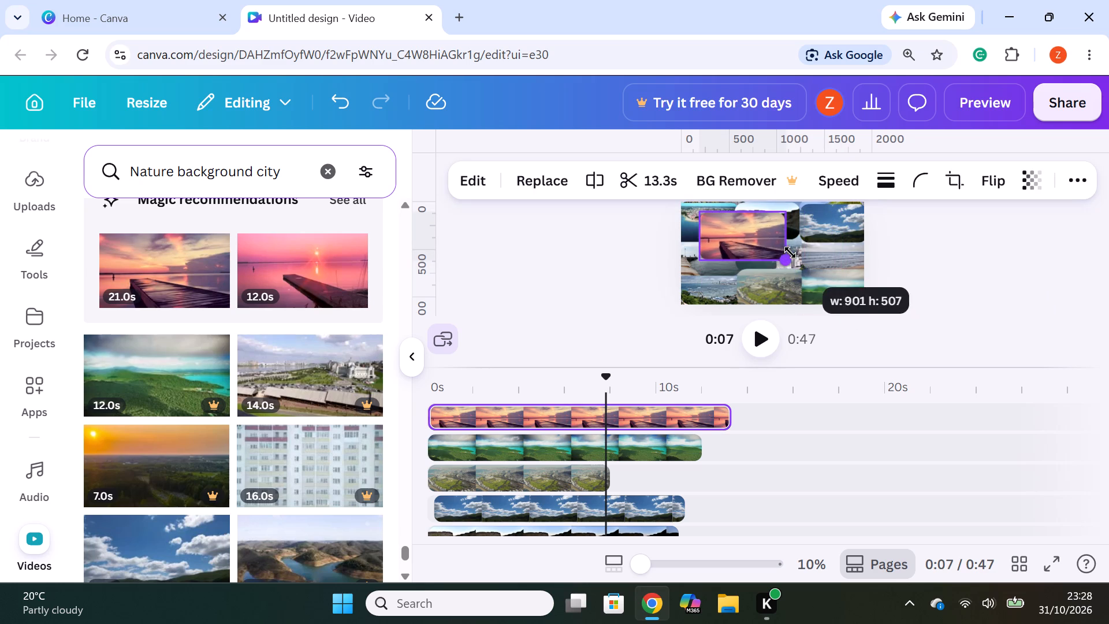
left_click_drag(790, 252, 768, 249)
left_click_drag(724, 231, 827, 258)
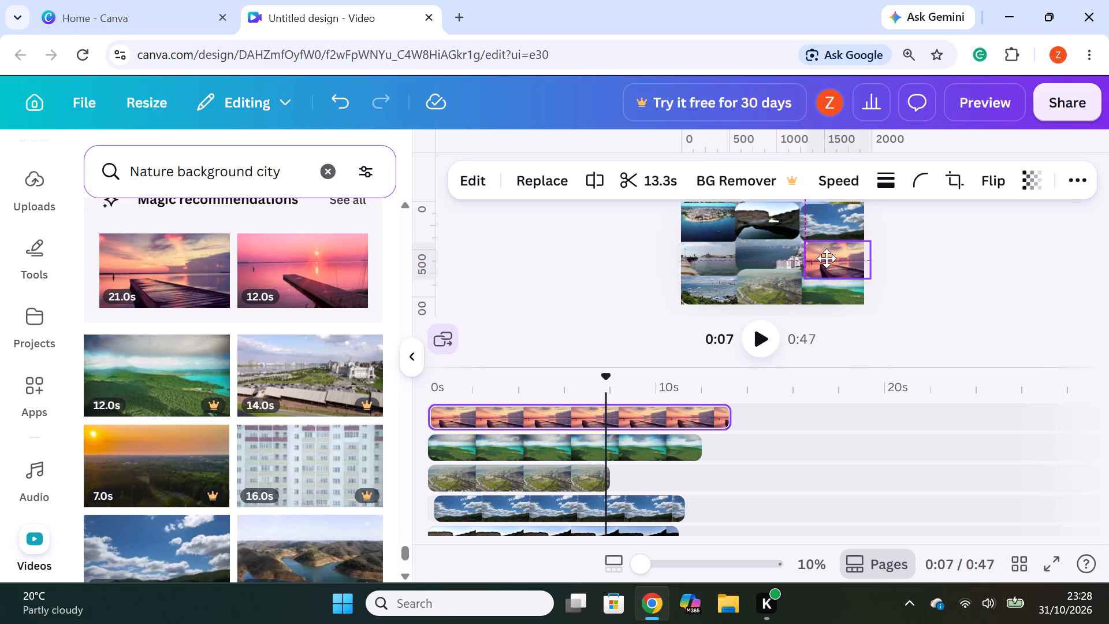
left_click_drag(827, 258, 825, 258)
left_click(937, 285)
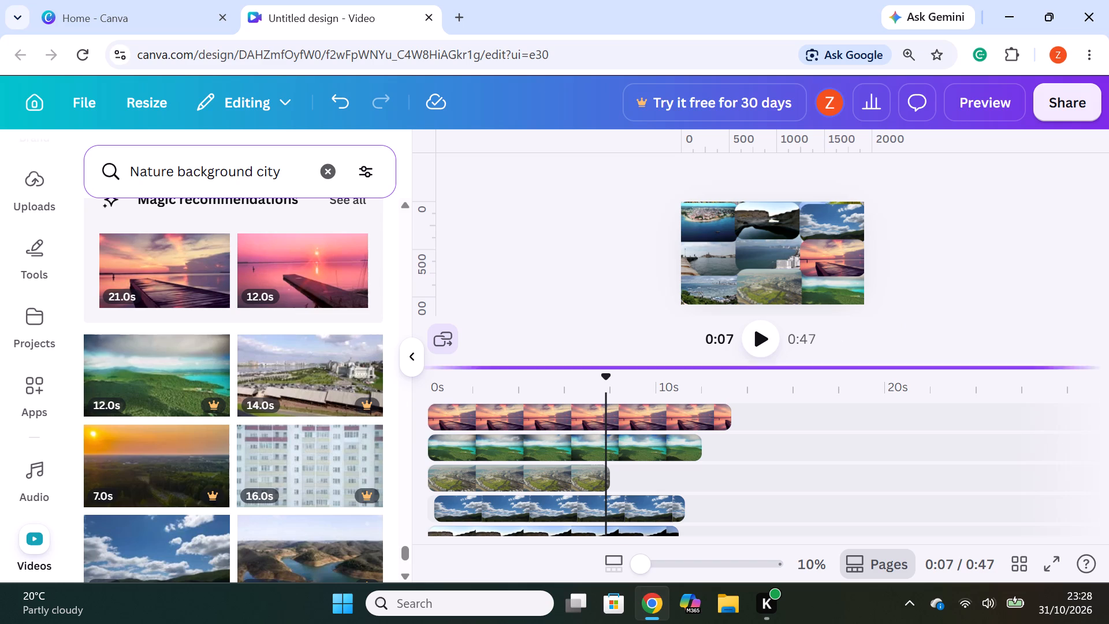
Add the 15-second clip of a motorboat crossing a mountain-backed bay on a new top track, near the timeline's start.
scroll(300, 407, "down", 3)
scroll(240, 423, "down", 1)
left_click_drag(177, 387, 526, 411)
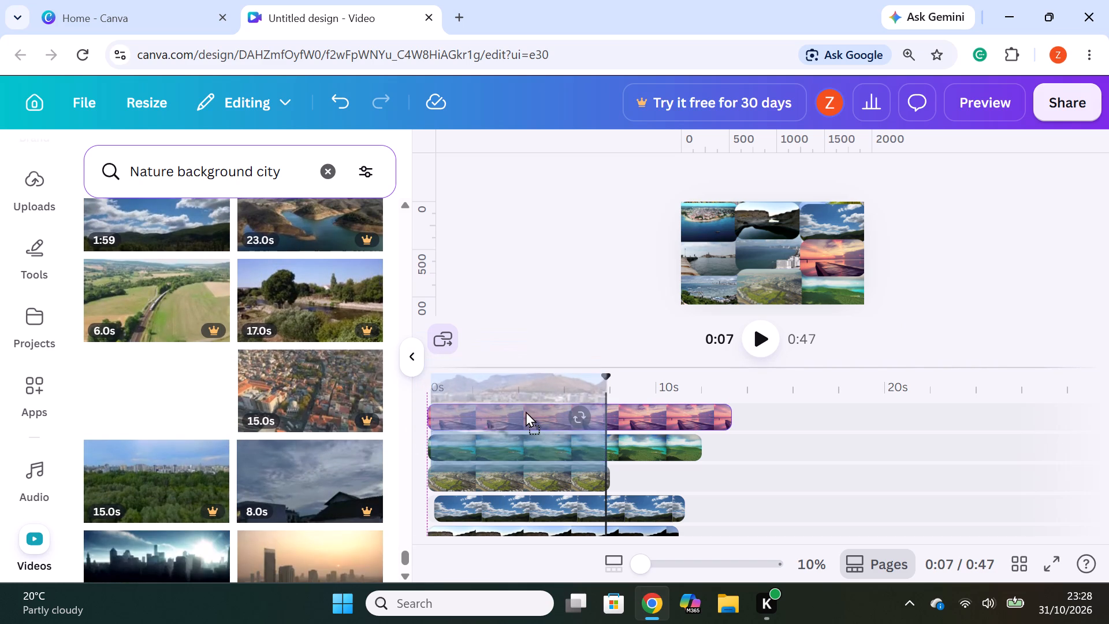
left_click_drag(526, 411, 528, 402)
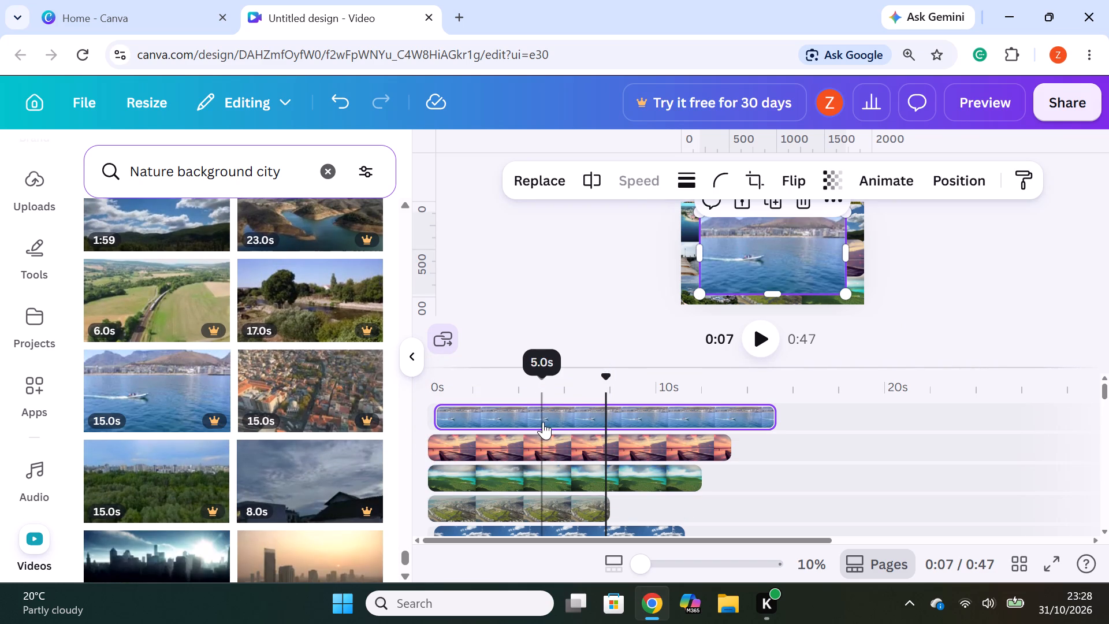
Set the motorboat clip's corner rounding to 100, shrink it, and fit it into the collage's top-right cell.
left_click(538, 417)
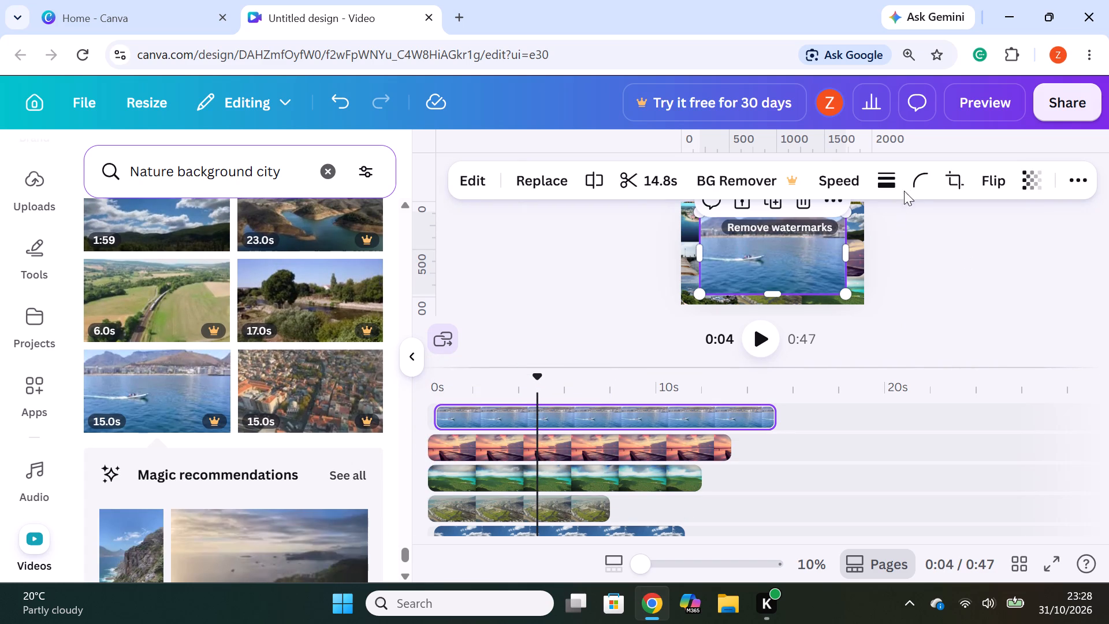
left_click(918, 185)
left_click_drag(838, 256, 1008, 268)
left_click(984, 309)
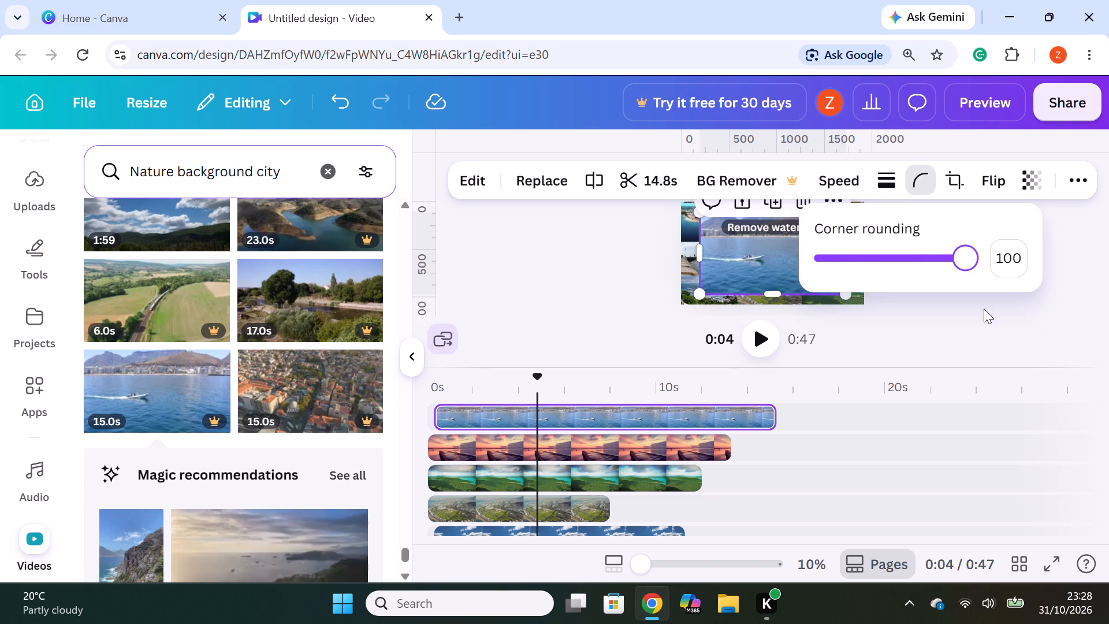
left_click_drag(848, 294, 790, 245)
left_click_drag(773, 243, 865, 255)
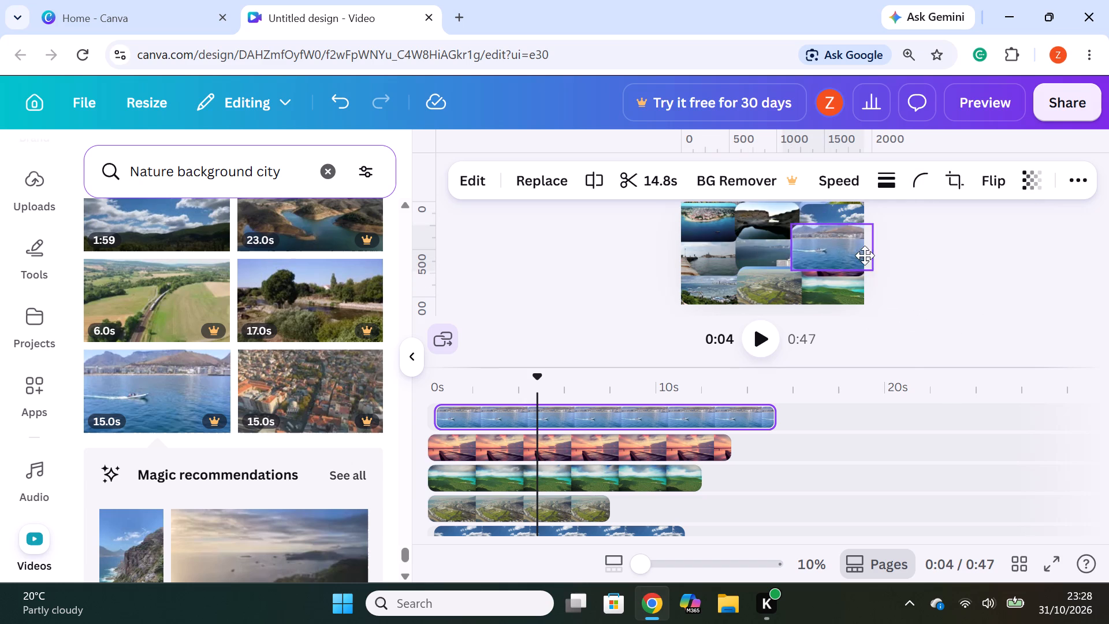
left_click_drag(865, 255, 859, 228)
left_click_drag(869, 246, 865, 238)
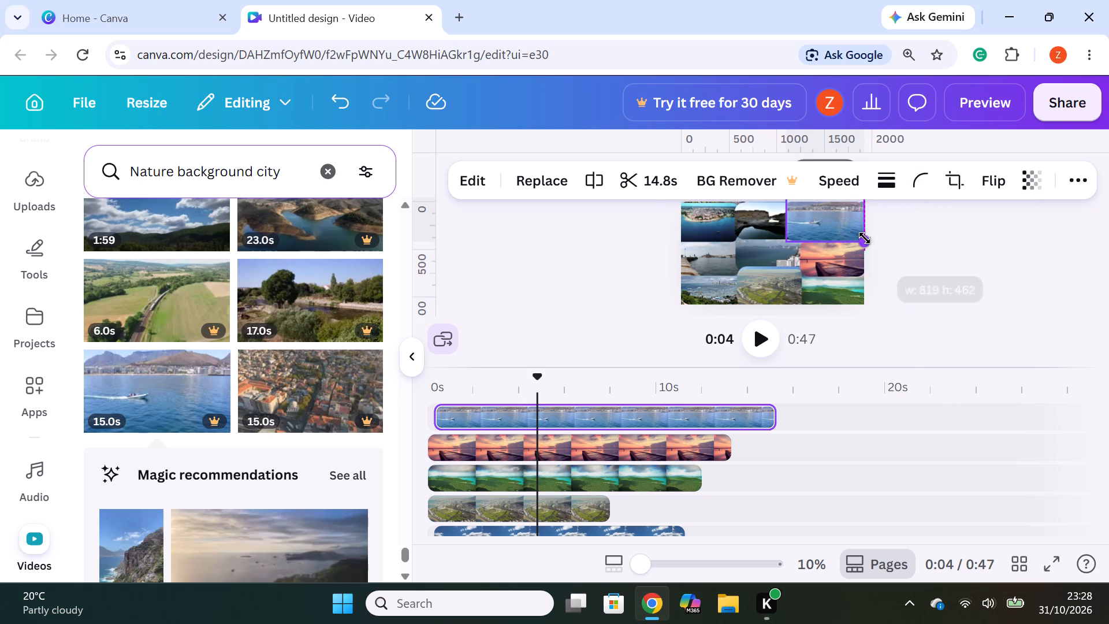
left_click_drag(865, 238, 864, 236)
left_click_drag(832, 221, 843, 220)
left_click(975, 266)
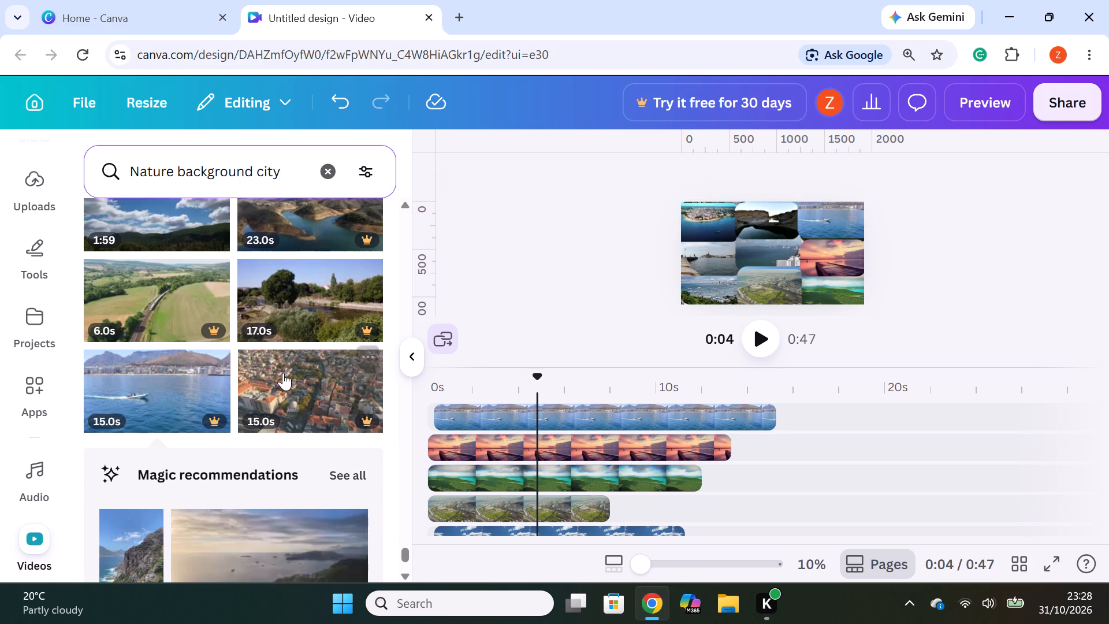
Add the 24-second clip of waves on a sandy beach on a new top track, starting at 0 s.
scroll(278, 377, "down", 5)
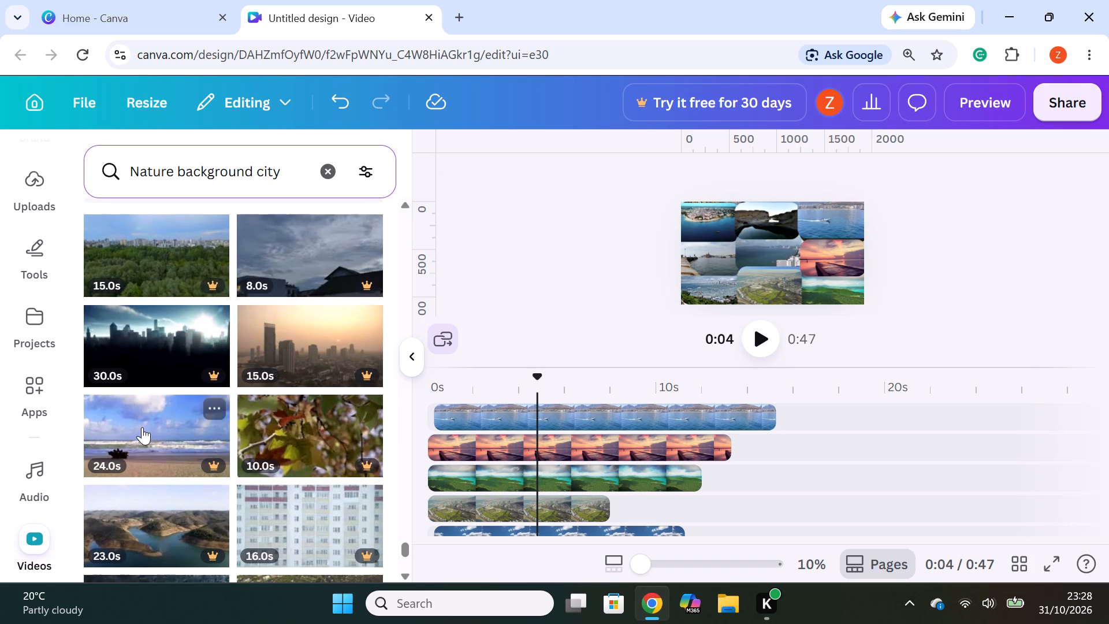
left_click_drag(142, 426, 545, 399)
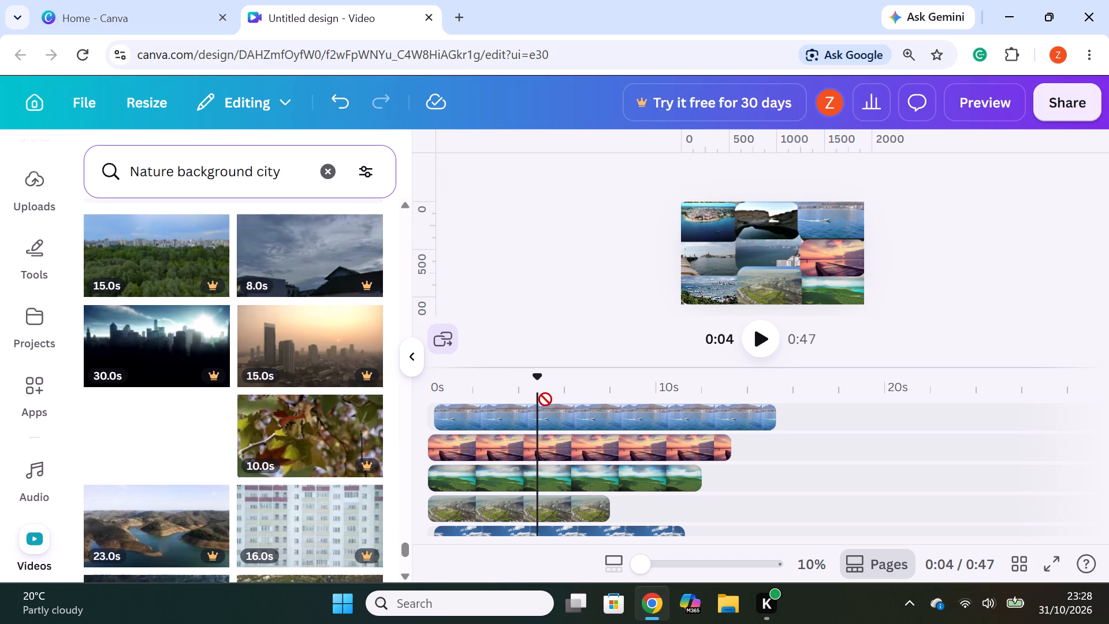
left_click_drag(545, 399, 548, 402)
left_click_drag(580, 414, 552, 411)
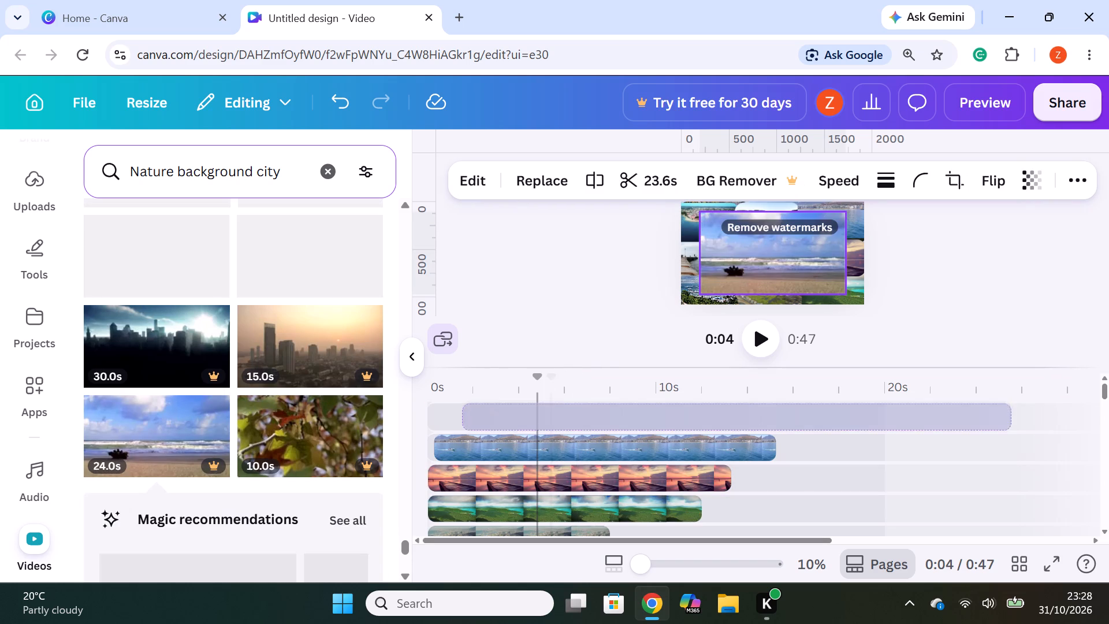
left_click_drag(552, 411, 518, 412)
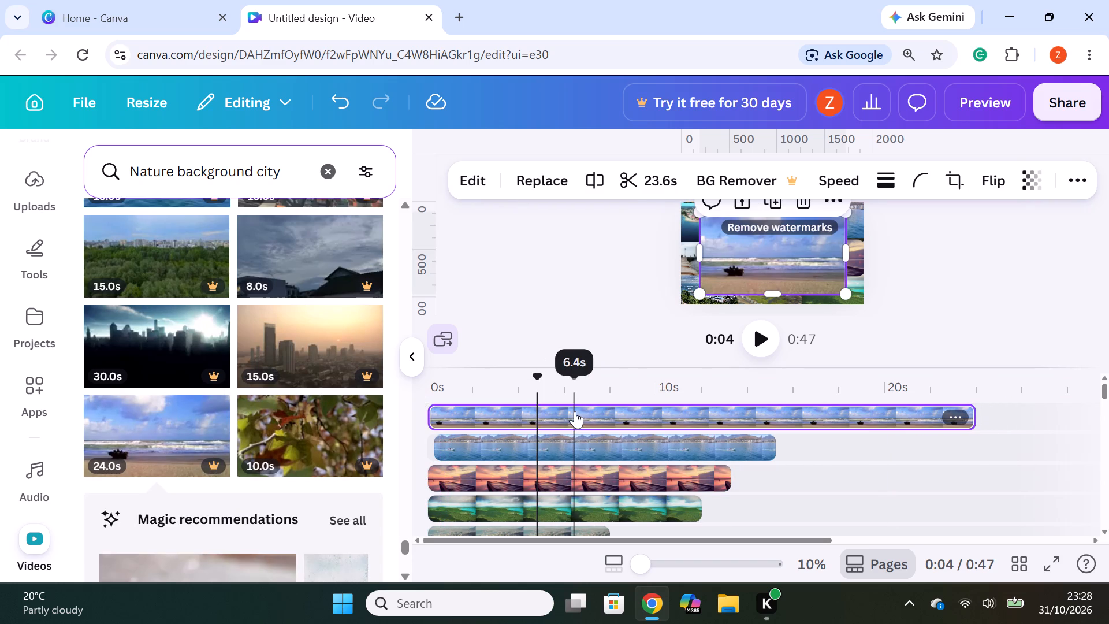
Round the corners of the 24-second sandy beach waves clip.
left_click(928, 174)
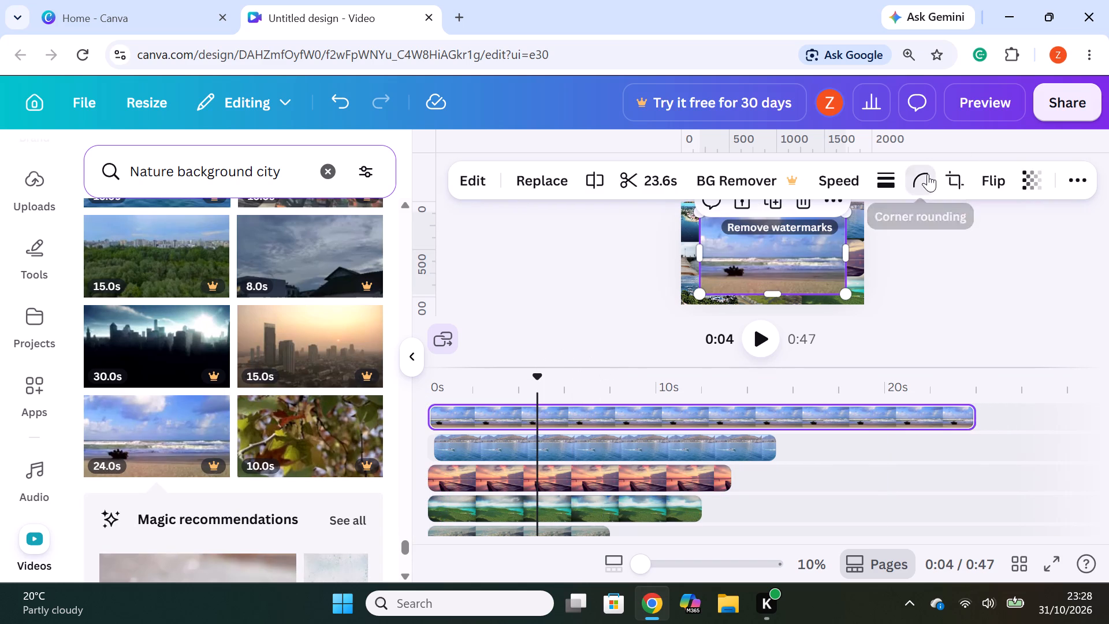
left_click_drag(823, 266, 1032, 276)
left_click(998, 313)
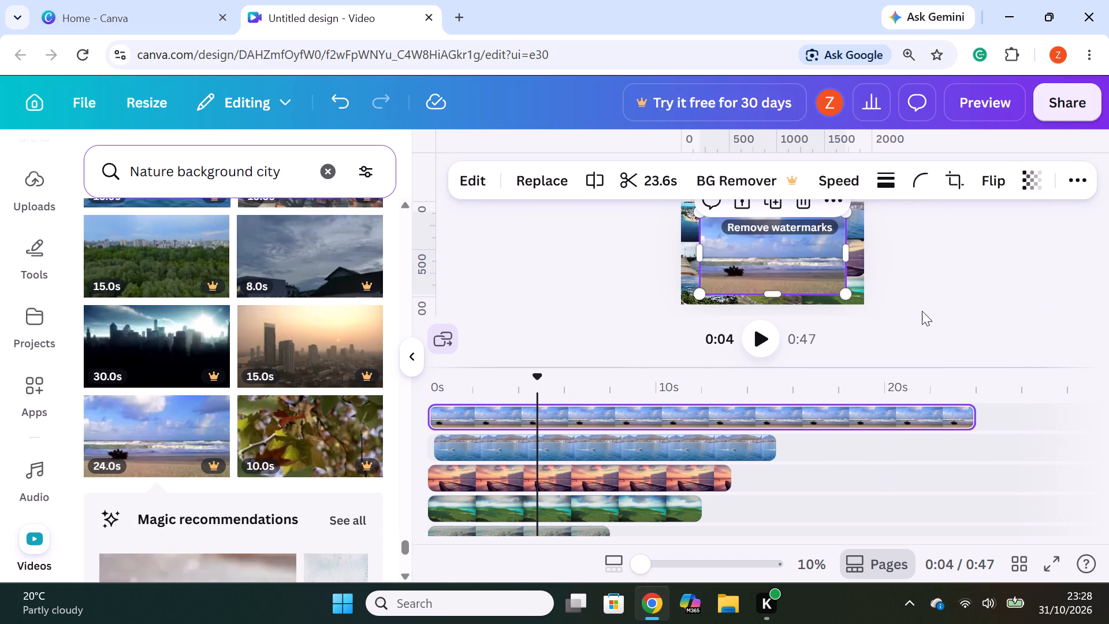
Shrink the 24-second sandy beach waves clip to roughly the size of one collage cell.
left_click_drag(849, 289, 801, 248)
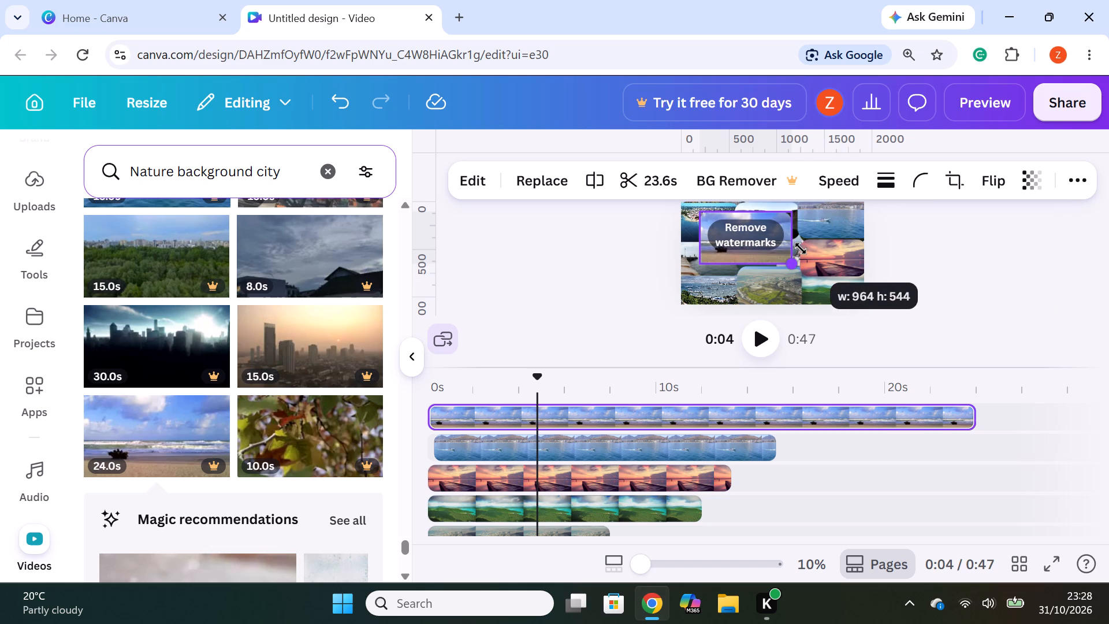
left_click_drag(801, 248, 814, 262)
left_click_drag(801, 271, 801, 269)
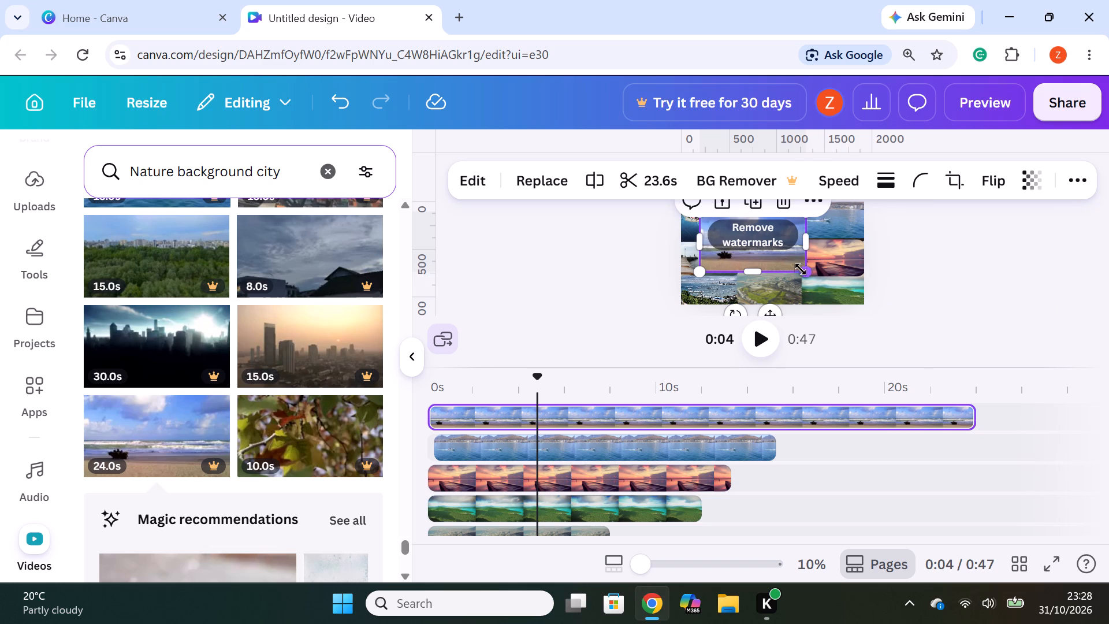
left_click_drag(801, 269, 780, 254)
left_click_drag(769, 250, 767, 253)
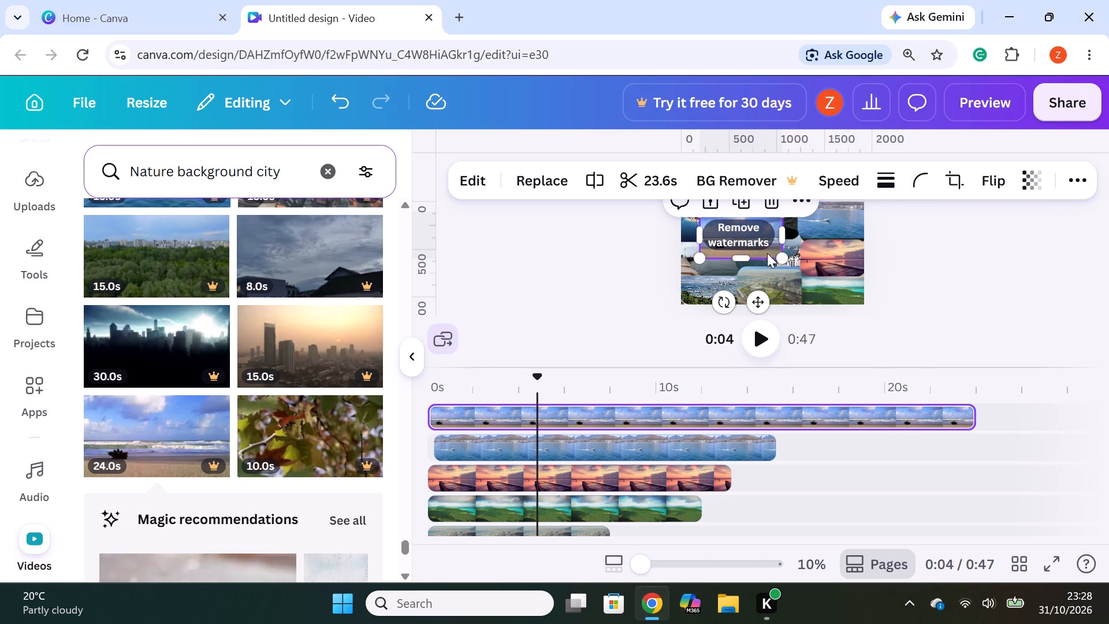
left_click_drag(767, 253, 772, 269)
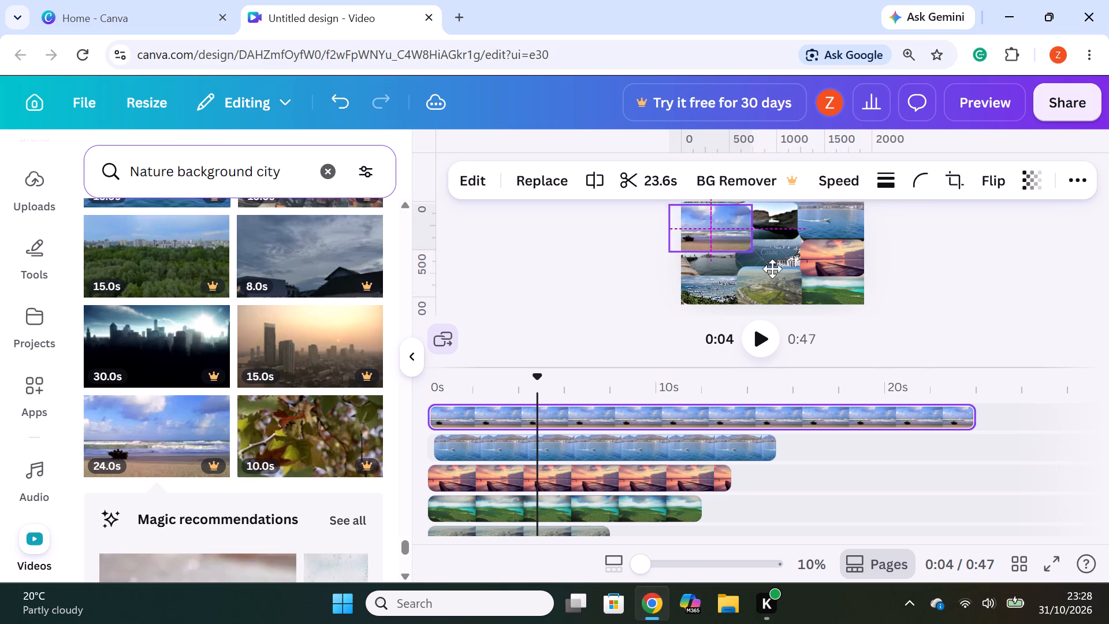
left_click_drag(772, 269, 798, 301)
left_click_drag(811, 314, 798, 296)
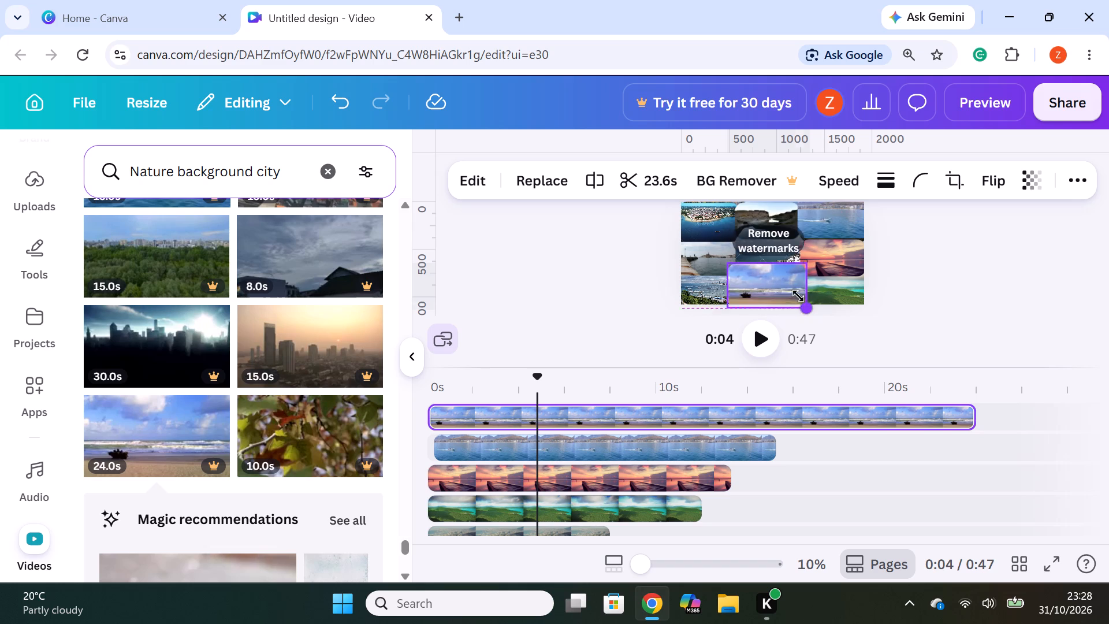
left_click_drag(798, 296, 807, 302)
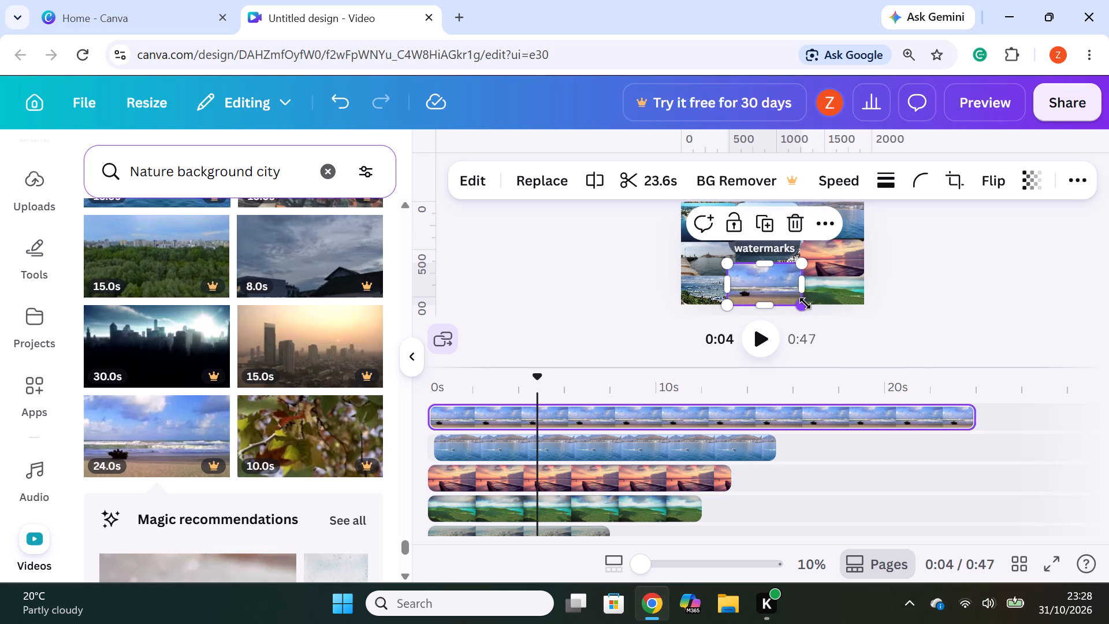
left_click(805, 303)
left_click(802, 302)
Position the 24-second sandy beach waves clip over the collage's top-middle cell.
left_click_drag(772, 283, 781, 286)
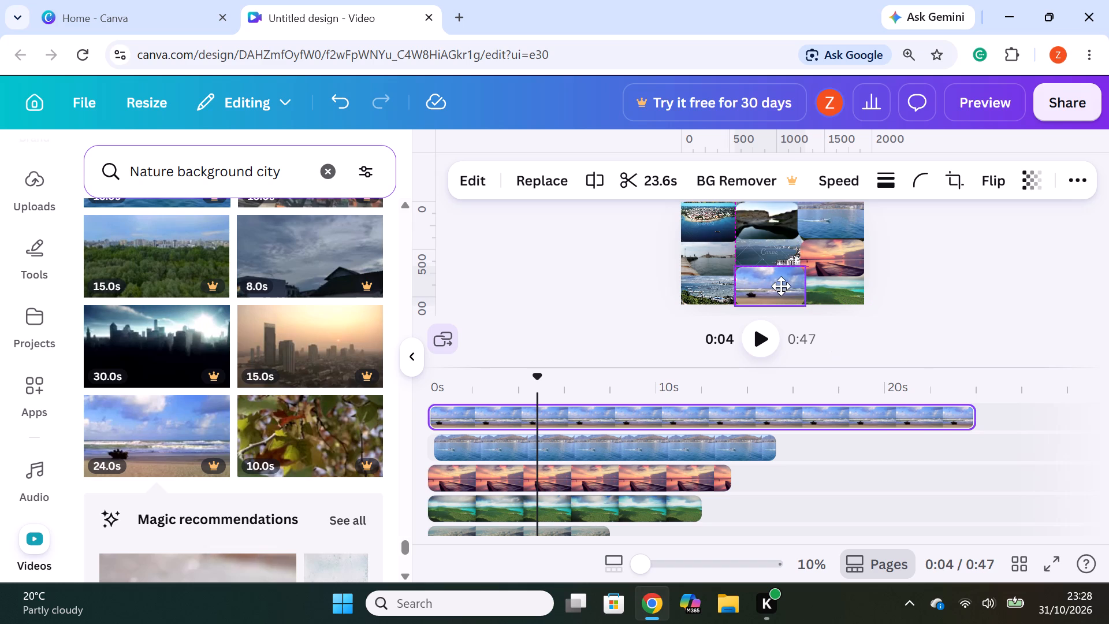
left_click_drag(781, 286, 781, 287)
left_click(781, 287)
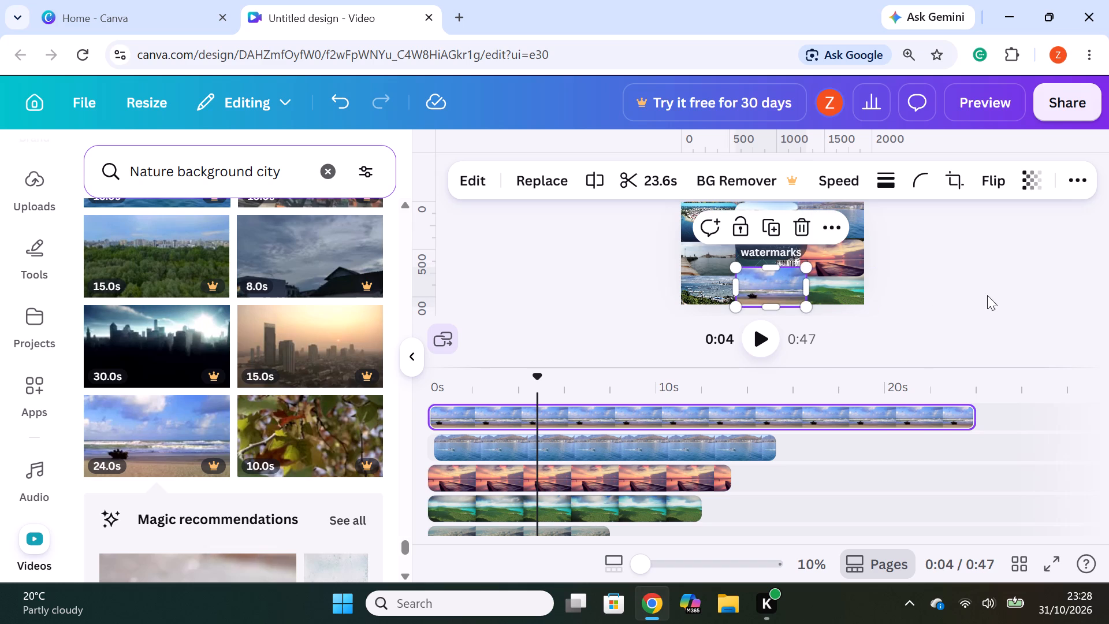
left_click(988, 295)
left_click(786, 281)
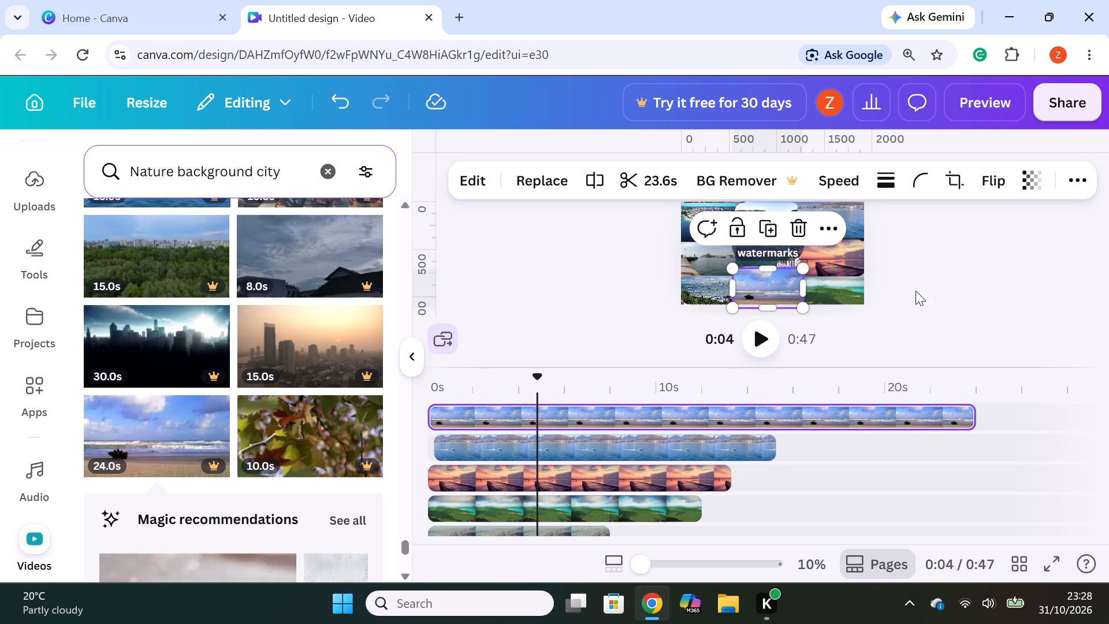
left_click(1002, 320)
left_click_drag(769, 297, 768, 297)
left_click_drag(768, 297, 771, 230)
left_click(956, 266)
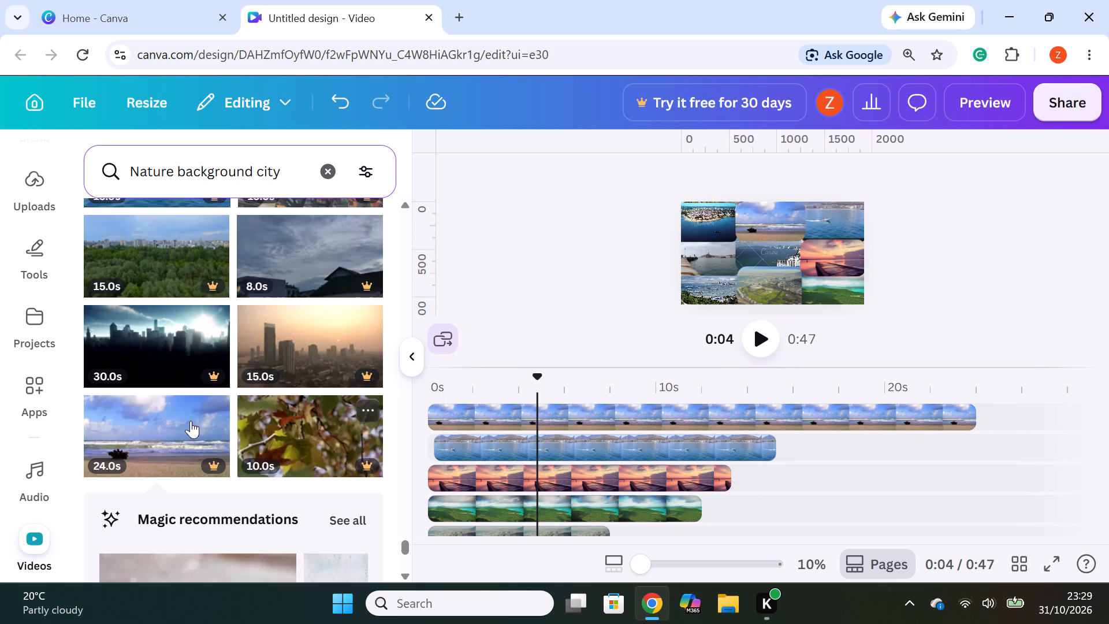
Add the 10-second close-up clip of sparkling water washing over sand on a new top track, starting at 0 s.
scroll(190, 420, "down", 4)
left_click_drag(205, 277, 336, 305)
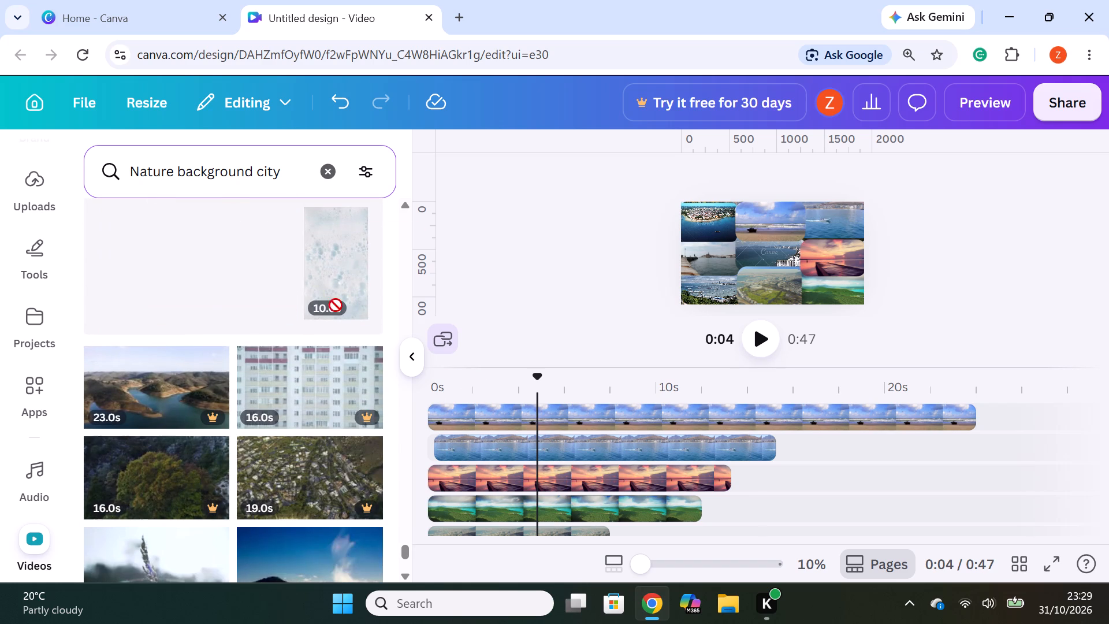
left_click_drag(336, 305, 624, 400)
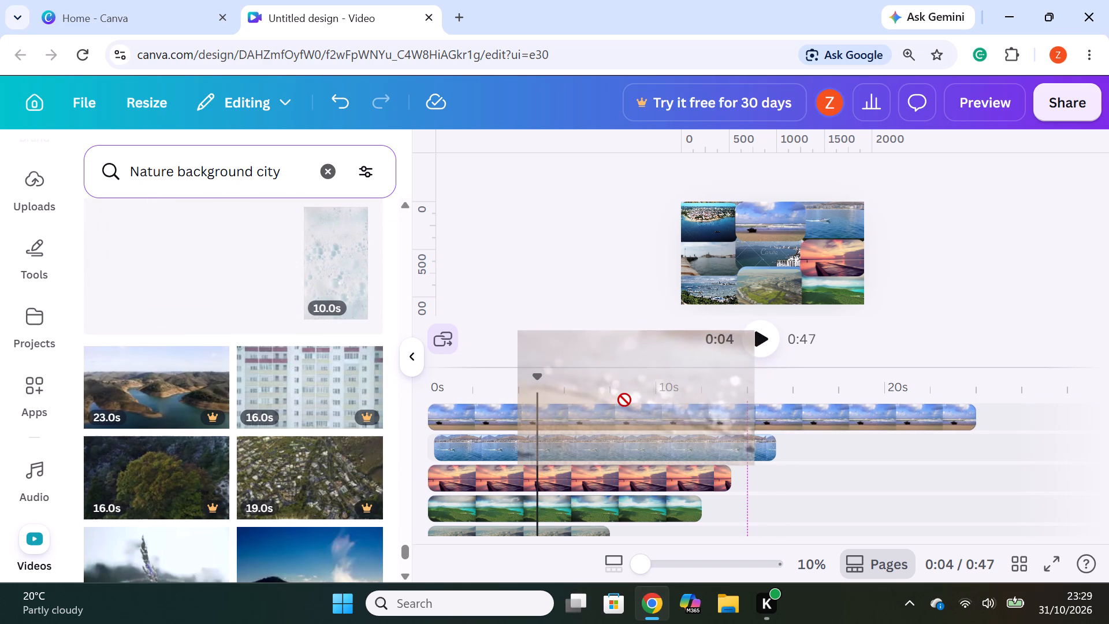
left_click_drag(624, 400, 626, 402)
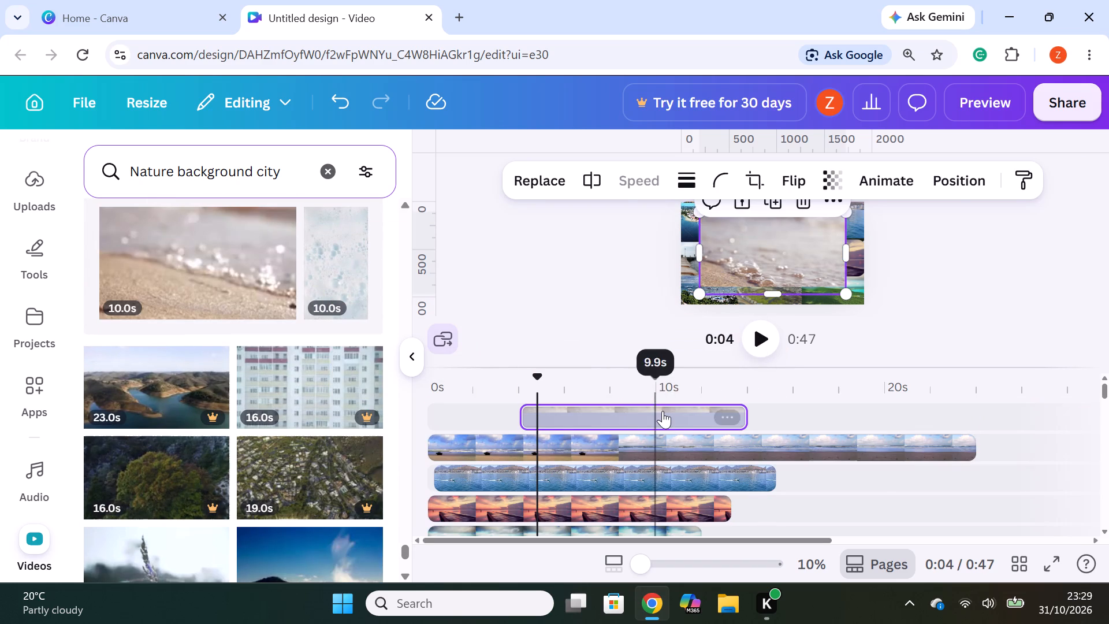
left_click_drag(663, 411, 568, 407)
Set the sparkling shoreline clip's corner rounding to 100.
left_click(787, 269)
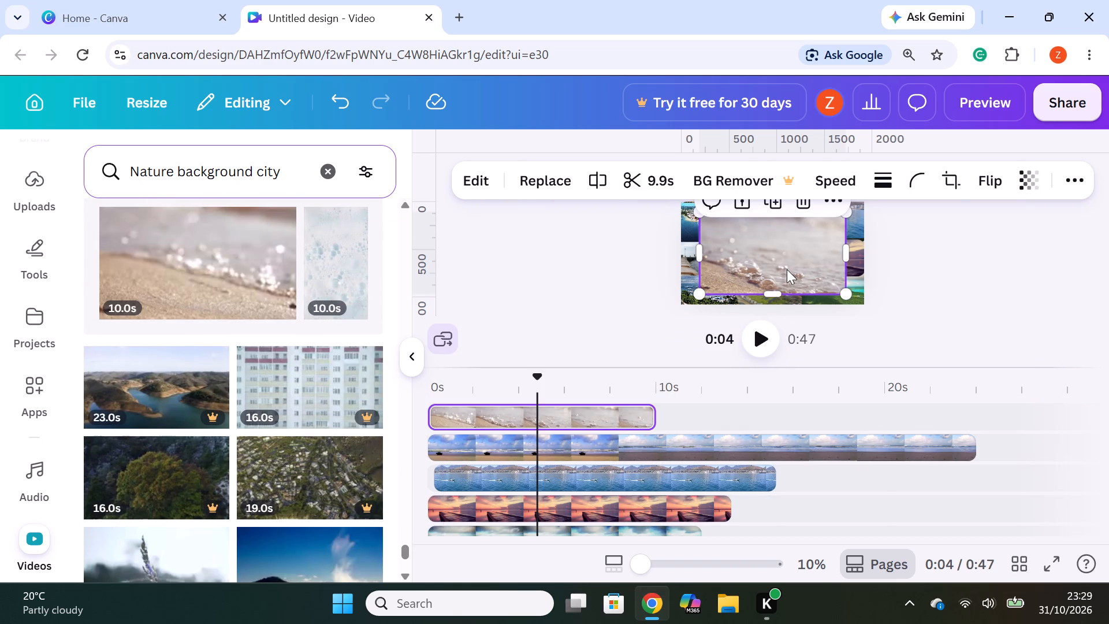
left_click(794, 263)
left_click(921, 177)
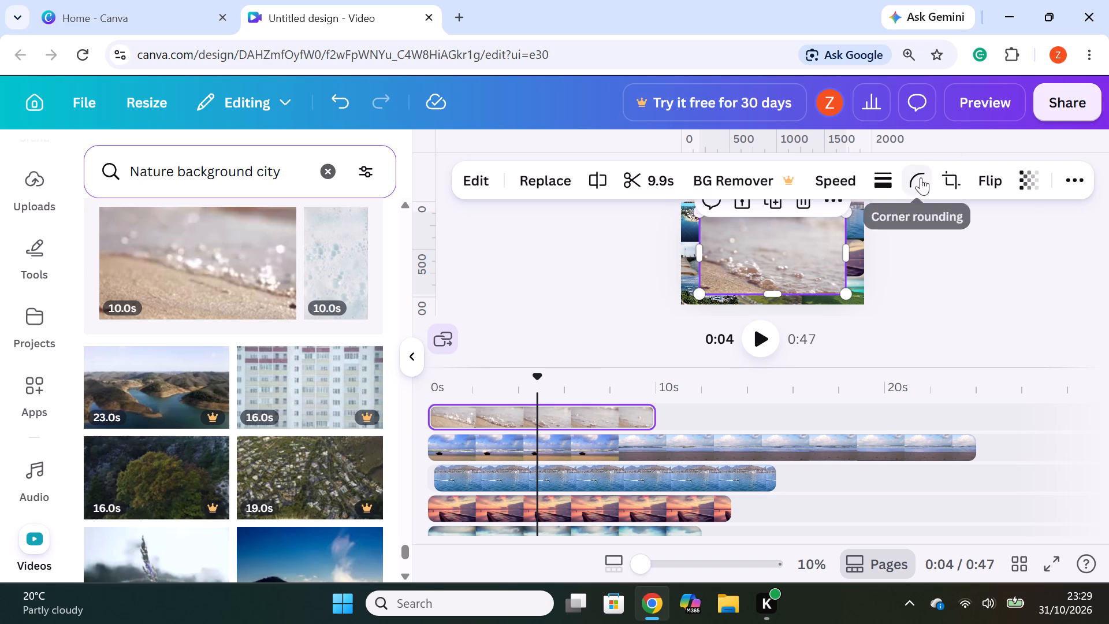
left_click_drag(827, 265, 997, 262)
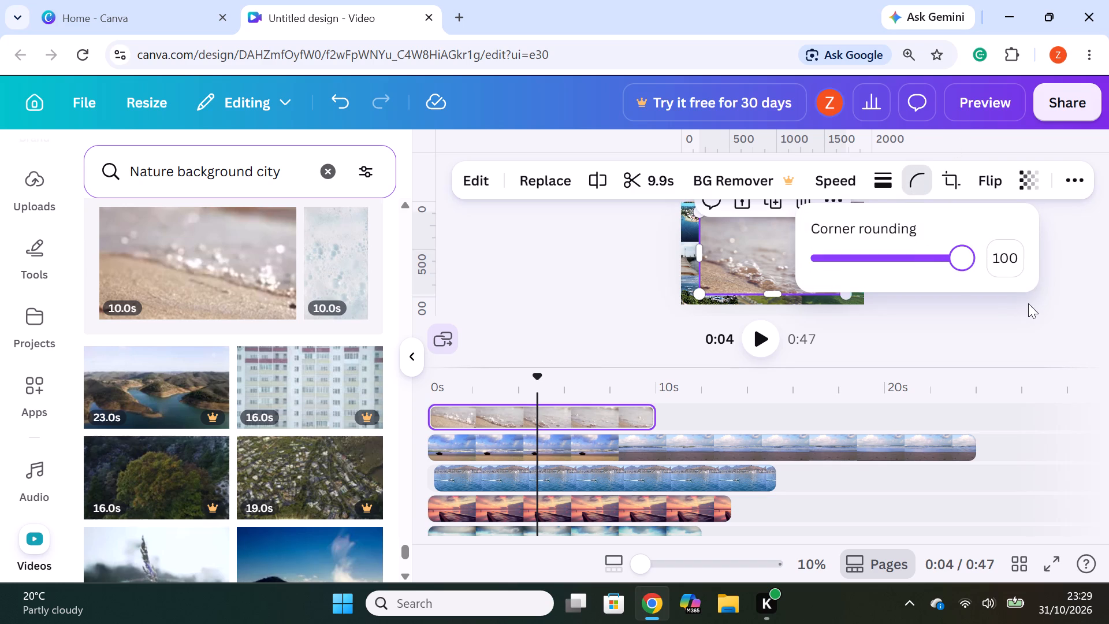
left_click(1028, 303)
Shrink the sparkling shoreline clip and fit it into the collage's centre cell.
left_click_drag(850, 295, 799, 246)
left_click_drag(732, 238, 773, 248)
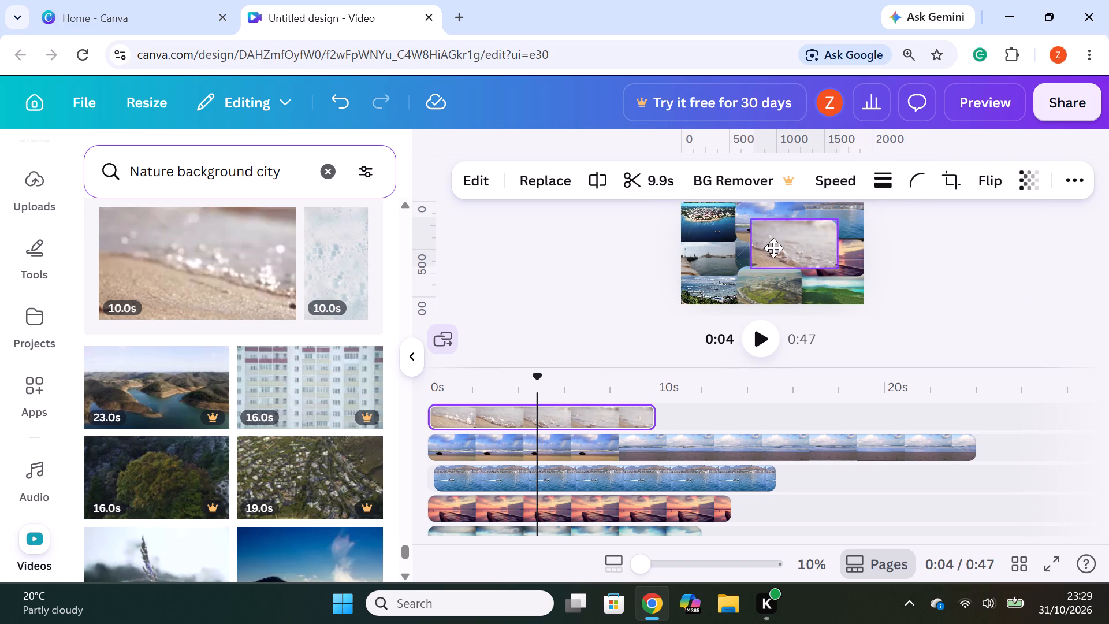
left_click_drag(773, 248, 764, 252)
left_click_drag(820, 275, 809, 261)
left_click_drag(761, 242, 766, 251)
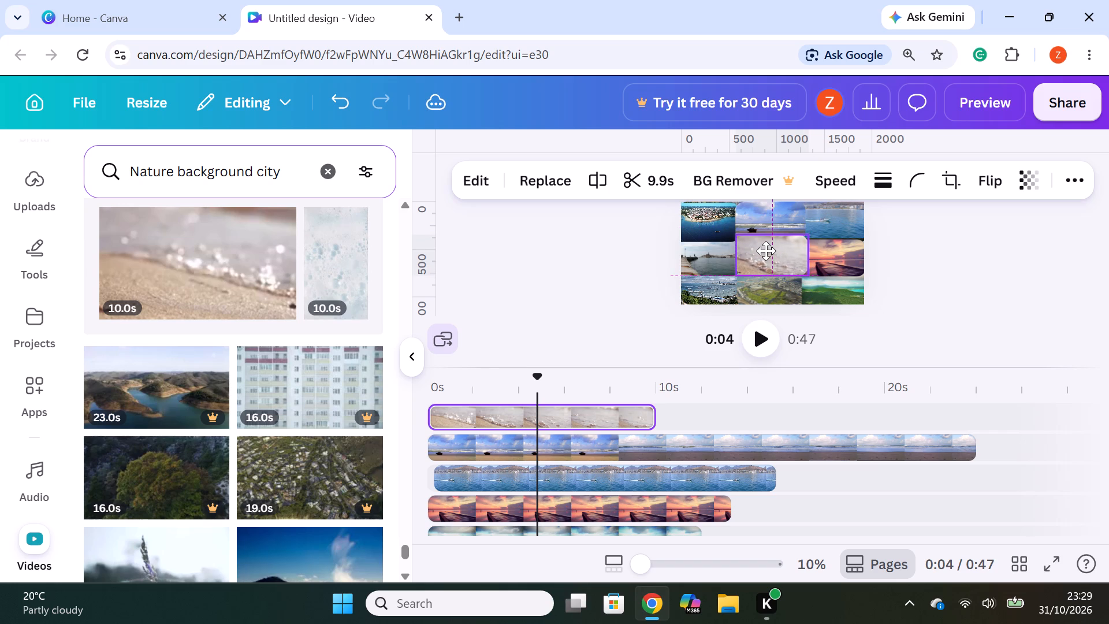
left_click_drag(766, 251, 764, 251)
left_click_drag(808, 278, 805, 274)
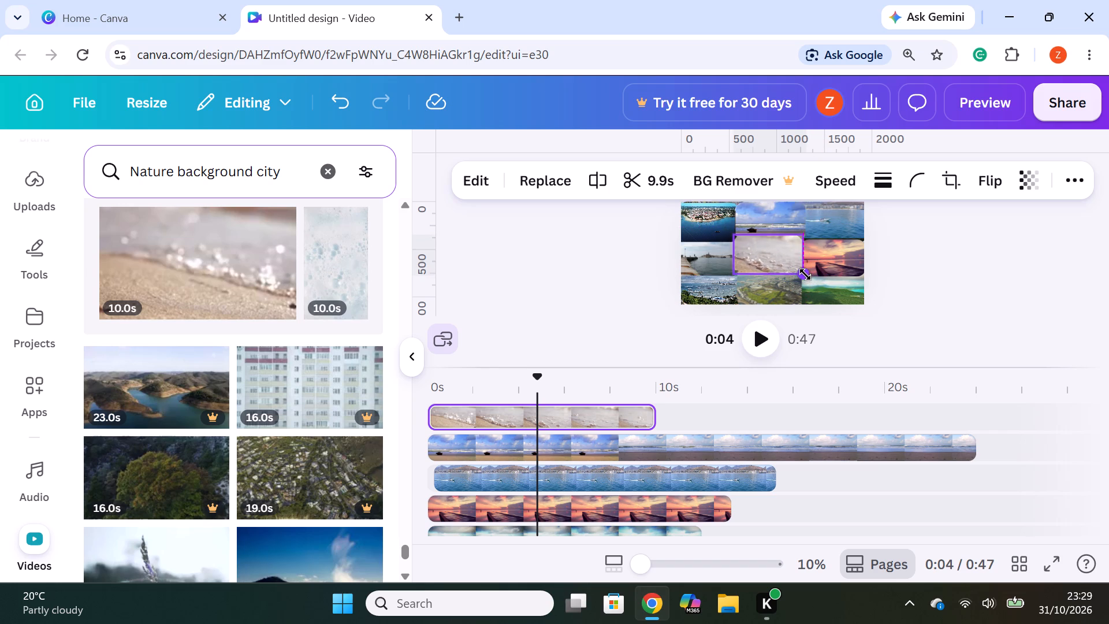
left_click_drag(805, 274, 803, 273)
left_click(779, 250)
left_click(972, 277)
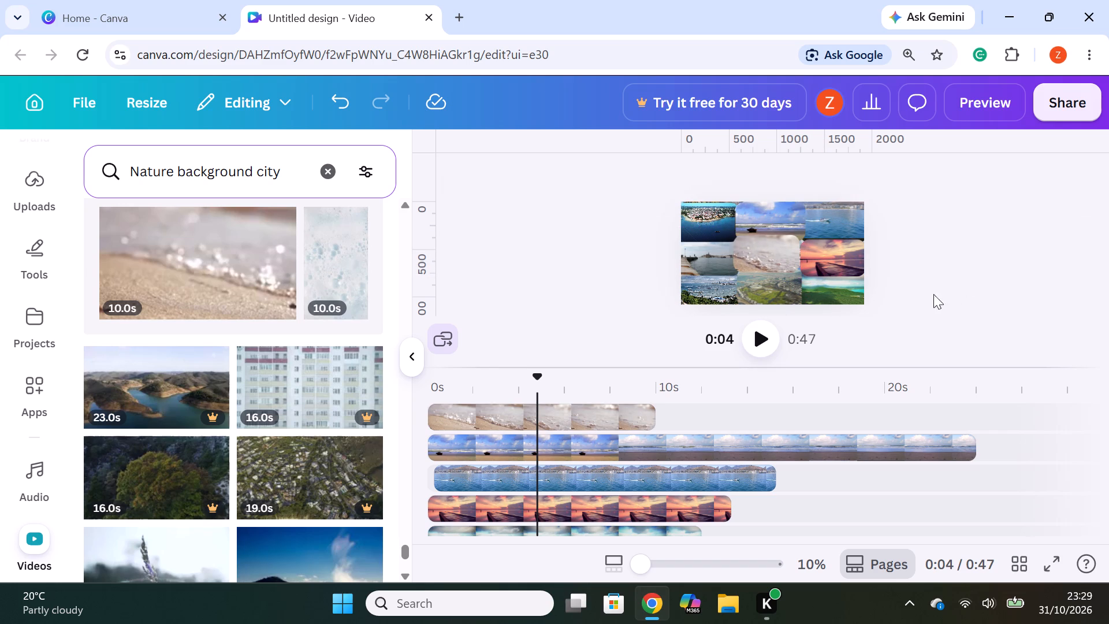
left_click(759, 251)
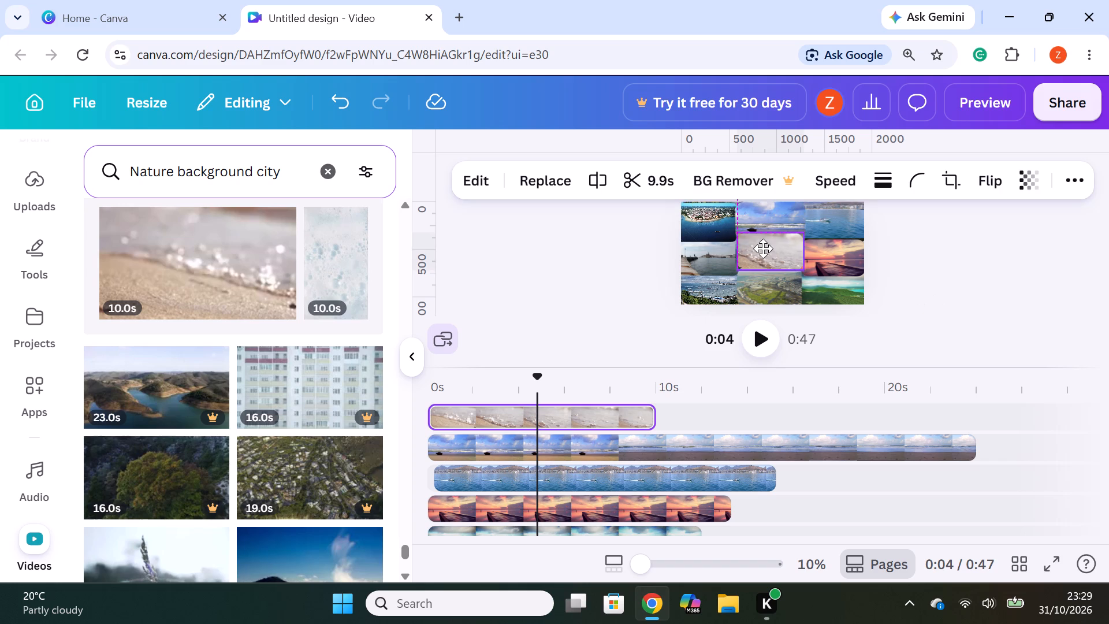
left_click(989, 254)
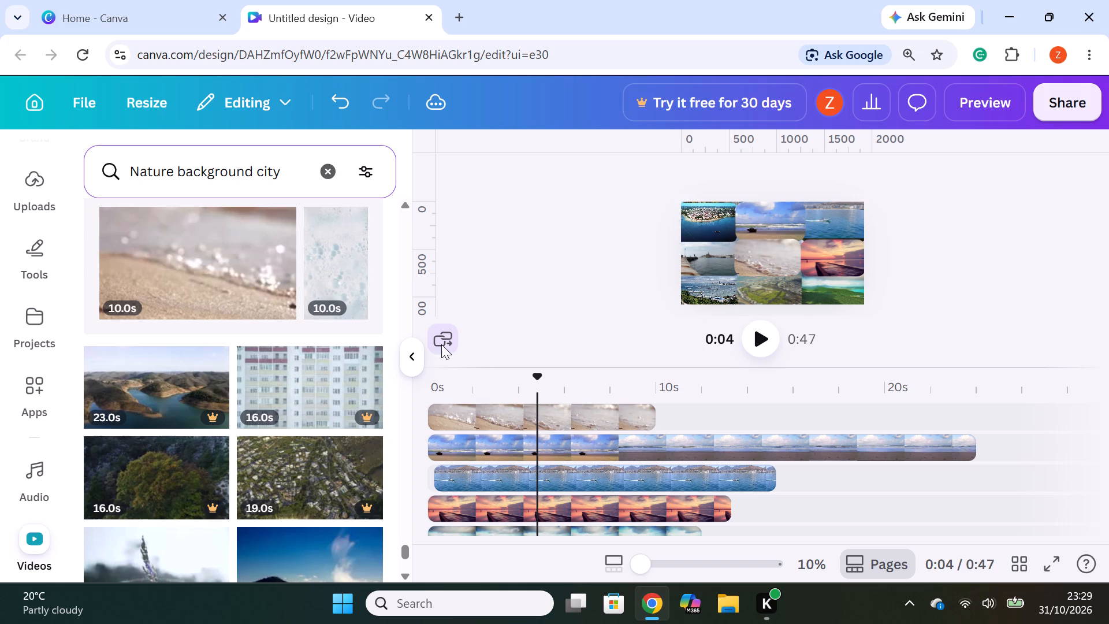
Add the 30-second clip of clouds around a dark mountain ridge under blue sky on a new top track, starting at 0 s.
scroll(170, 380, "down", 3)
scroll(251, 308, "down", 2)
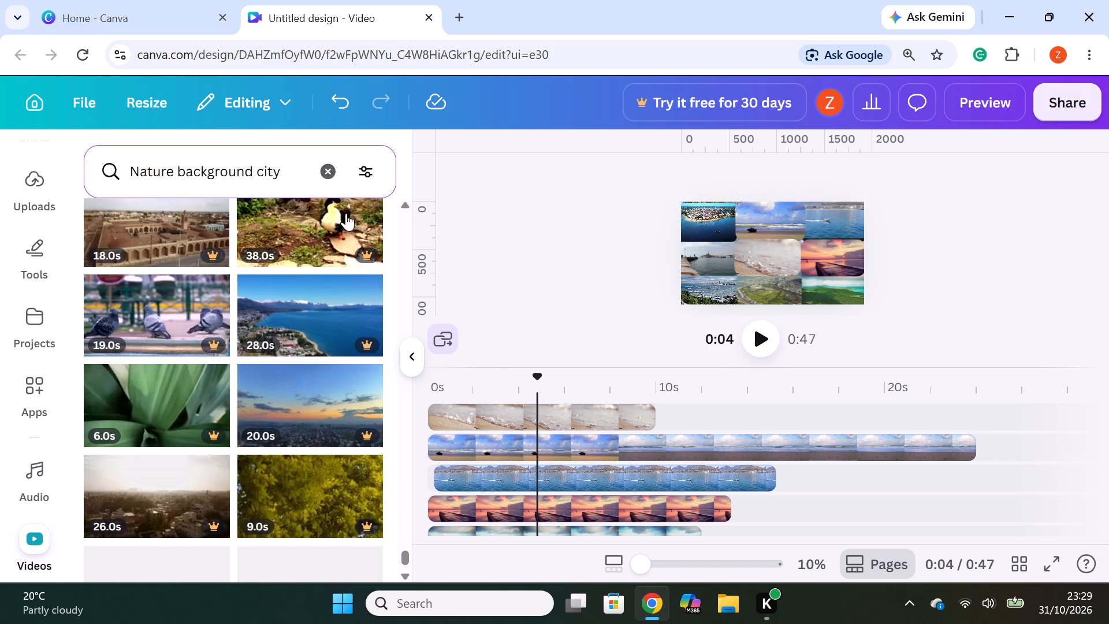
scroll(351, 227, "up", 2)
left_click_drag(310, 314, 552, 399)
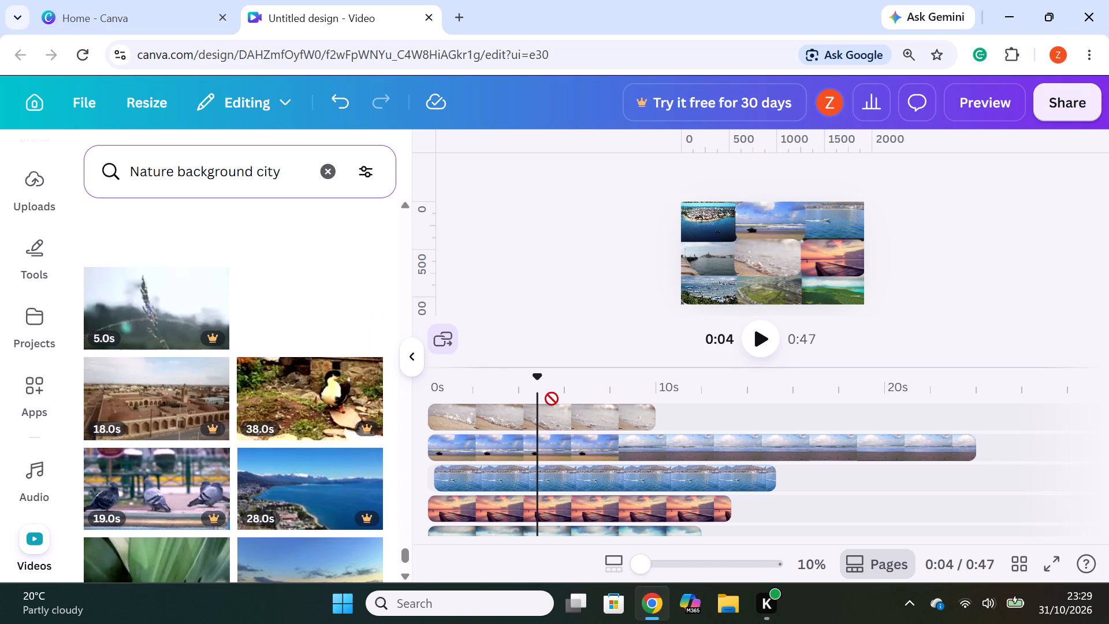
left_click_drag(552, 399, 531, 403)
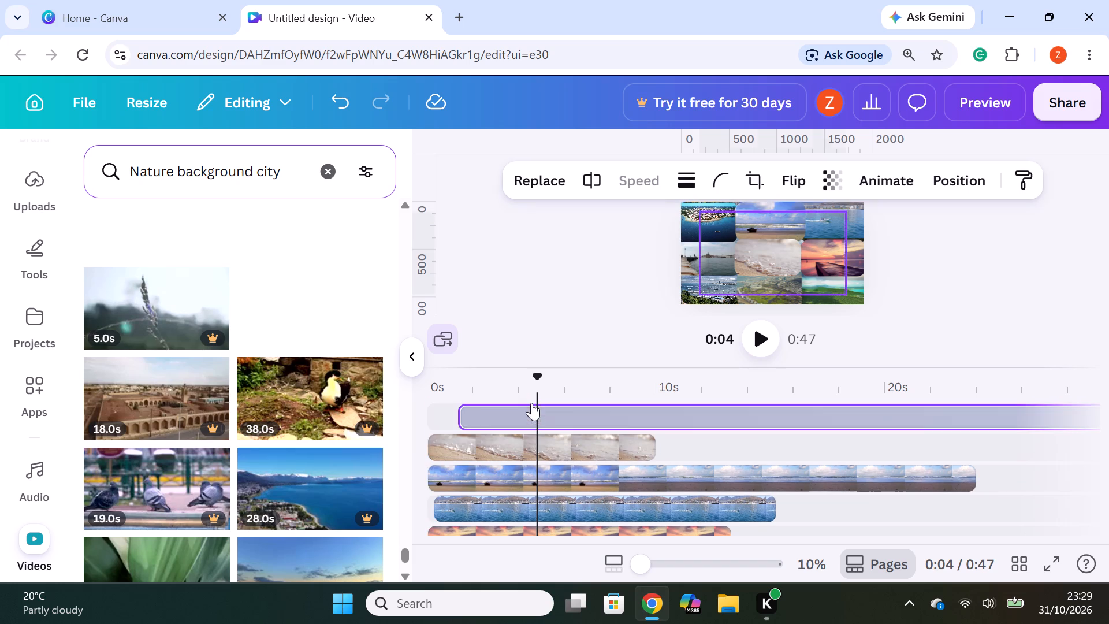
left_click_drag(591, 414, 556, 411)
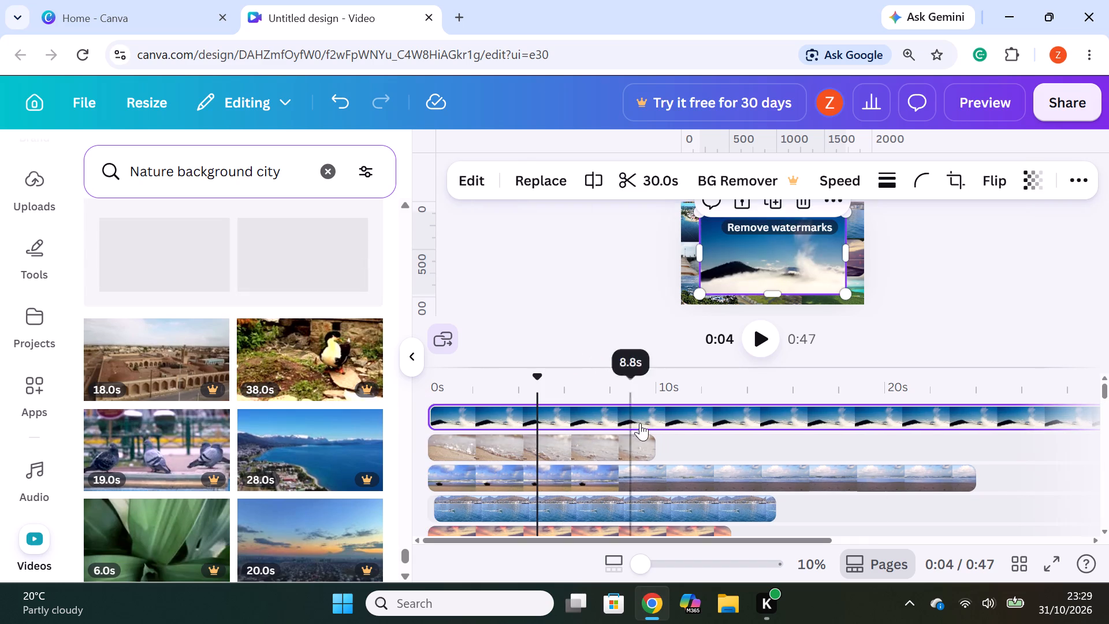
Split the cloudy mountain ridge clip at 14.8 s and delete the part after the cut.
left_click(768, 419)
right_click(768, 419)
left_click(836, 555)
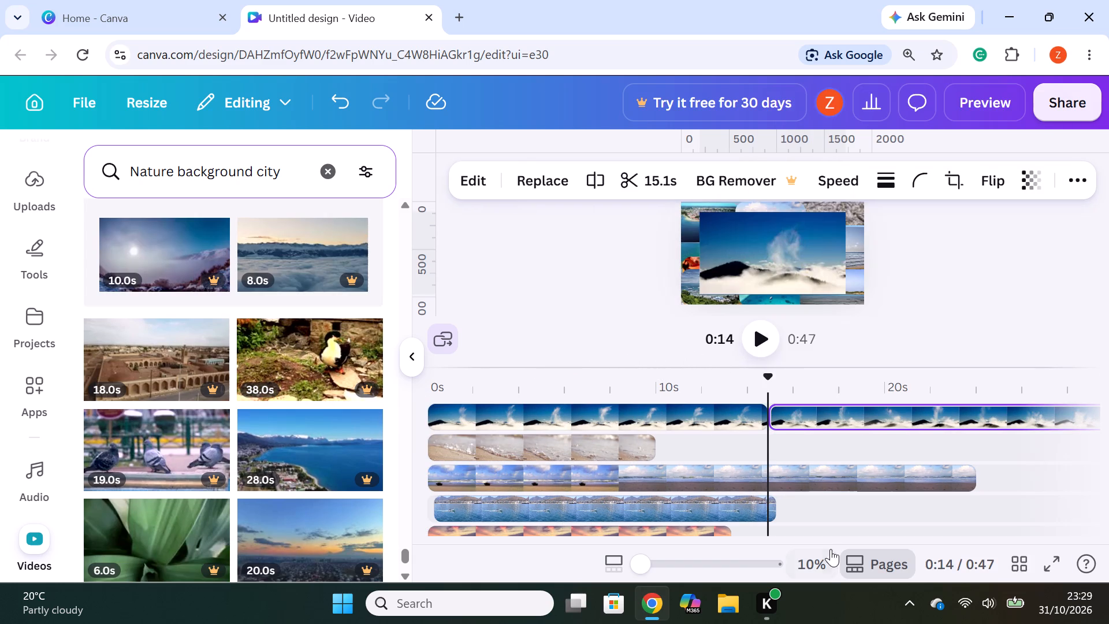
right_click(812, 418)
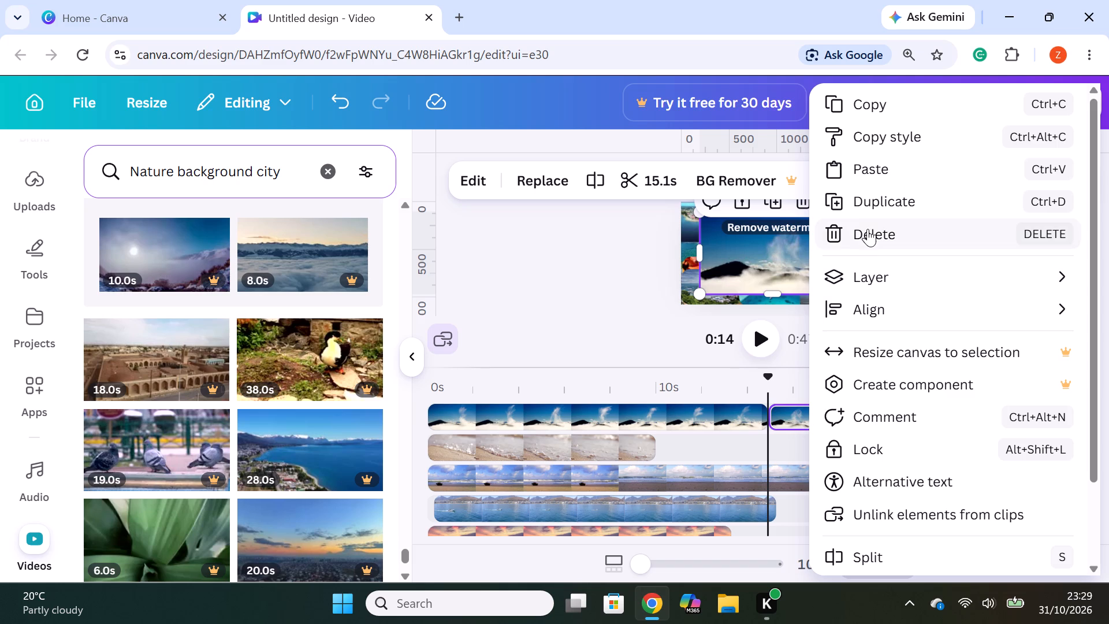
left_click(869, 229)
Shrink the cloudy mountain ridge clip to roughly one cell's size and move it over the collage's centre cell.
left_click(628, 417)
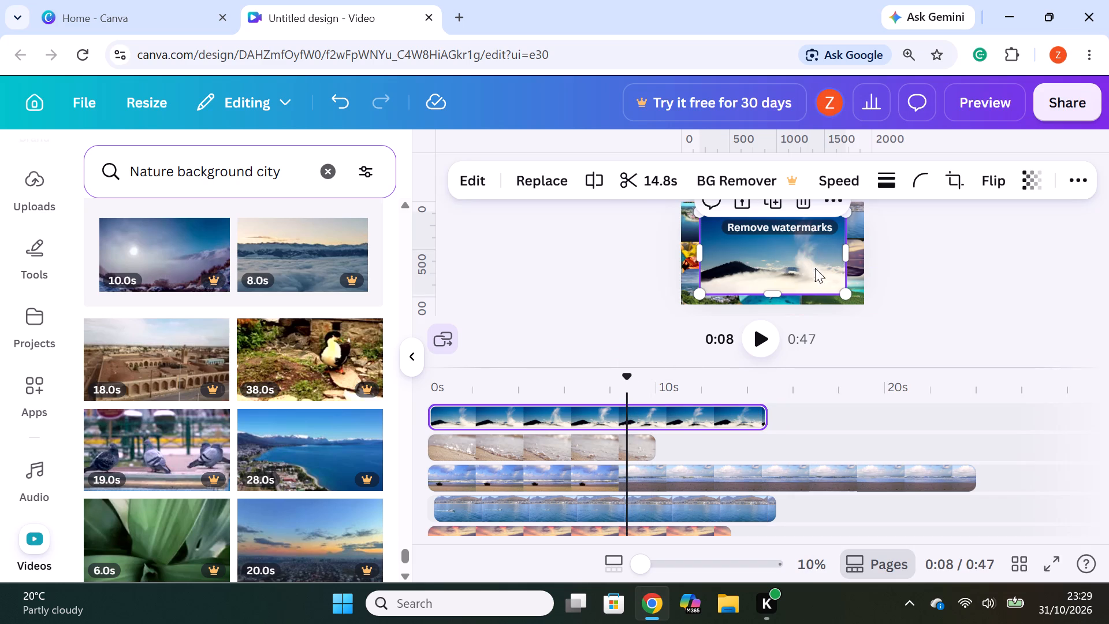
left_click_drag(846, 292, 804, 249)
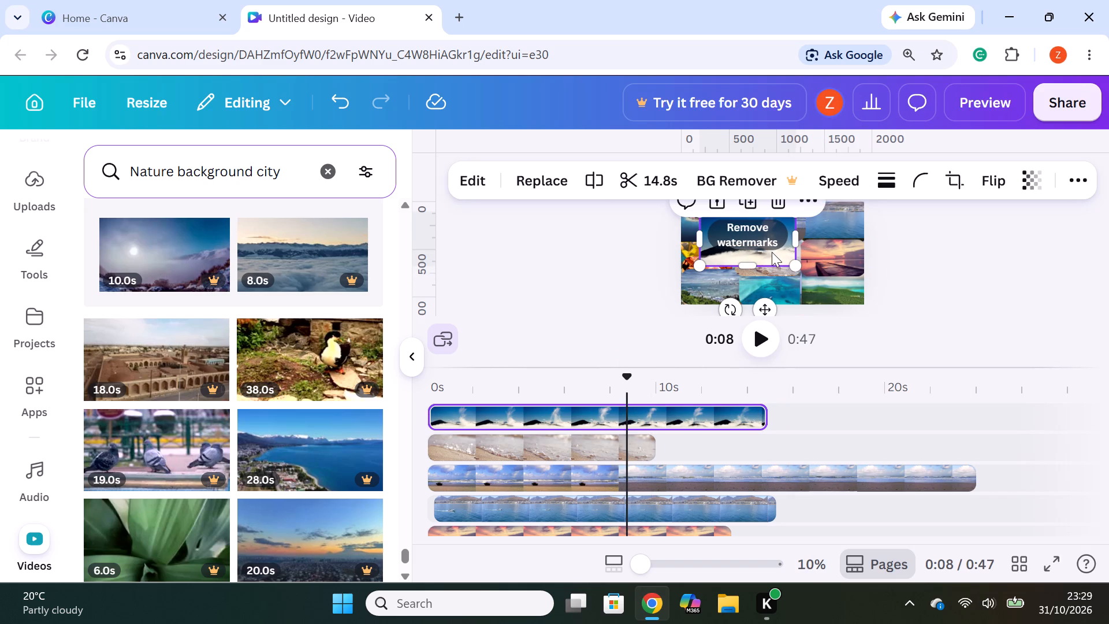
left_click_drag(771, 253, 806, 266)
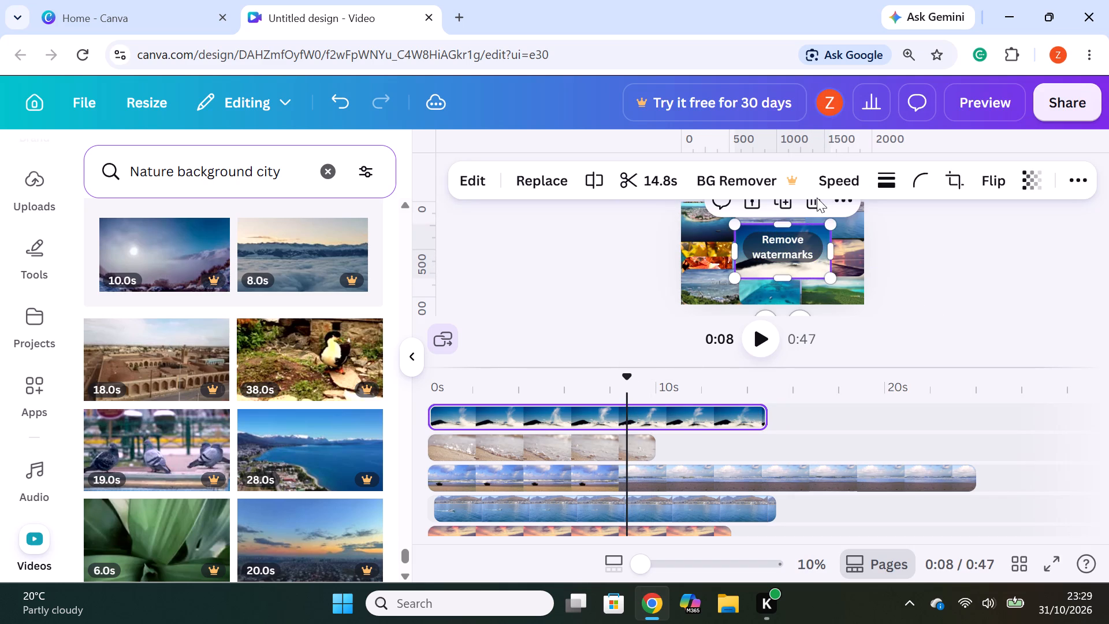
left_click_drag(830, 278, 830, 277)
left_click_drag(830, 277, 817, 265)
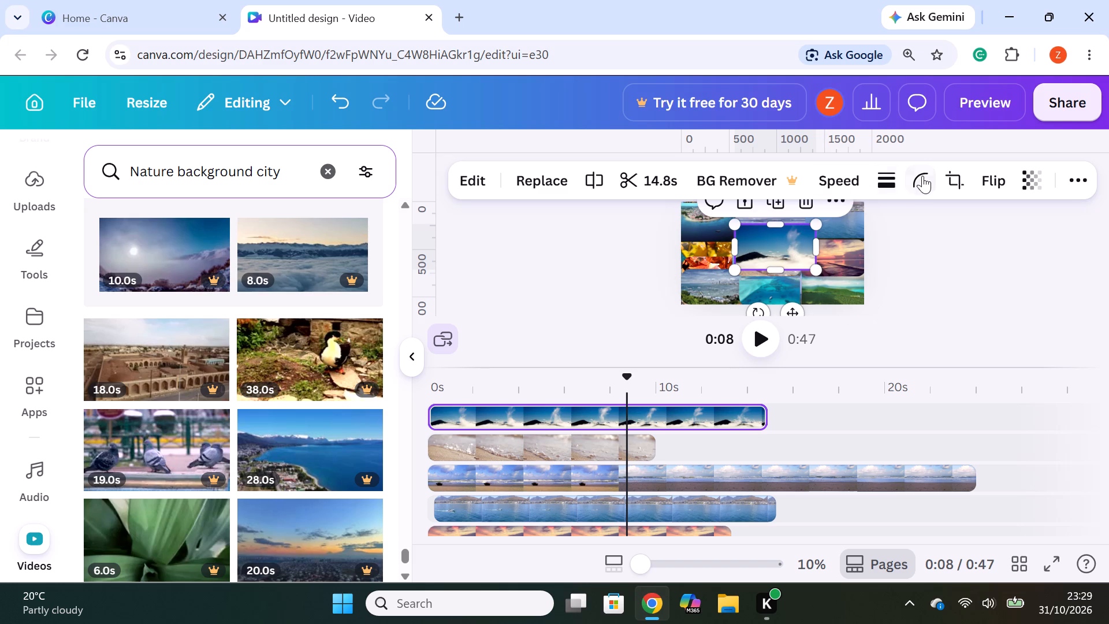
Set the cloudy mountain ridge clip's corner rounding to 100.
left_click(922, 174)
left_click_drag(828, 258, 981, 270)
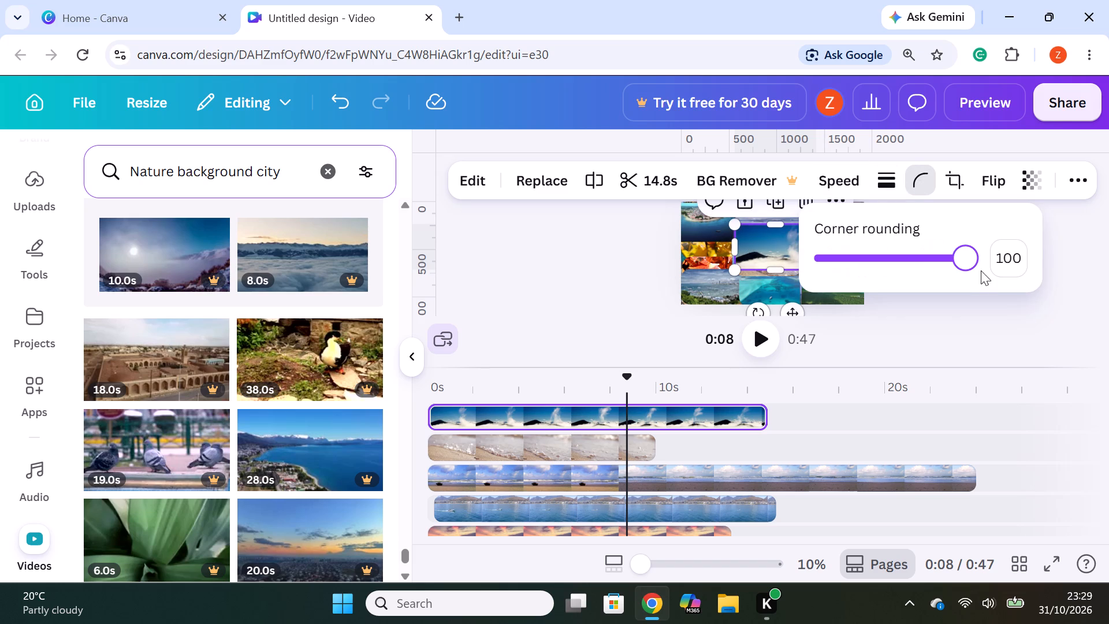
left_click(984, 272)
Move the rounded mountain ridge clip down and shrink it further to fit the collage's centre cell, leaving it deselected.
left_click(766, 248)
left_click_drag(781, 249, 780, 259)
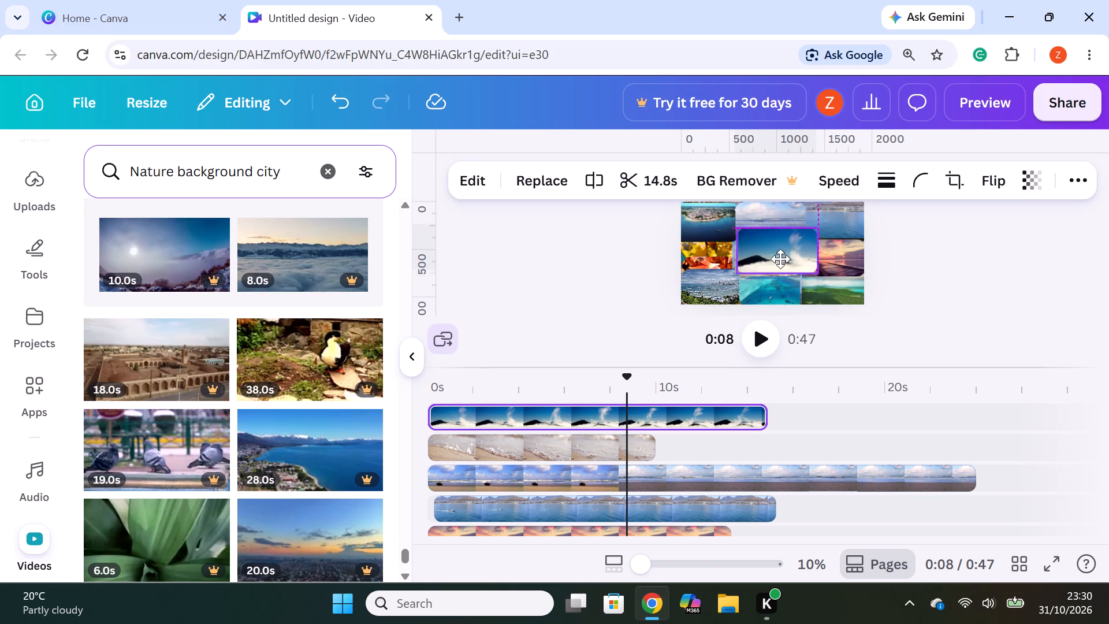
left_click_drag(780, 259, 778, 260)
left_click_drag(815, 277, 817, 275)
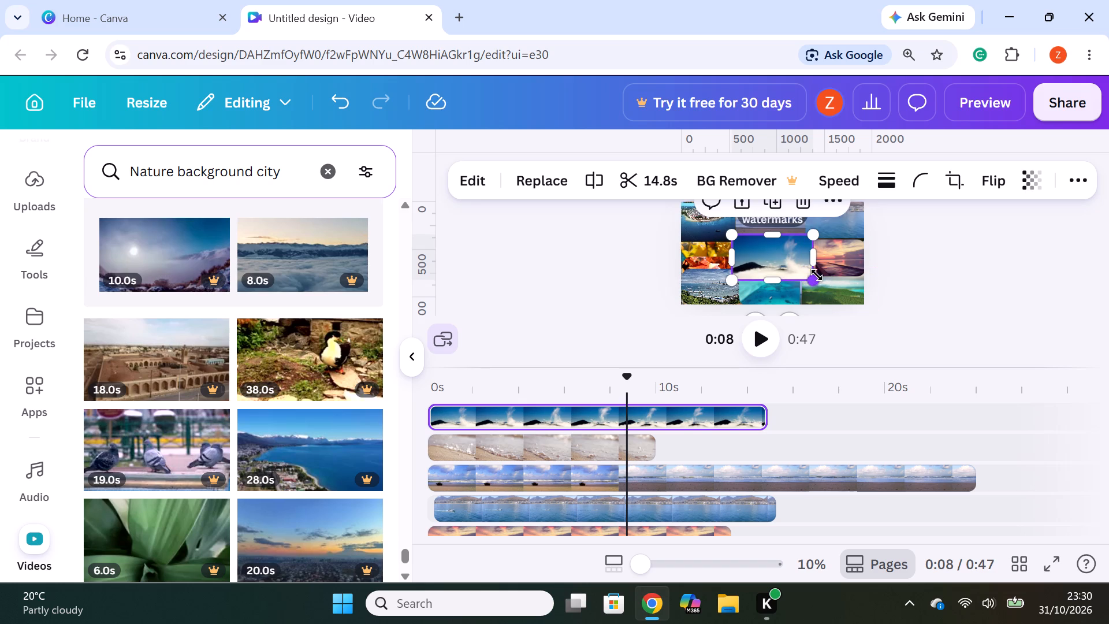
left_click_drag(817, 275, 809, 265)
left_click(773, 258)
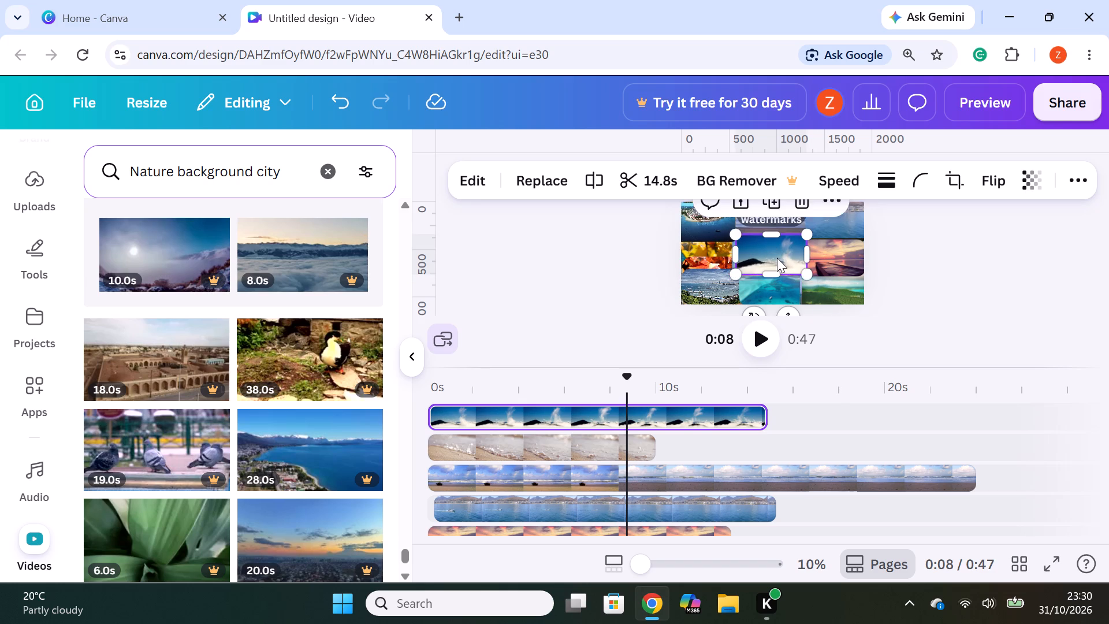
left_click(1016, 258)
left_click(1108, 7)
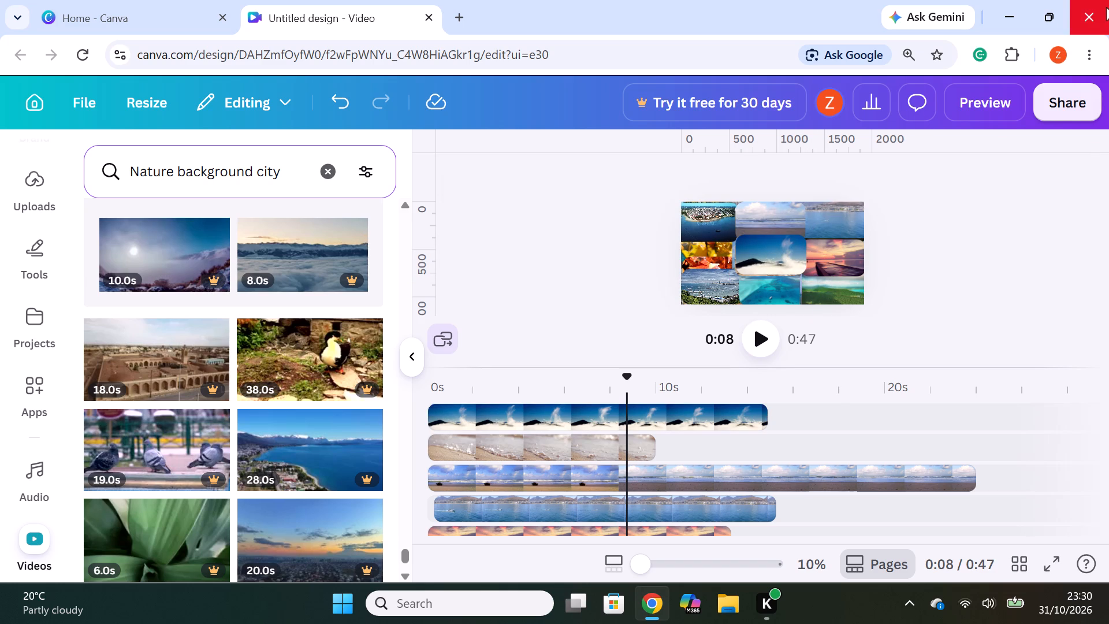